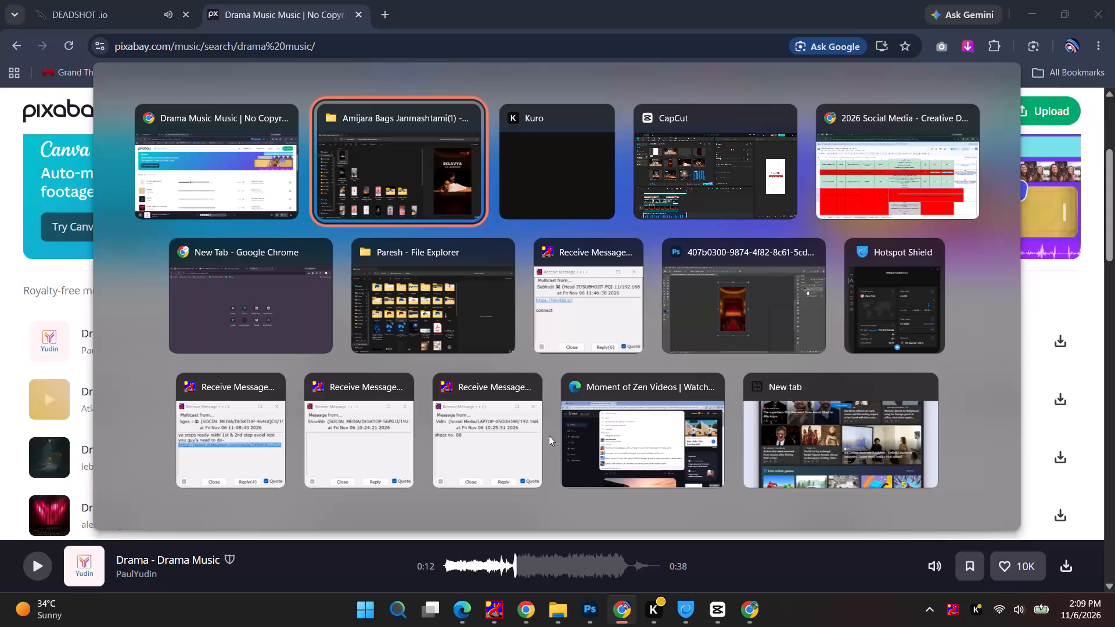
Close the four open Receive Message windows.
click(526, 380)
click(465, 383)
click(400, 387)
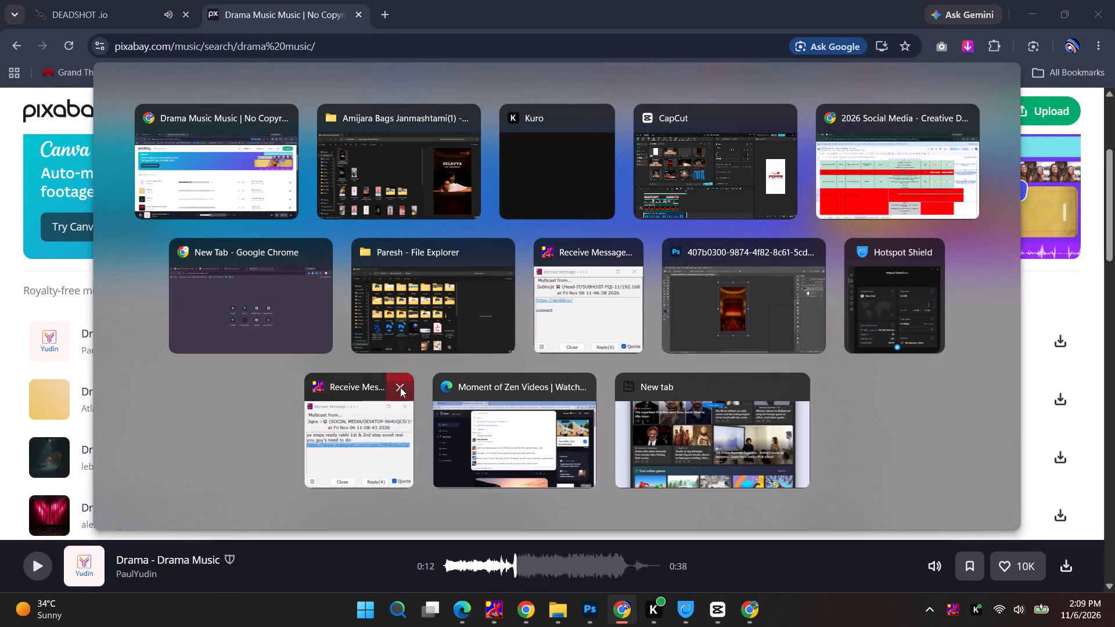
click(626, 252)
Switch to Photoshop and close the 407b0300 theatre image document without saving its changes.
key(ctrl+w)
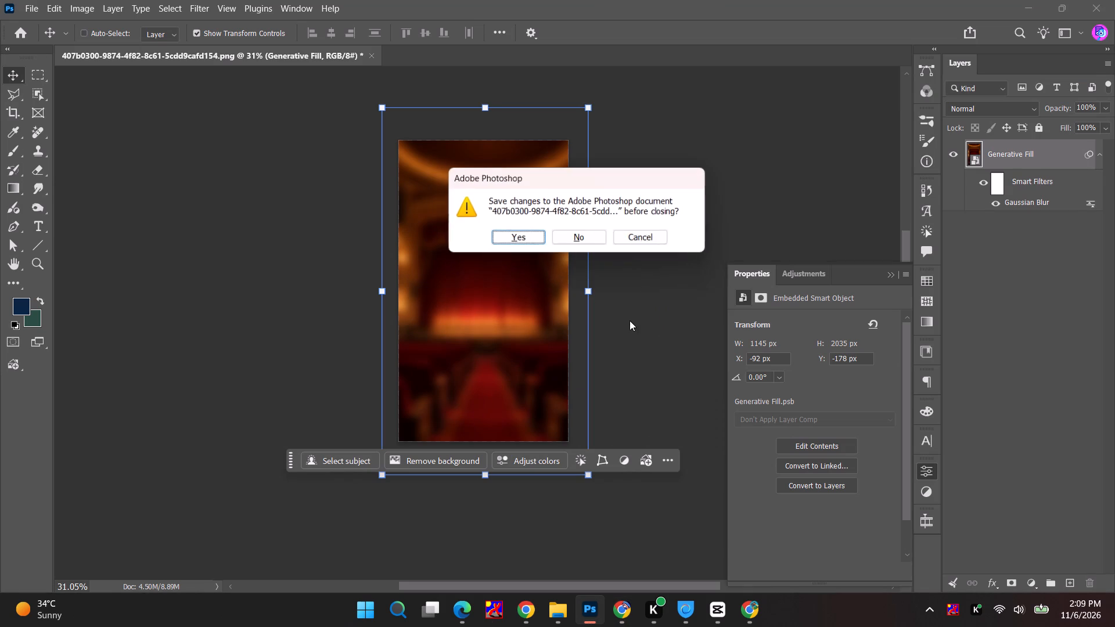
click(600, 238)
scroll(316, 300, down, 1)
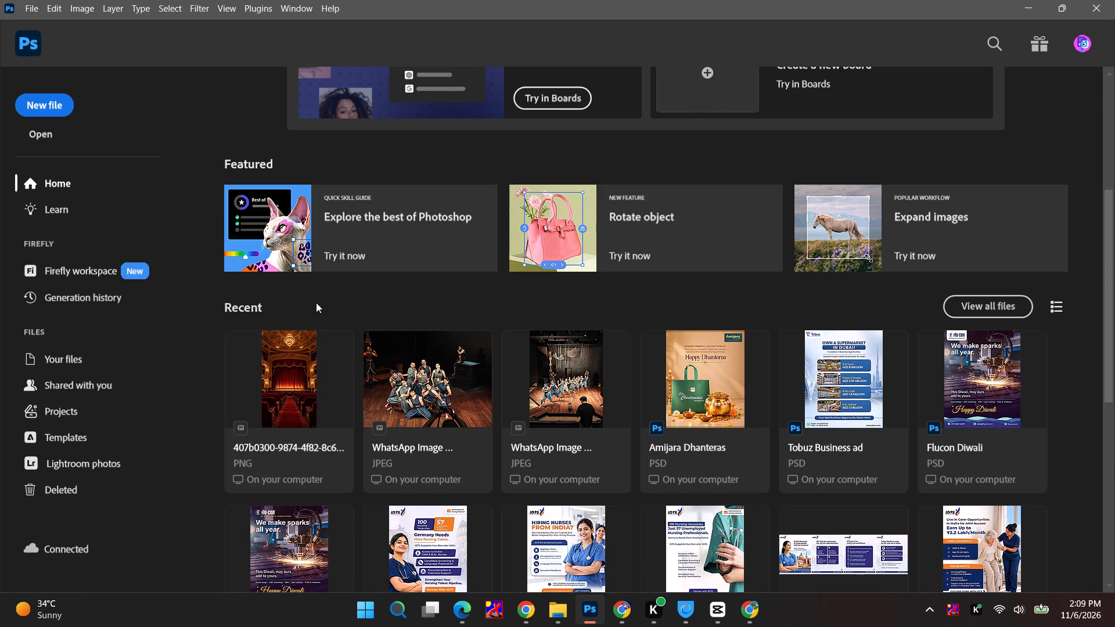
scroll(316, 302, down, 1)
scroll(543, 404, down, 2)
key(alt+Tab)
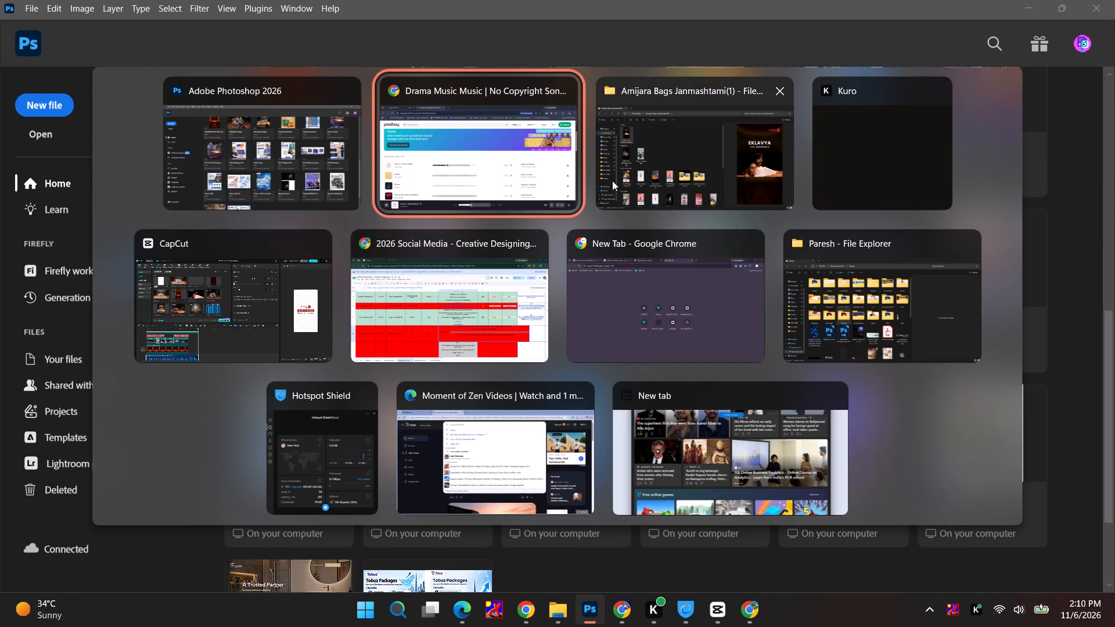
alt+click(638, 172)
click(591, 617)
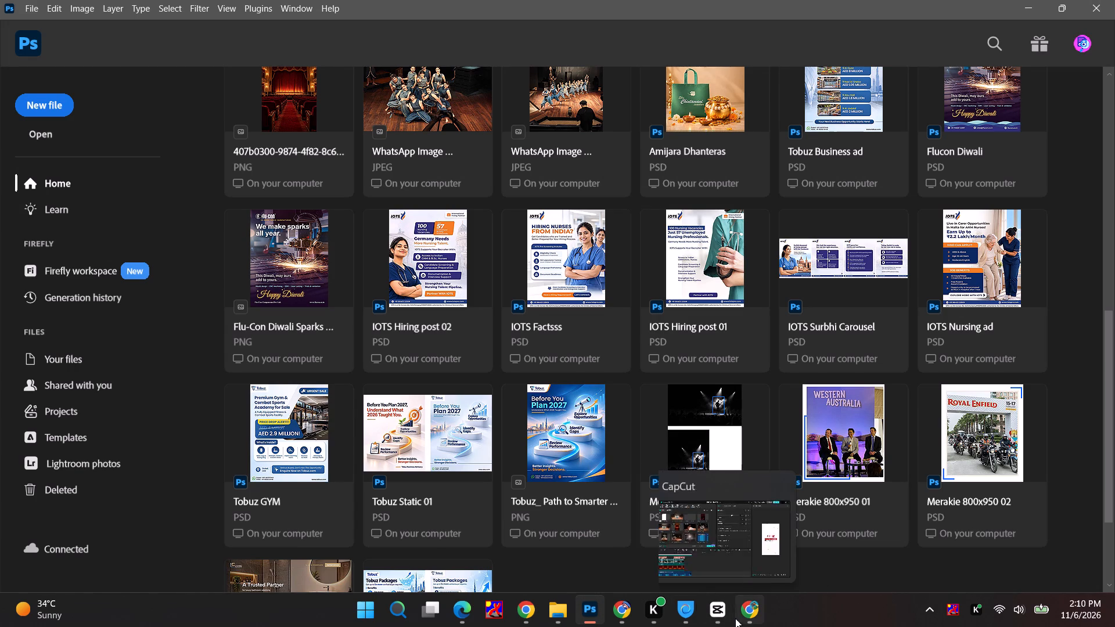
Switch to the 2026 Social Media - Creative Designing sheet in Chrome and tick the checkbox for the Reel in row 88.
click(747, 608)
scroll(758, 341, down, 1)
key(Escape)
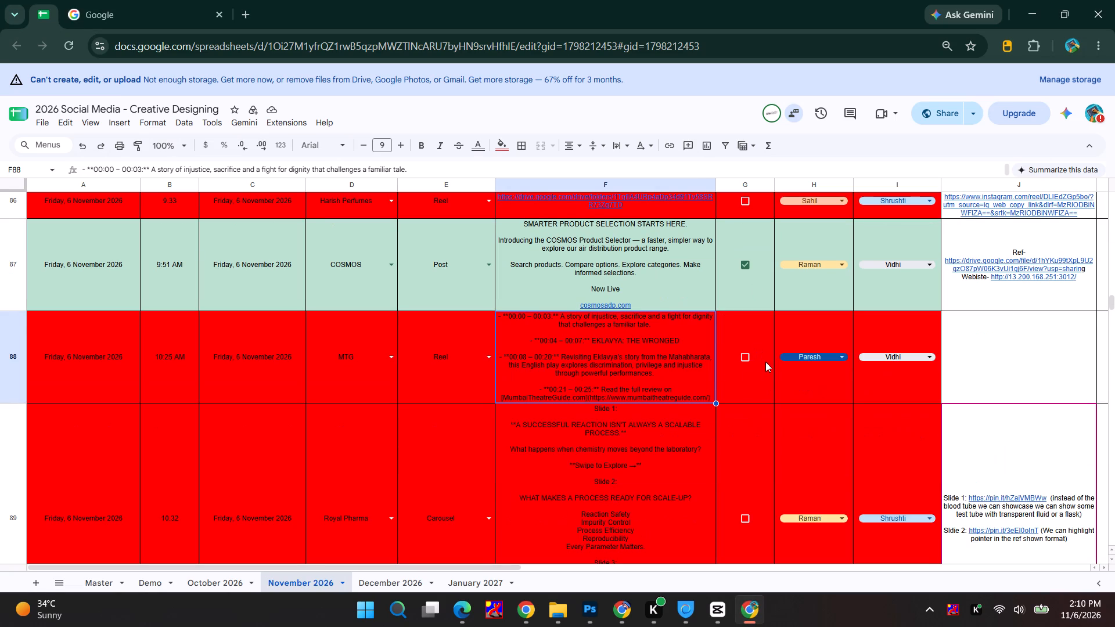
click(746, 355)
Copy the full post text from cell F91 of the Royal Pharma Post row.
scroll(746, 359, down, 7)
double_click(574, 420)
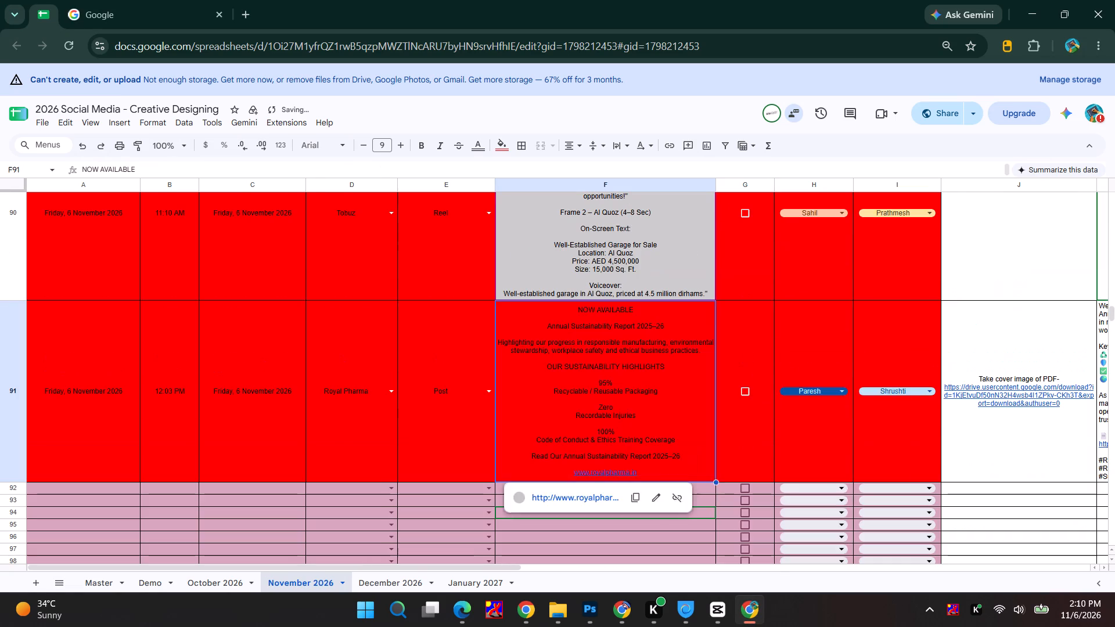
key(ctrl+a)
key(ctrl+c)
Open the cover-image PDF link in cell J91 and download Royal Pharma ASR Report 2025-2026.pdf despite the skipped virus scan.
click(1012, 391)
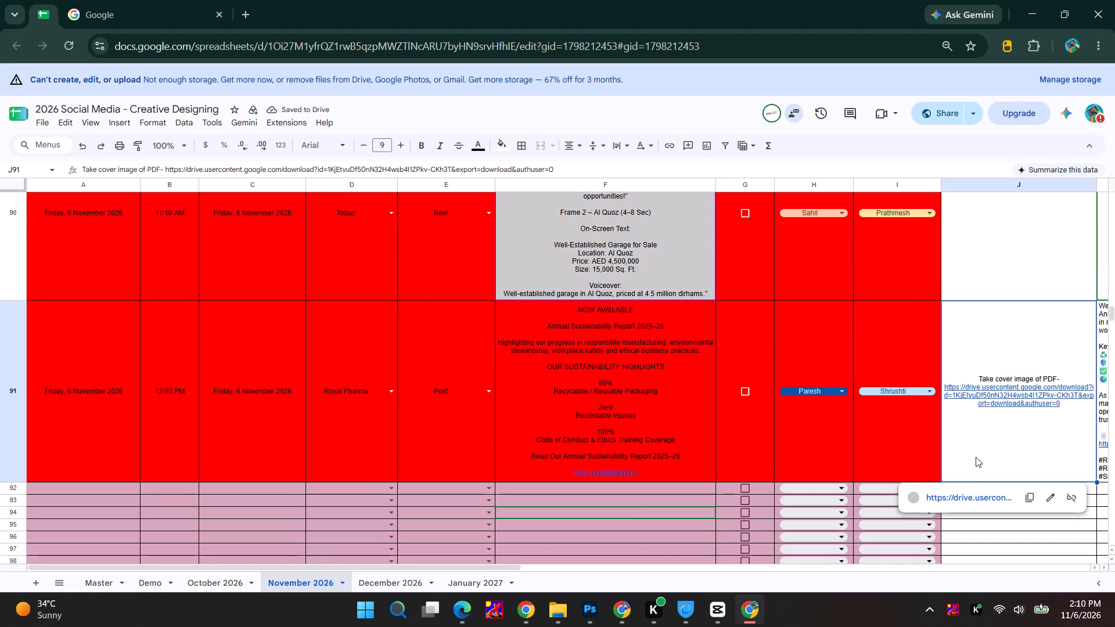
click(959, 495)
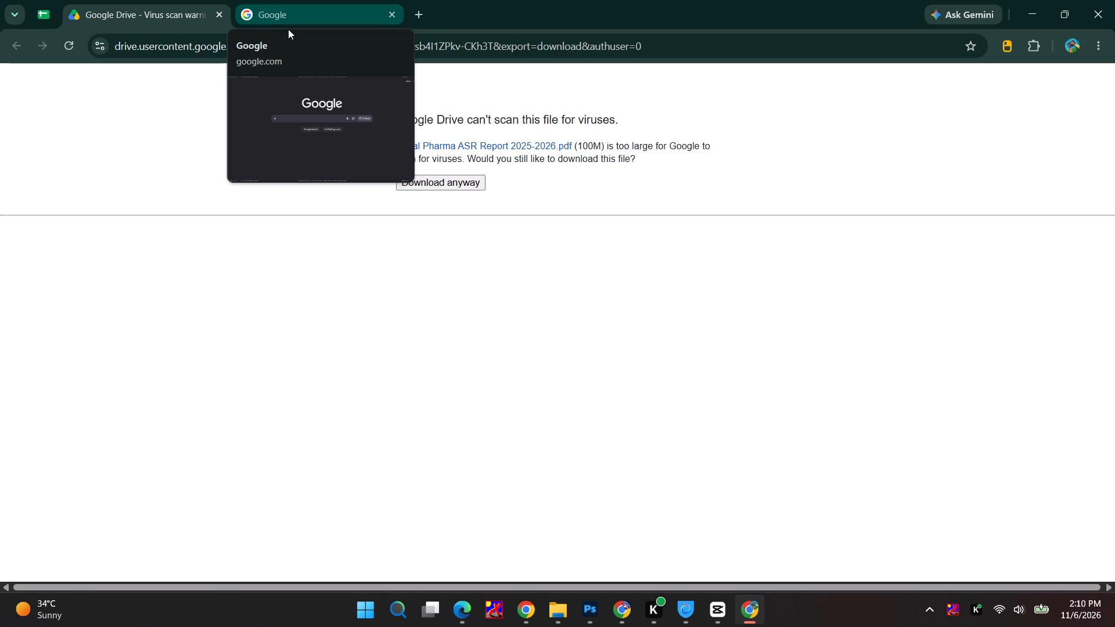
click(467, 186)
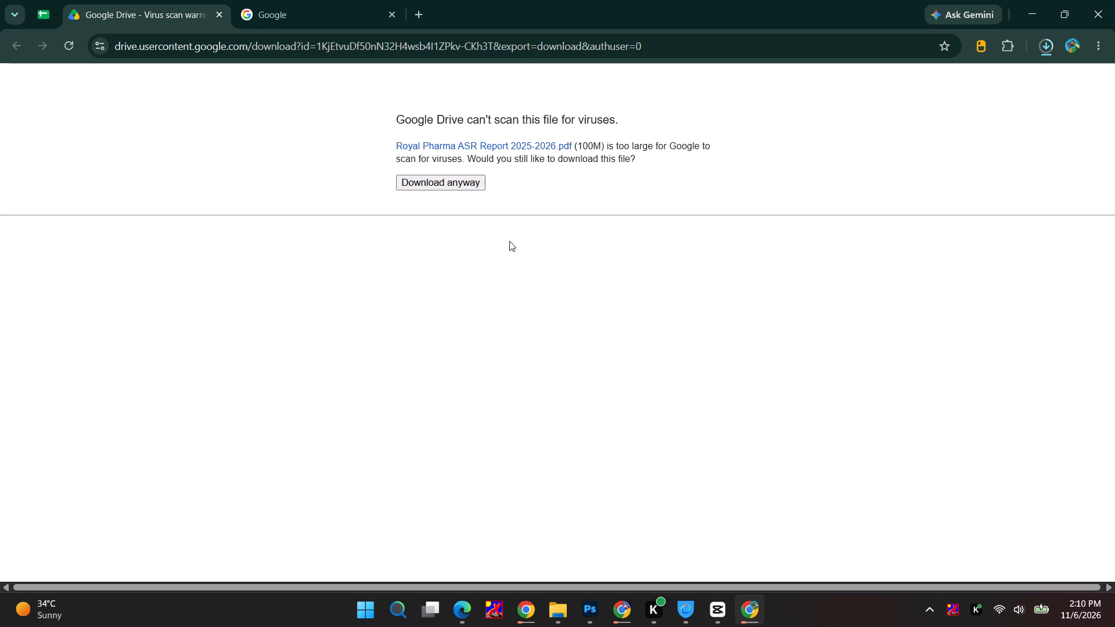
Switch to the other Chrome window and close its Pixabay drama music and DEADSHOT.io tabs.
click(620, 612)
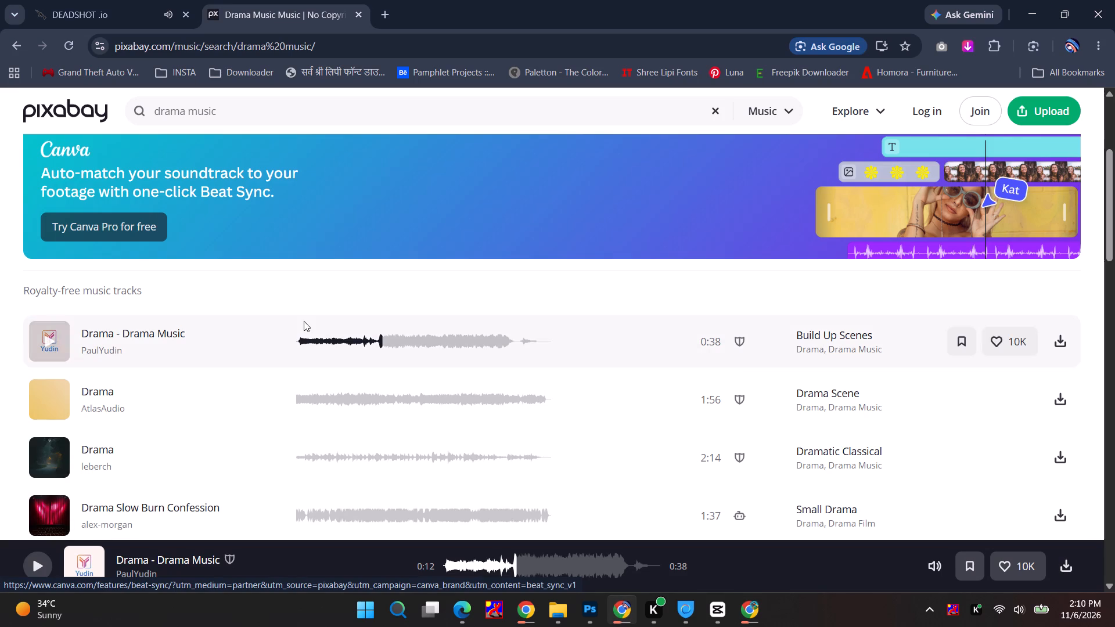
key(ctrl+w)
key(ctrl+w)
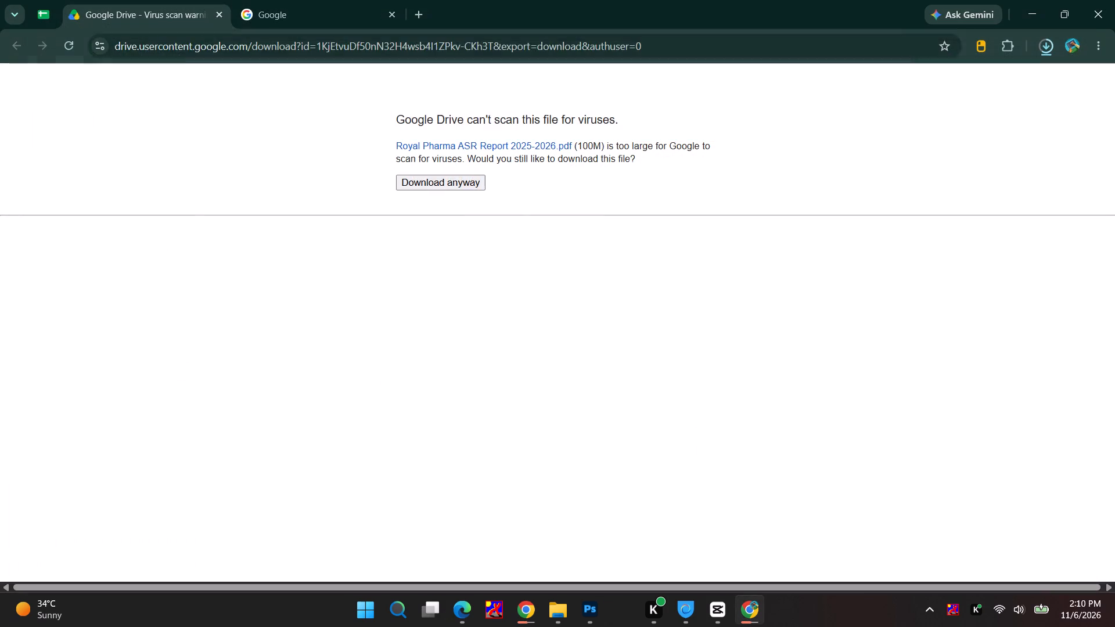
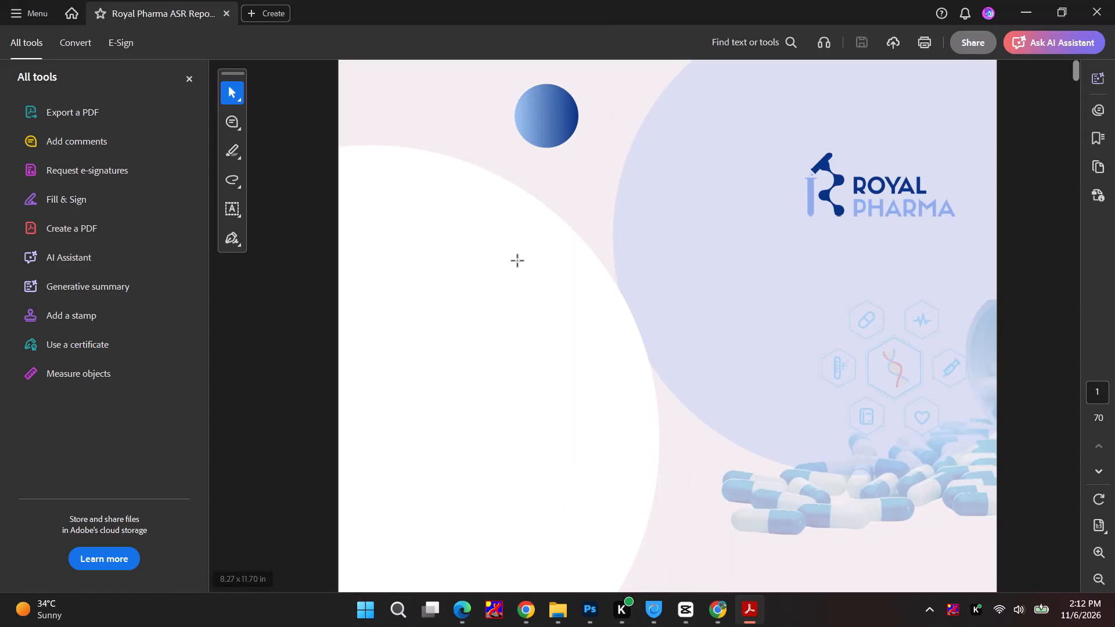
Examine the cover page of the downloaded Royal Pharma ASR Report PDF in Adobe Acrobat.
scroll(733, 387, down, 4)
scroll(721, 398, up, 5)
scroll(662, 404, down, 4)
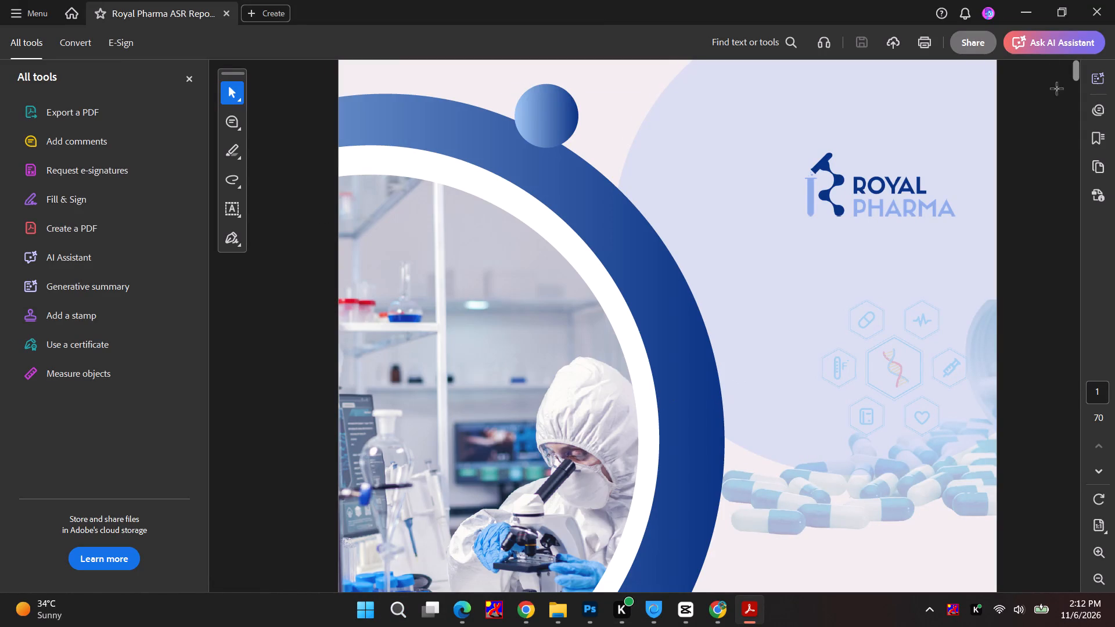
click(1056, 16)
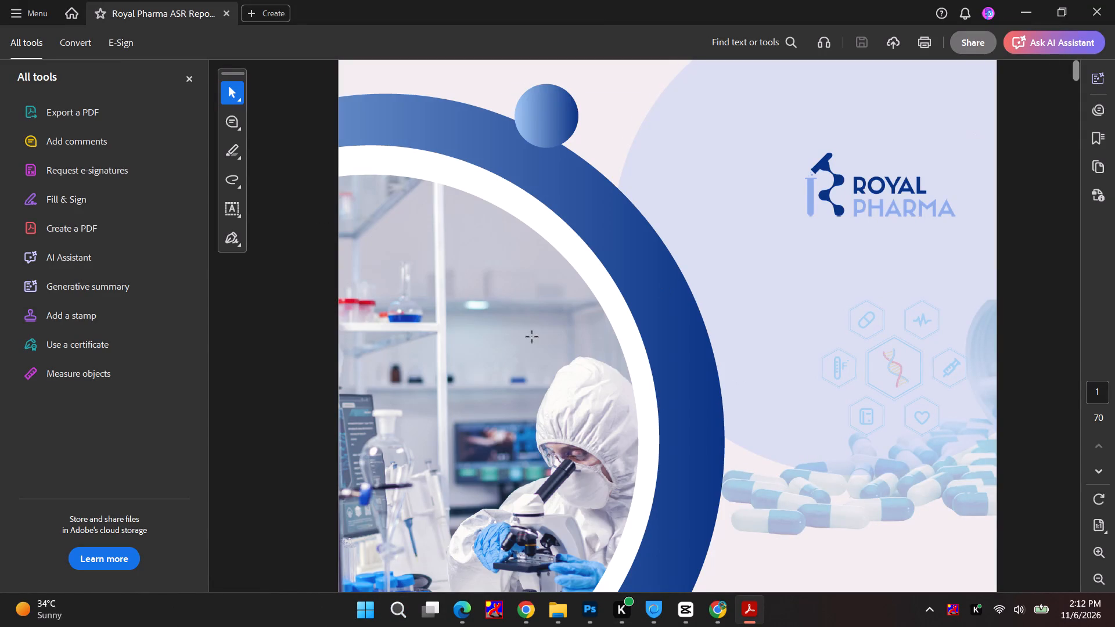
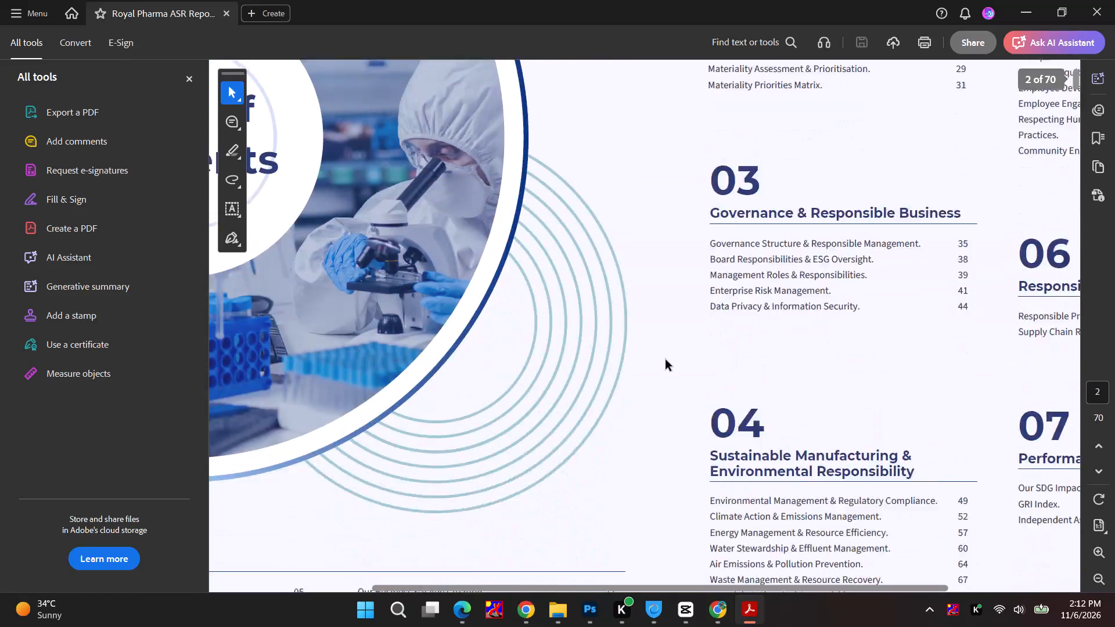
Return to the cover page of the Royal Pharma ASR Report PDF to view it again.
scroll(666, 360, up, 8)
scroll(666, 363, up, 15)
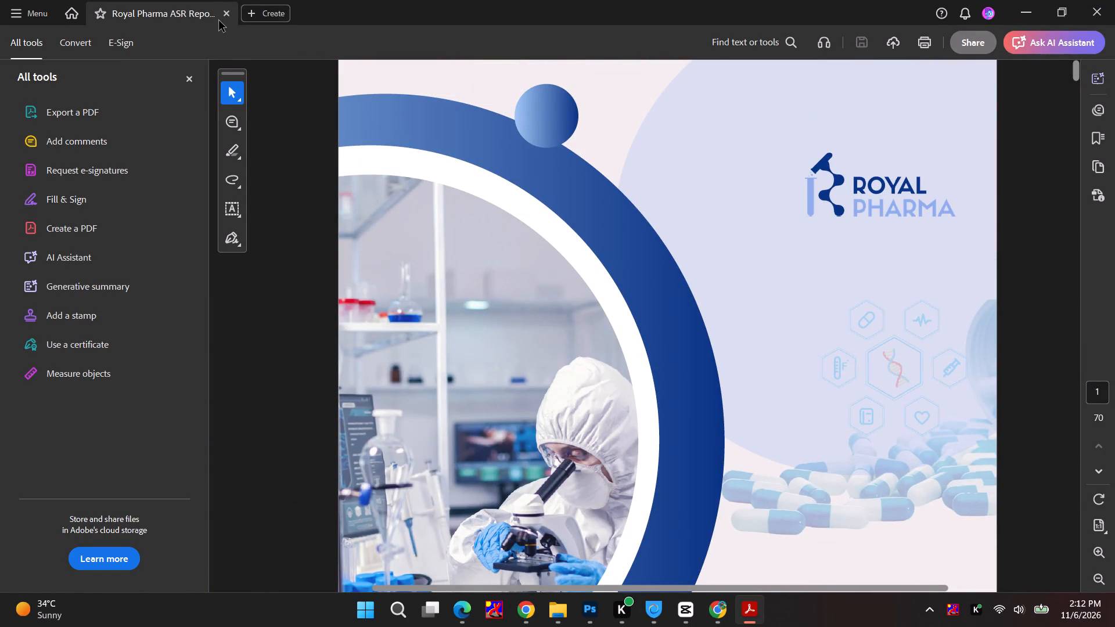
Switch to the Chrome window where Royal Pharma ASR Report 2025-2026.pdf was downloaded.
click(557, 620)
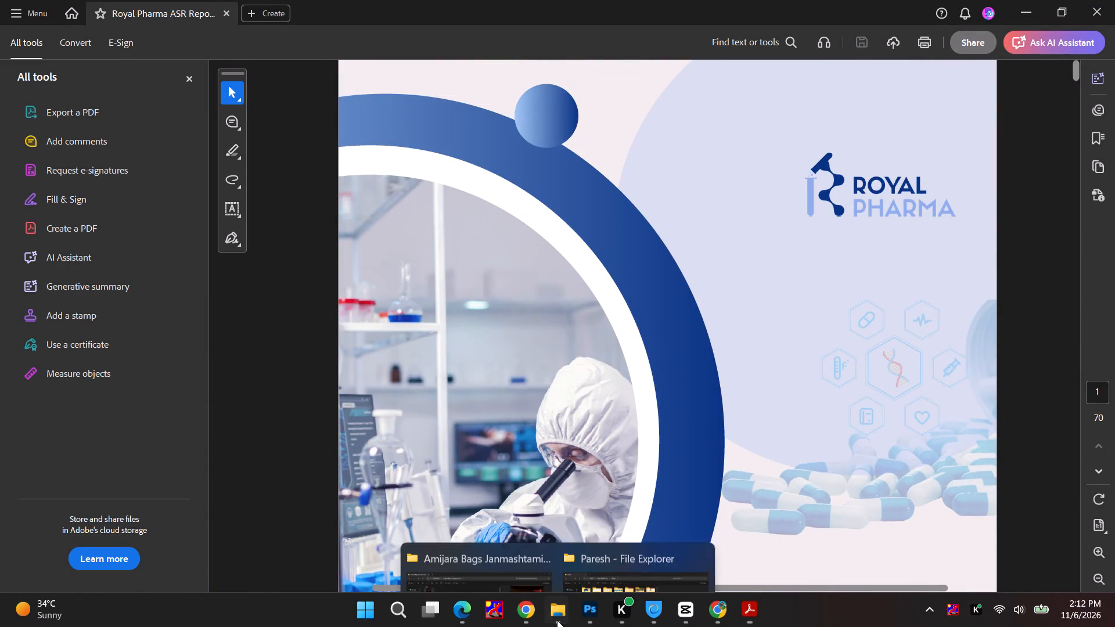
click(483, 558)
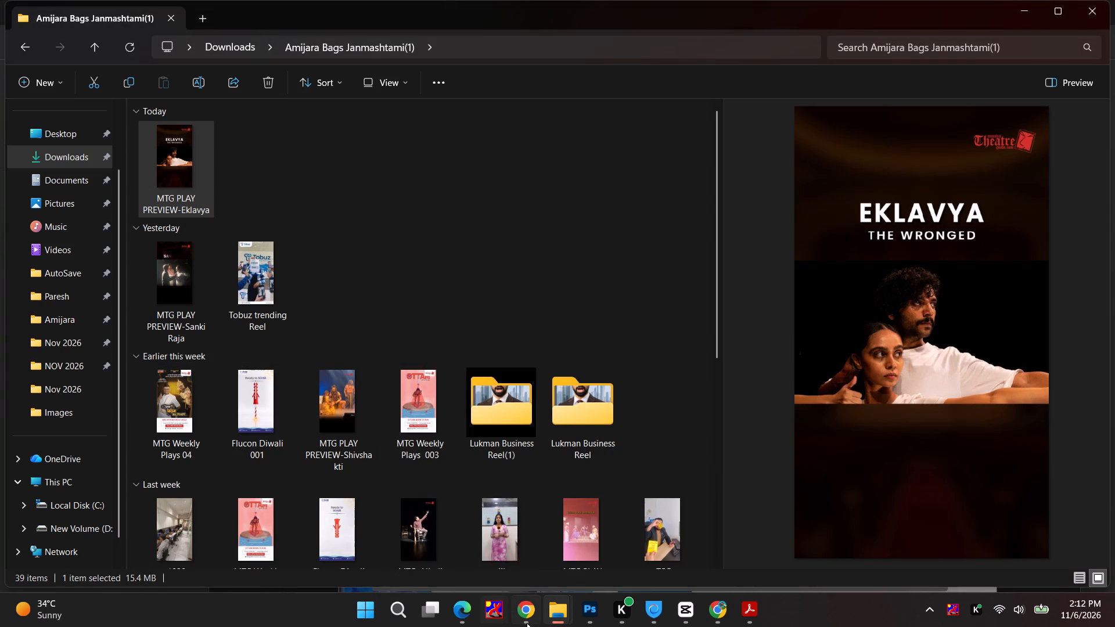
click(557, 620)
click(635, 545)
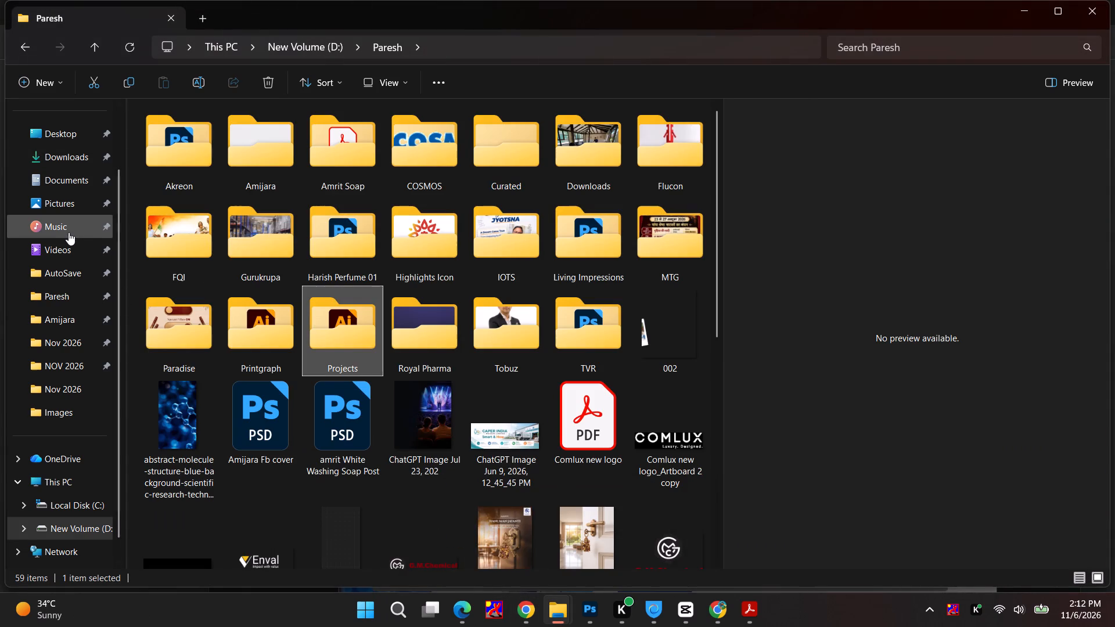
click(532, 612)
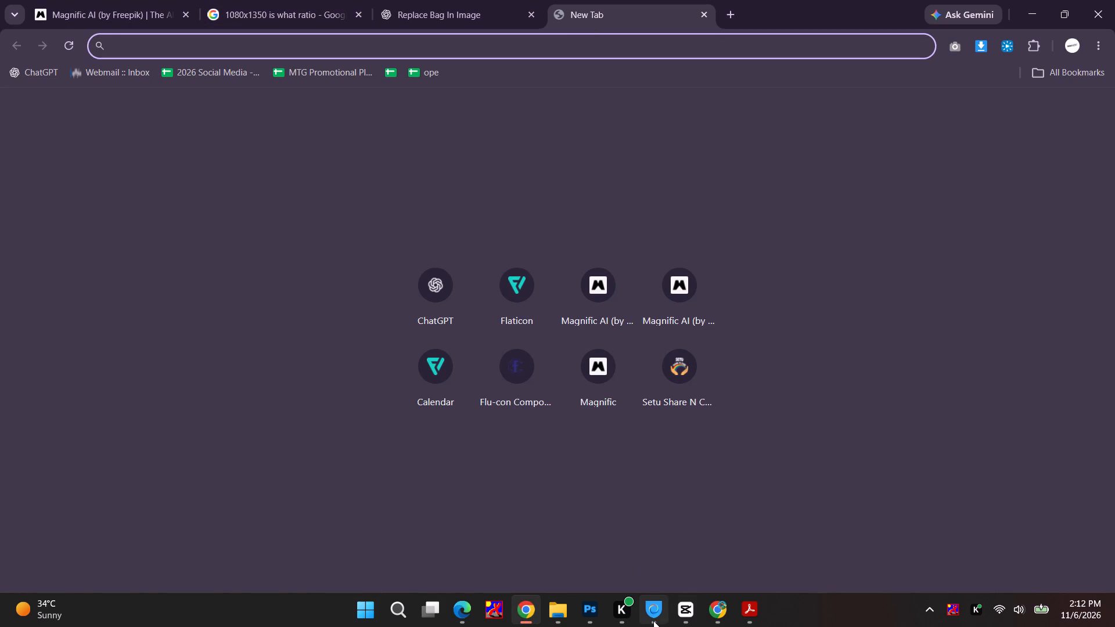
click(711, 610)
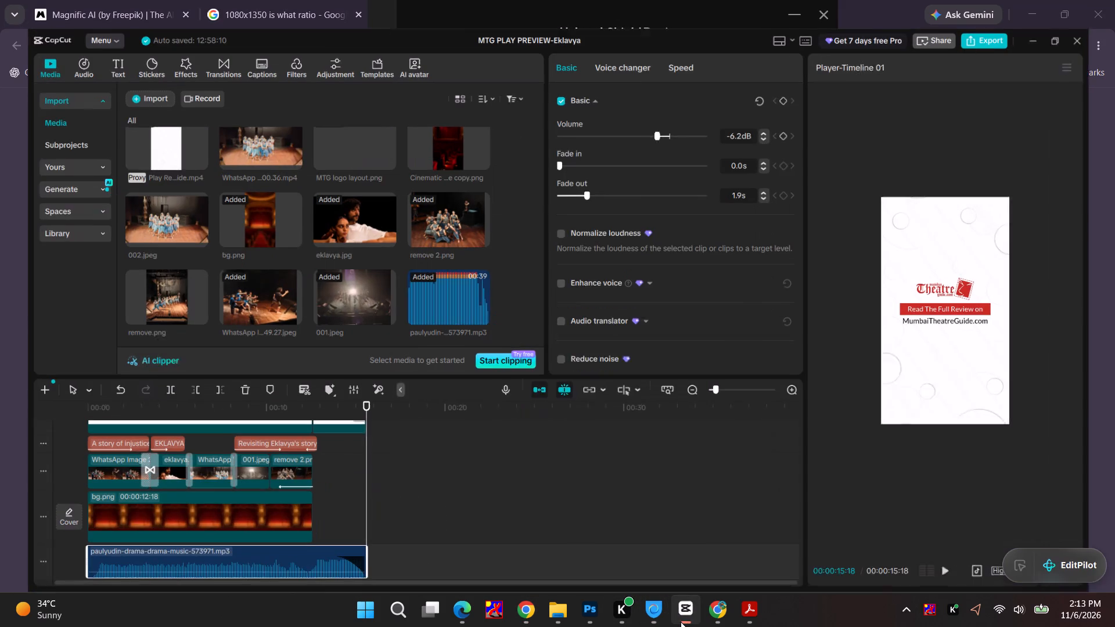
Close CapCut with the MTG PLAY PREVIEW-Eklavya project.
click(1113, 10)
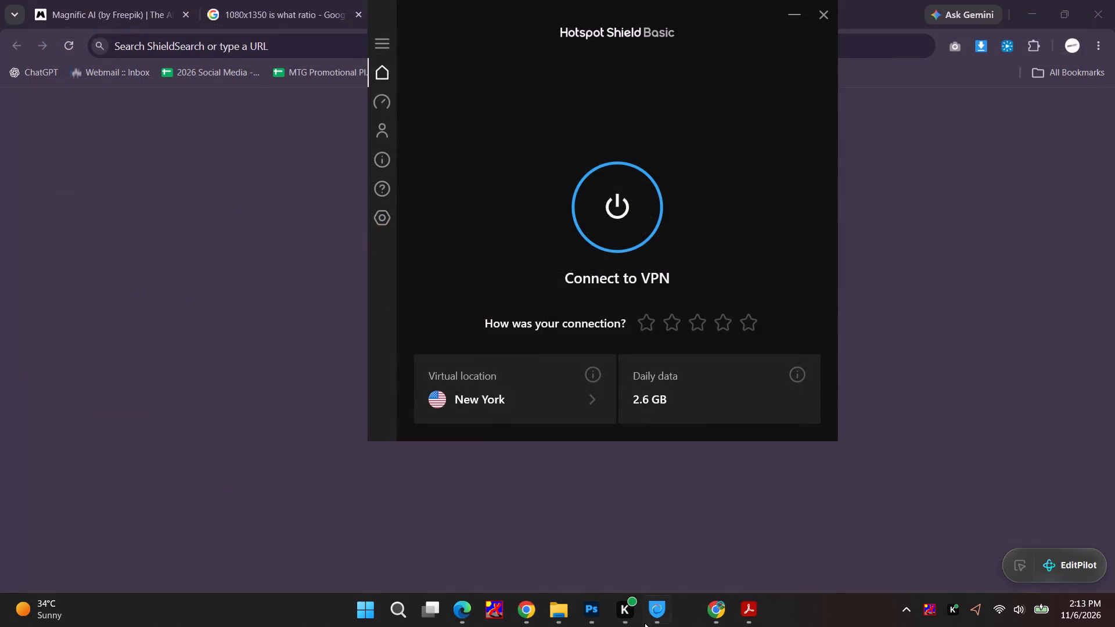
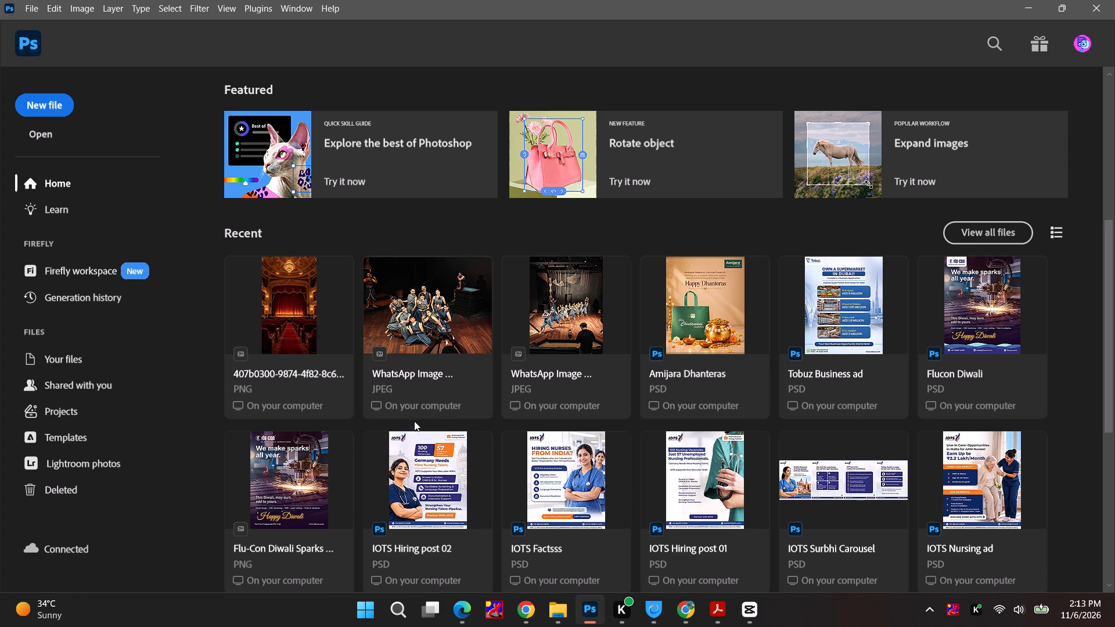
Look through the recent files listed on Photoshop's home screen.
scroll(438, 459, down, 2)
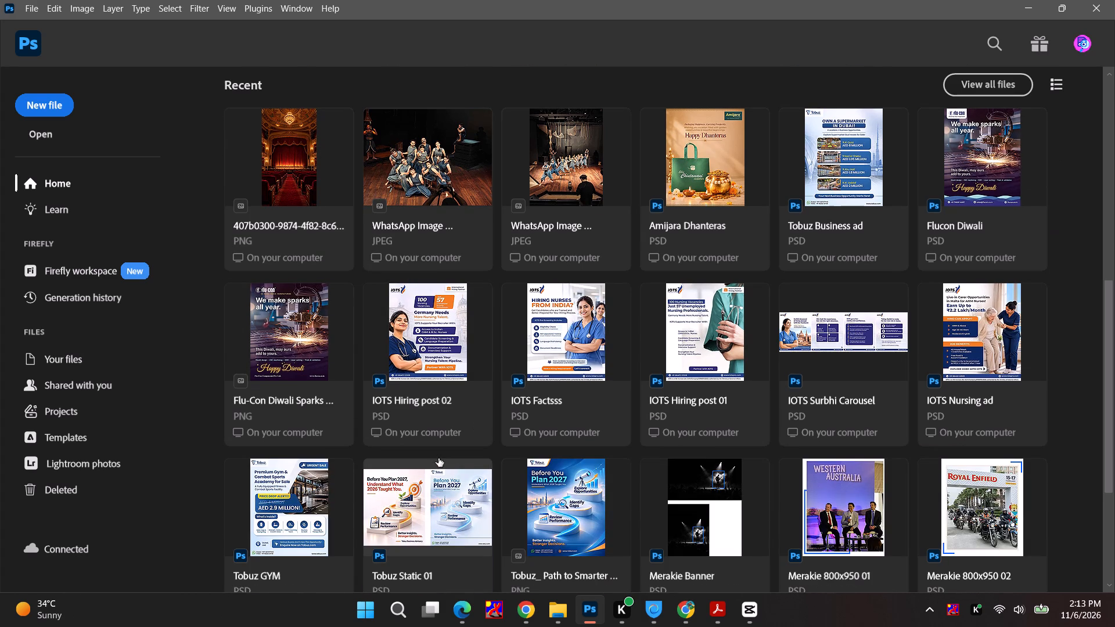
Look through the recent files on the Photoshop home screen, checking the existing post designs and images.
scroll(438, 458, down, 3)
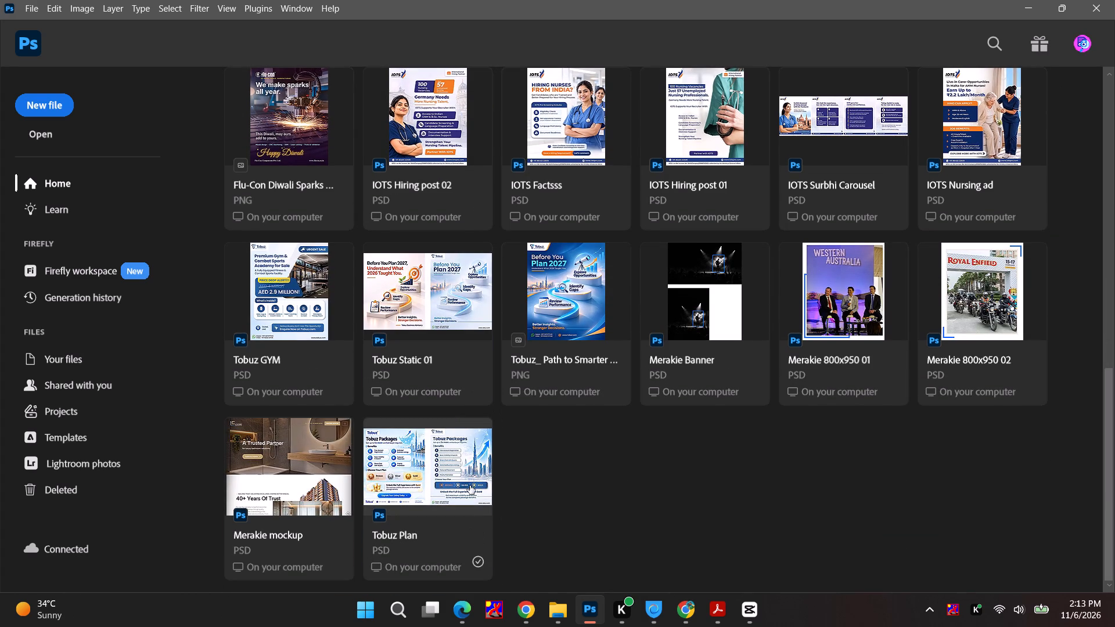
scroll(466, 479, down, 2)
scroll(463, 477, up, 6)
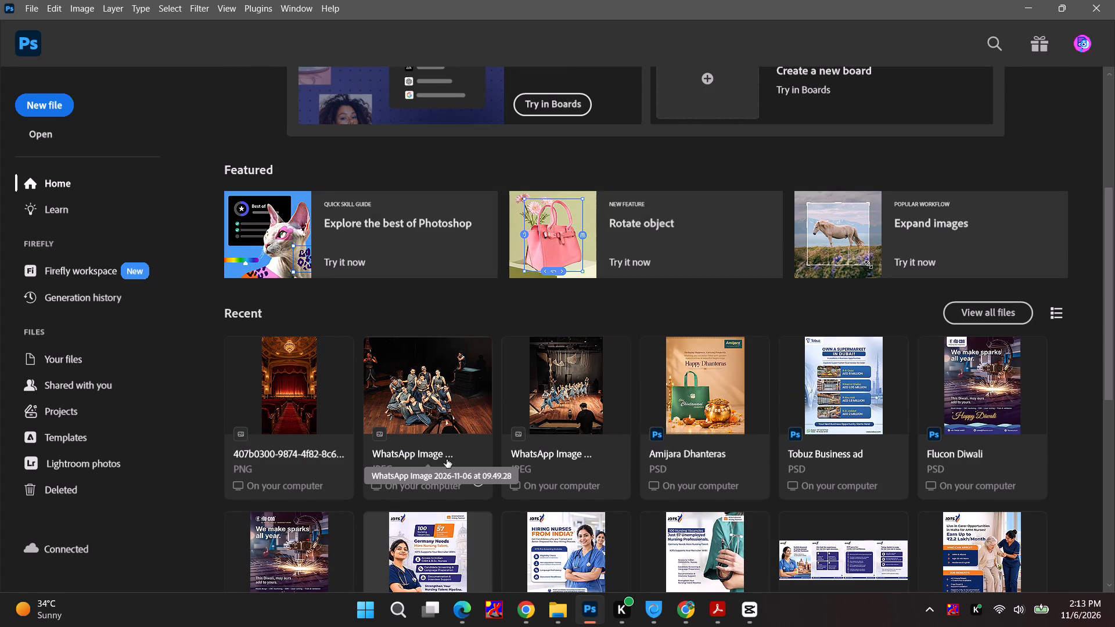
scroll(446, 472, down, 4)
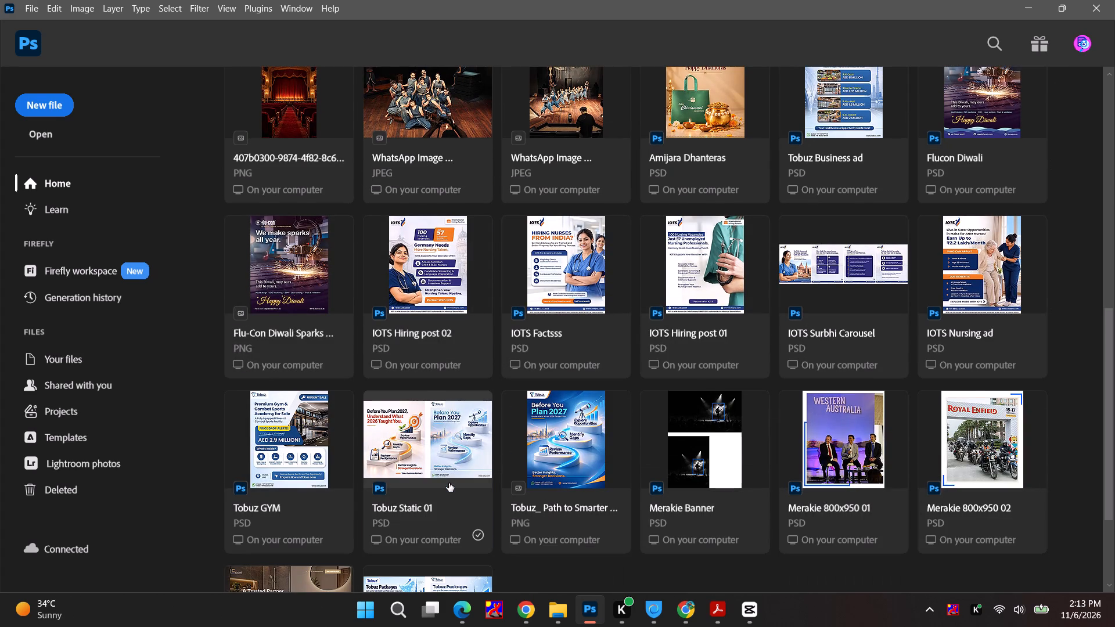
scroll(448, 488, down, 4)
scroll(427, 503, up, 3)
scroll(421, 552, up, 5)
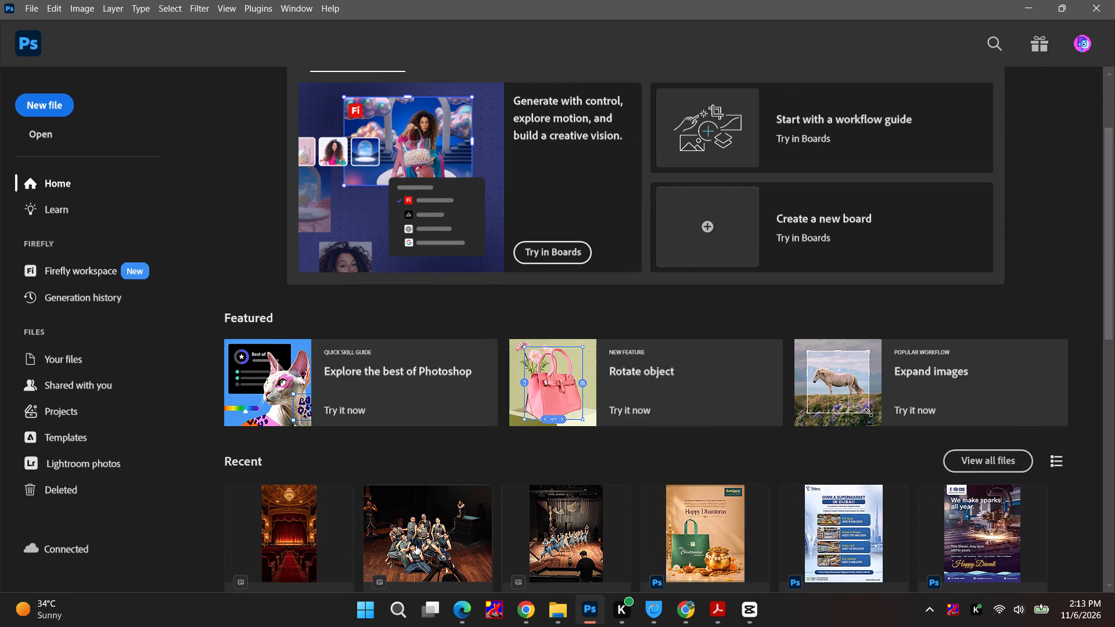
scroll(552, 561, down, 1)
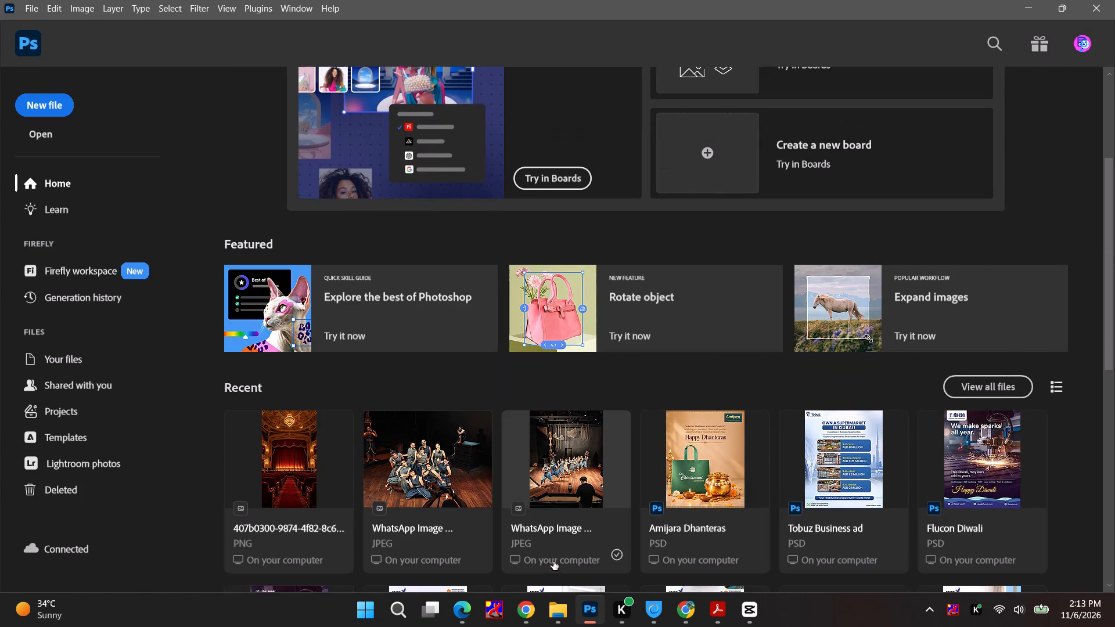
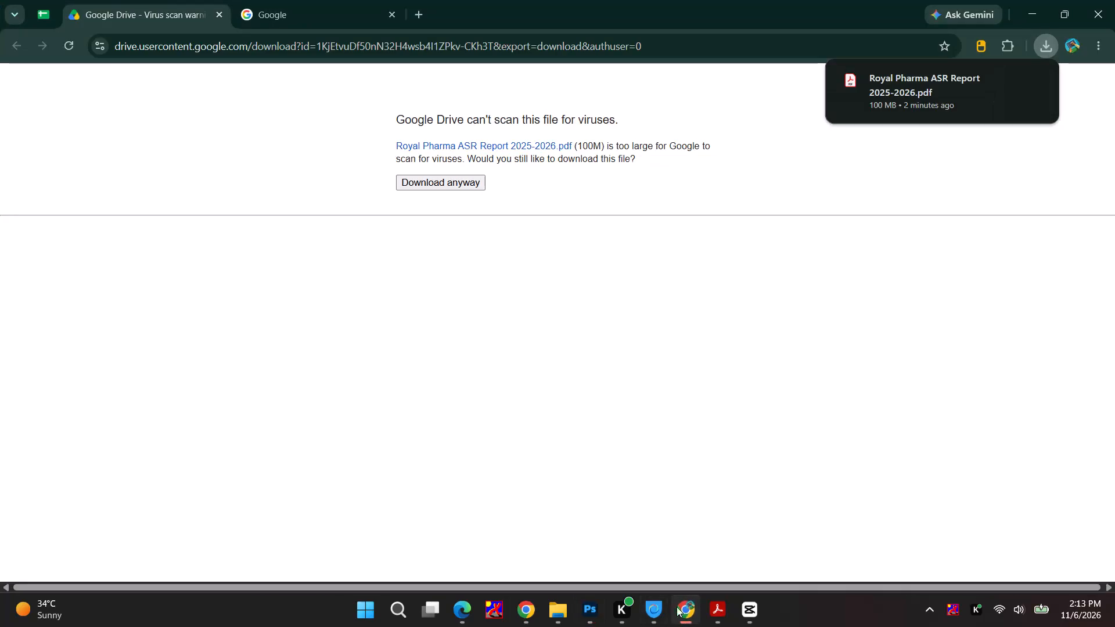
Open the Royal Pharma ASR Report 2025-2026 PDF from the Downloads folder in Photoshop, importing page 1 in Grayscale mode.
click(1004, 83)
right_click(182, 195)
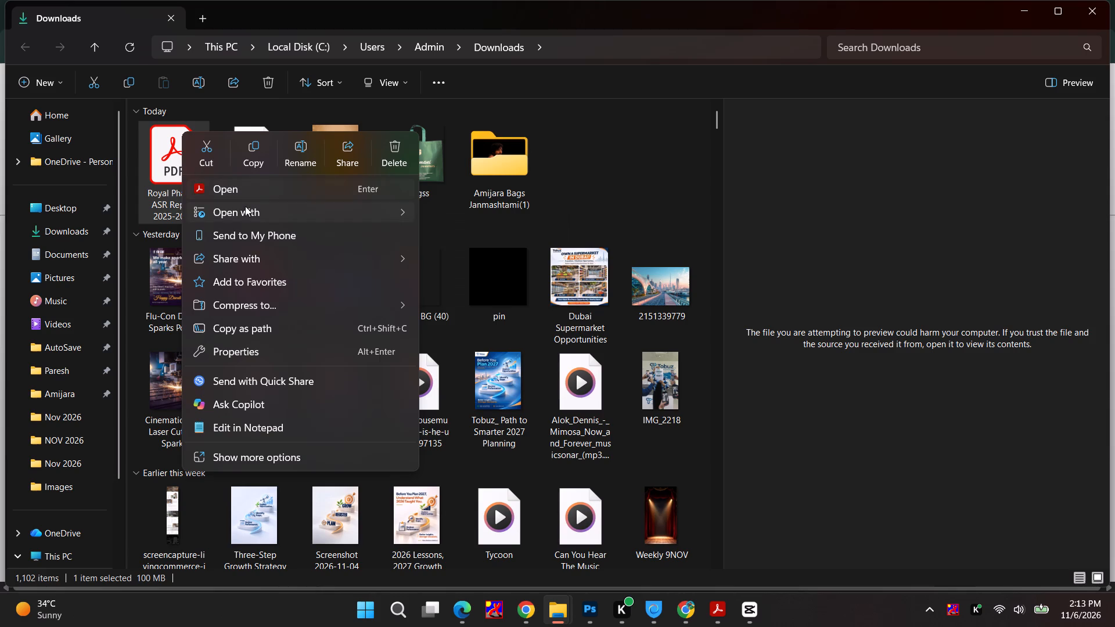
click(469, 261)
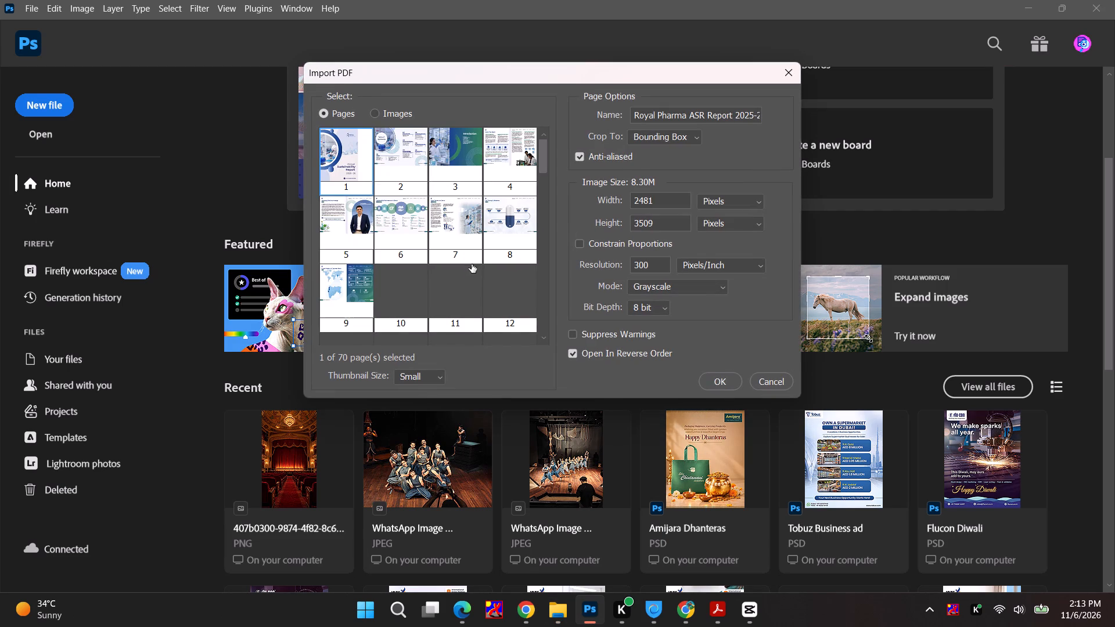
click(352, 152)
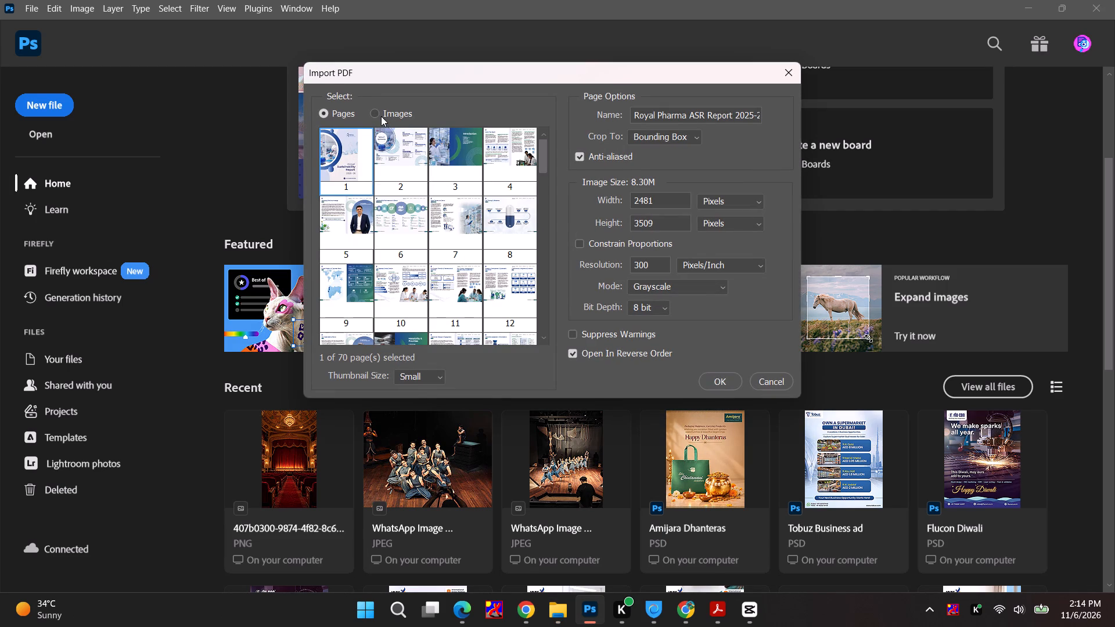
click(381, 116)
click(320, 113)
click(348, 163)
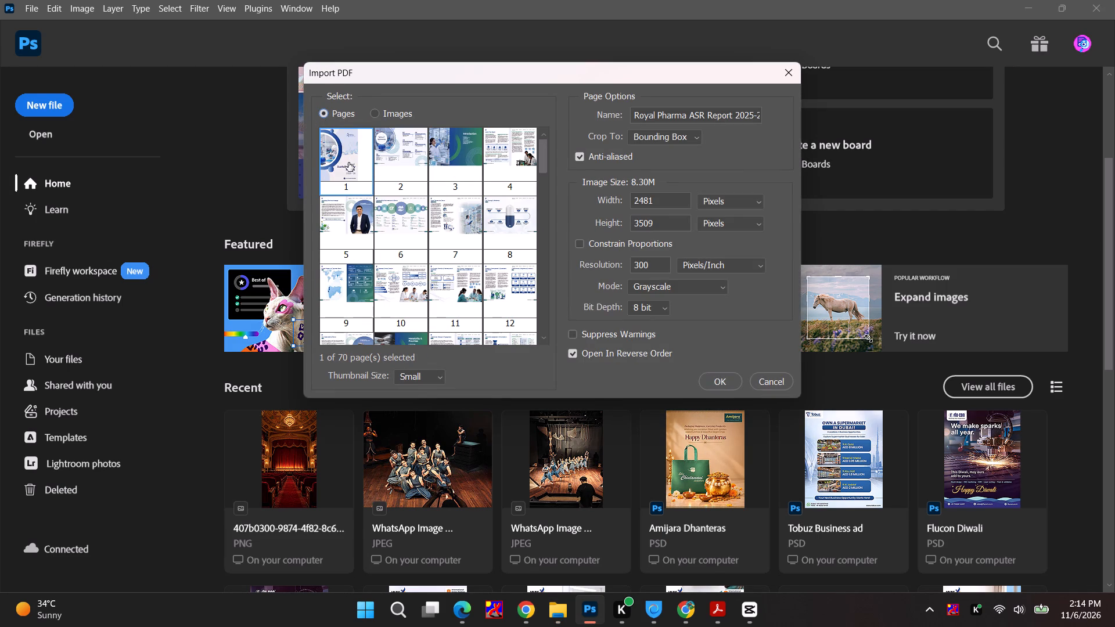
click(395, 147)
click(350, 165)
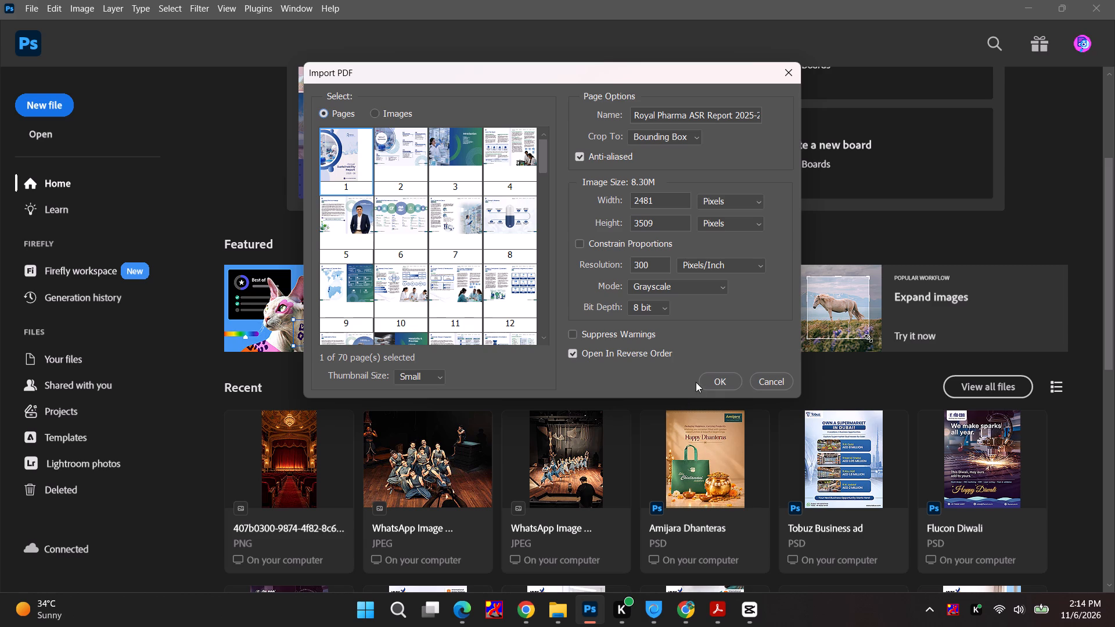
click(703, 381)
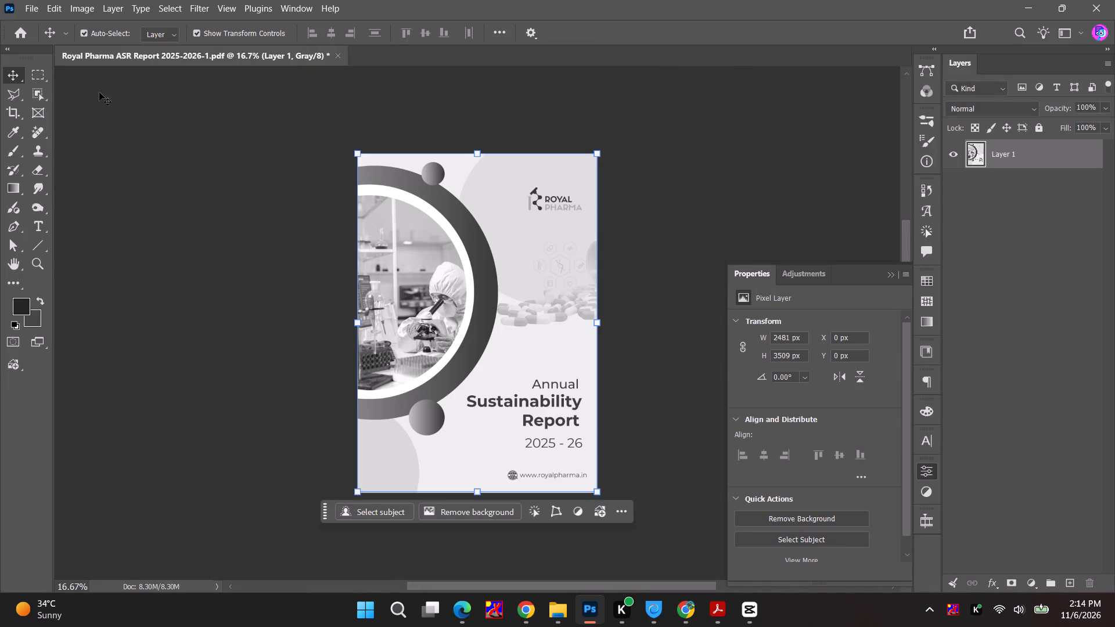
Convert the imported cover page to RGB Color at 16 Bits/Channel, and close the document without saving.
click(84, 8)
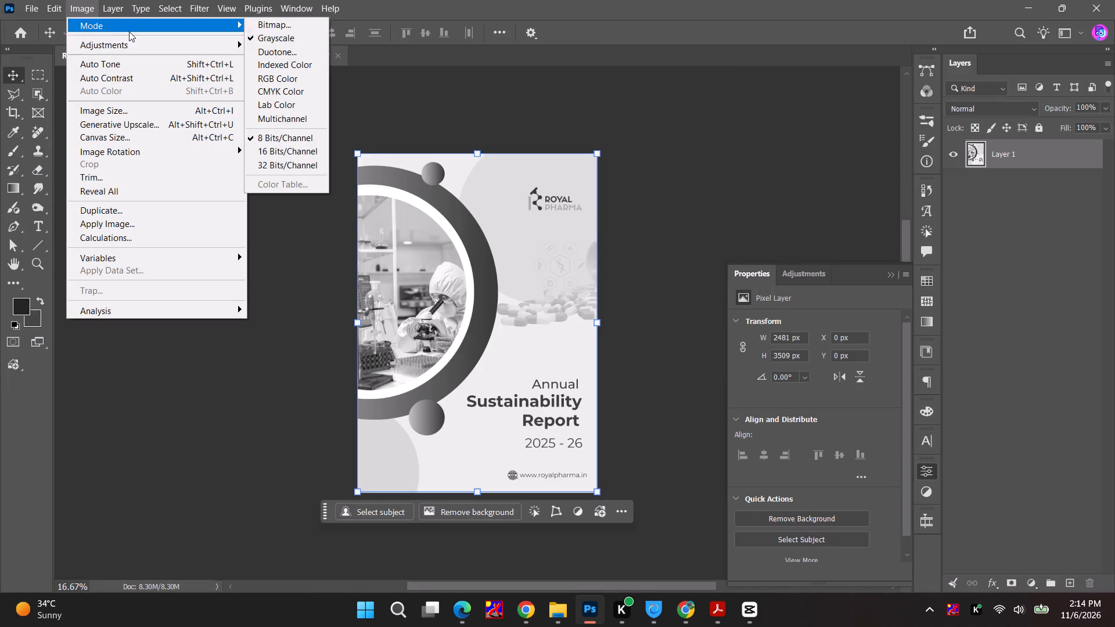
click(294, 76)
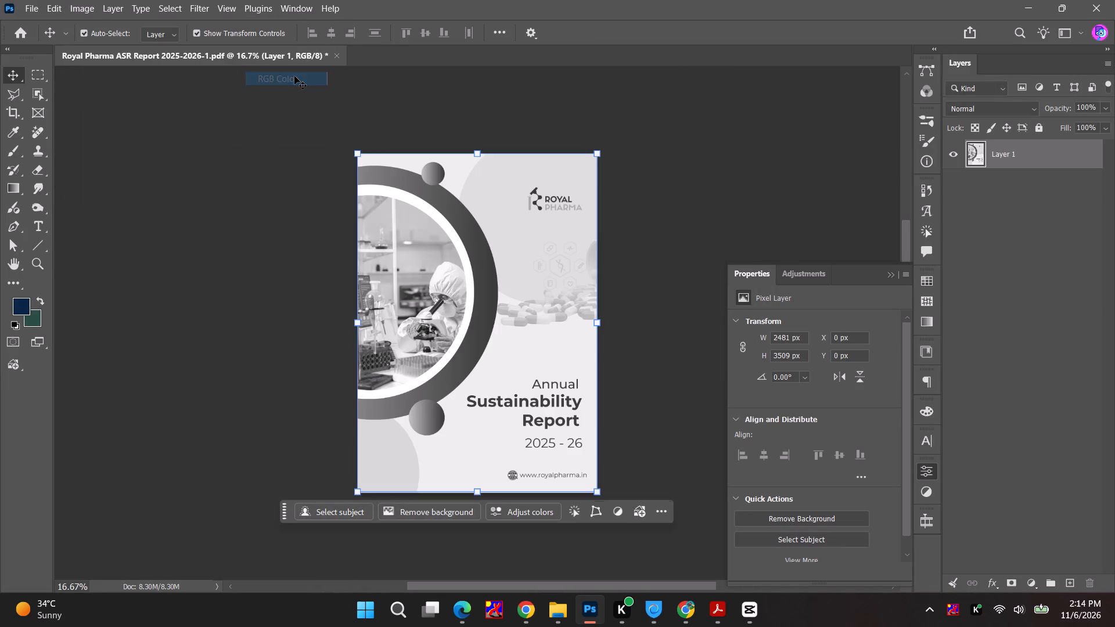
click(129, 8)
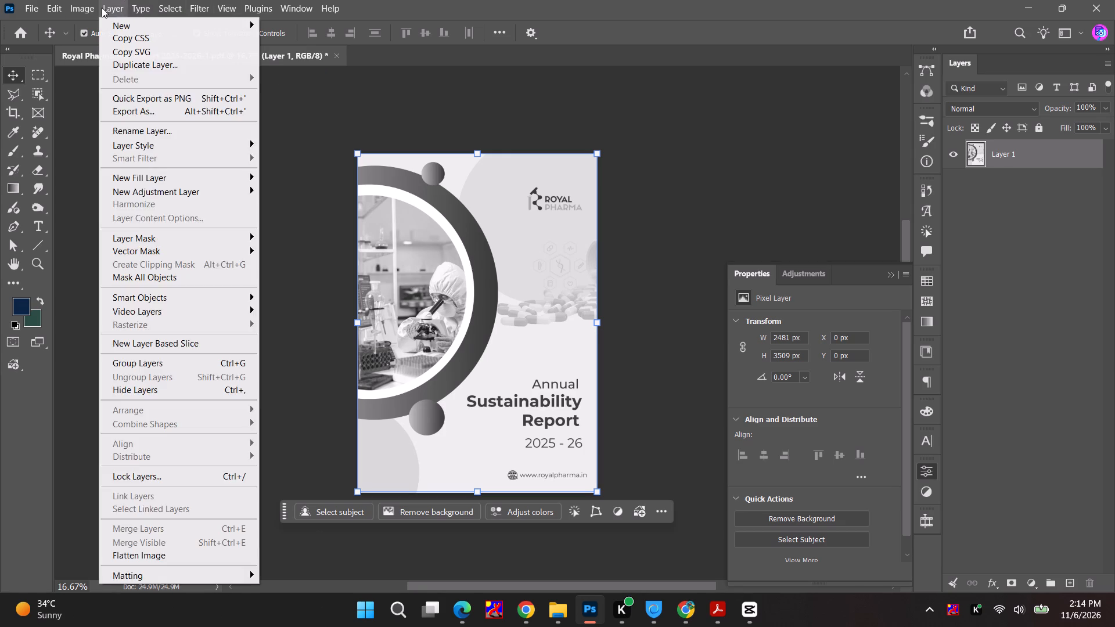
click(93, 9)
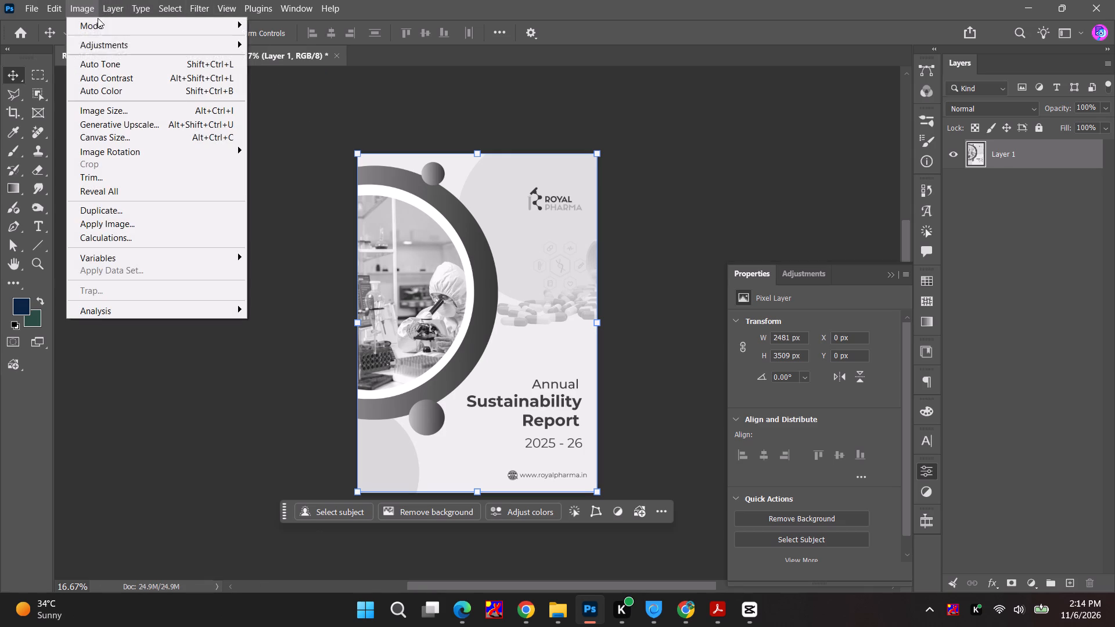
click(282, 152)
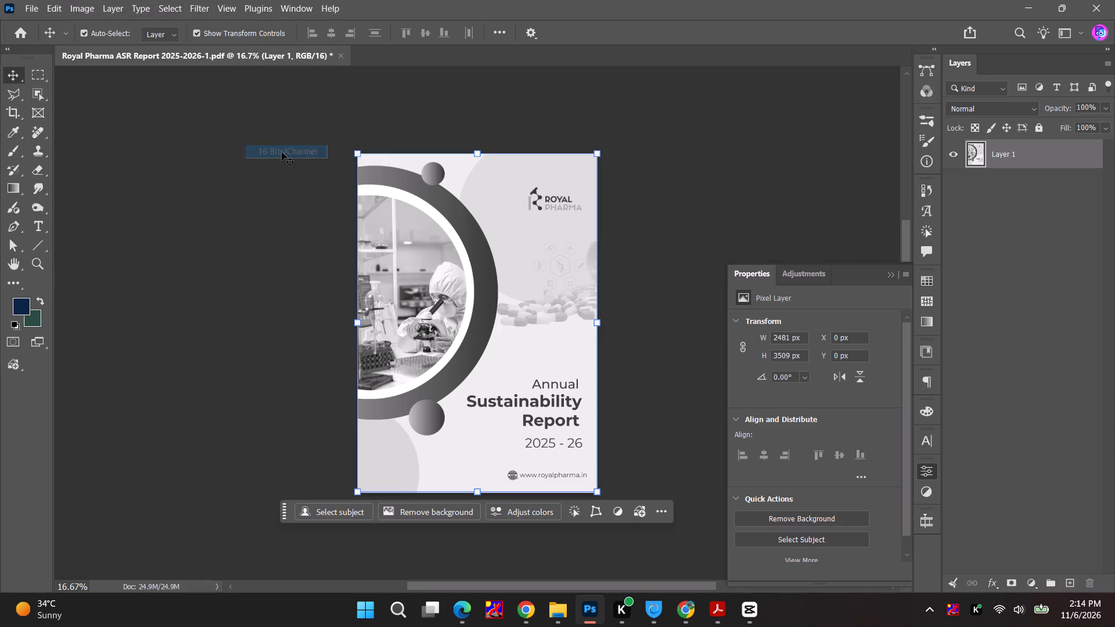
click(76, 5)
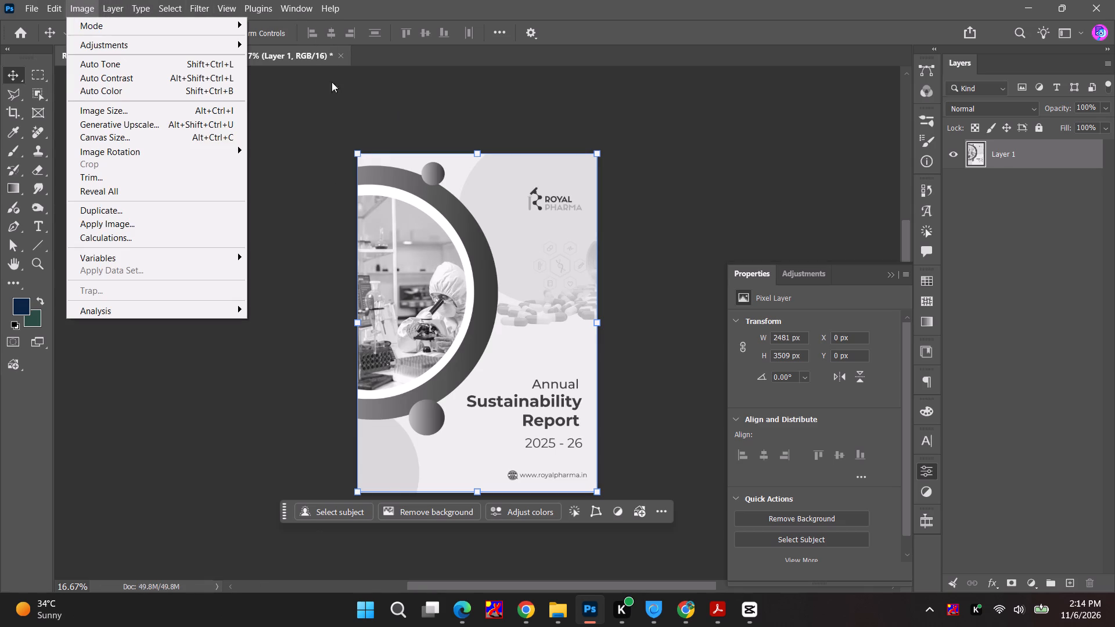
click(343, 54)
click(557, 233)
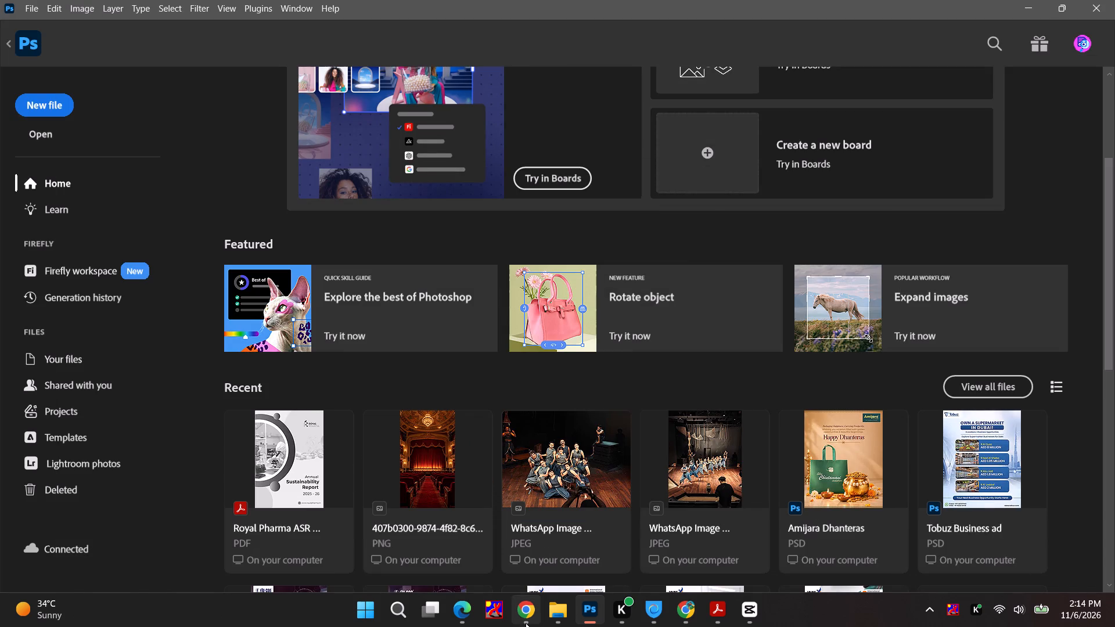
Reopen the Royal Pharma ASR Report PDF from Downloads in Photoshop, importing page 1 in RGB Color mode at 16-bit depth.
click(569, 616)
click(436, 555)
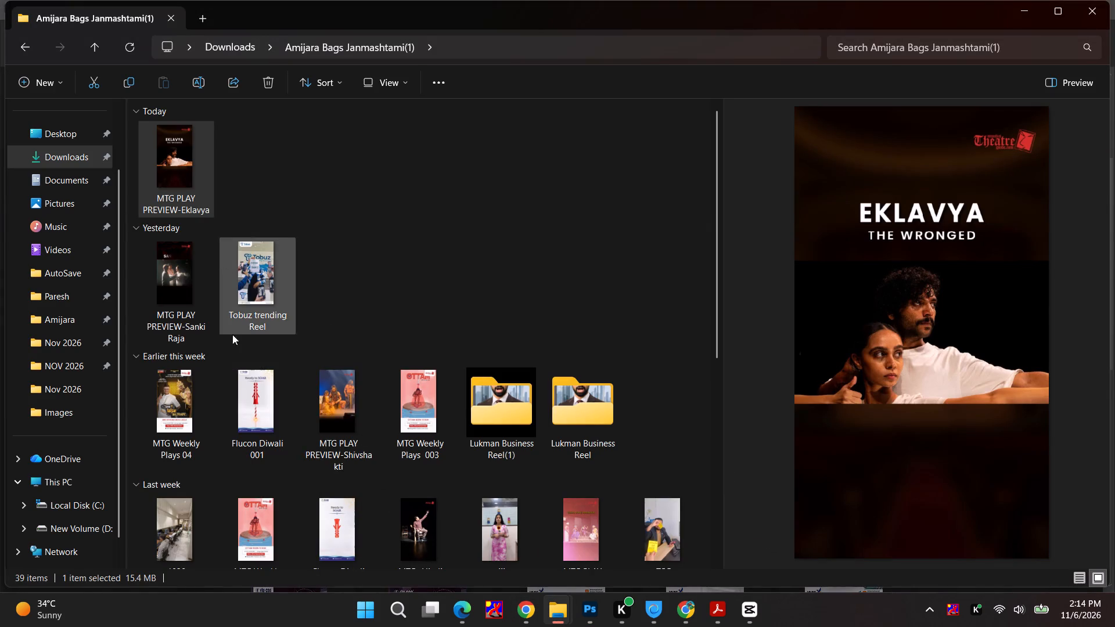
click(71, 159)
right_click(215, 185)
right_click(195, 179)
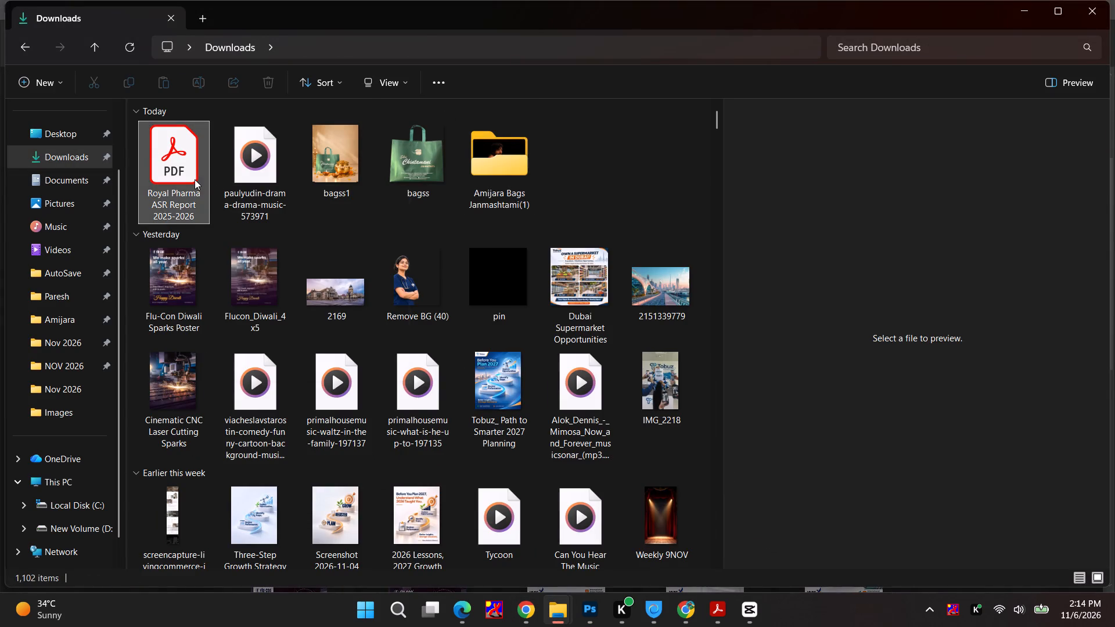
click(467, 262)
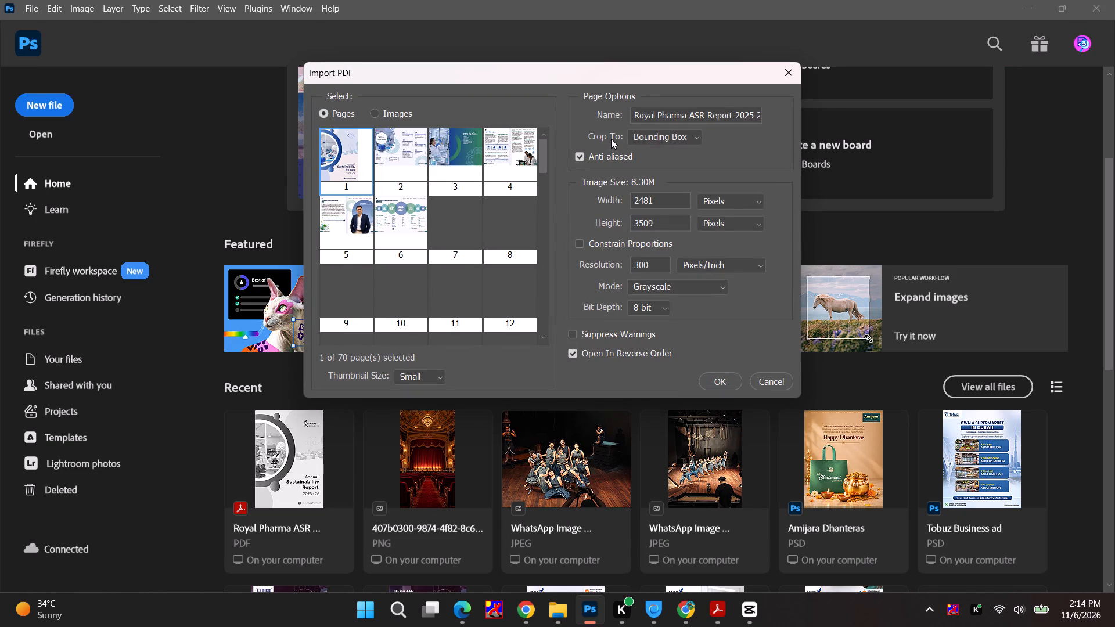
scroll(715, 247, down, 2)
click(694, 291)
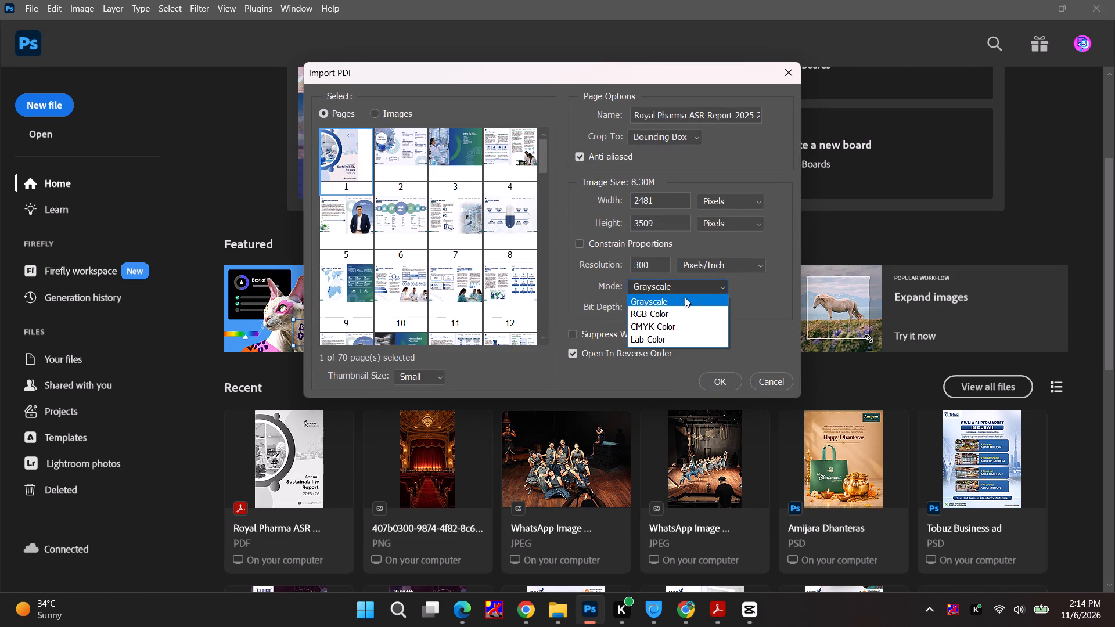
click(664, 315)
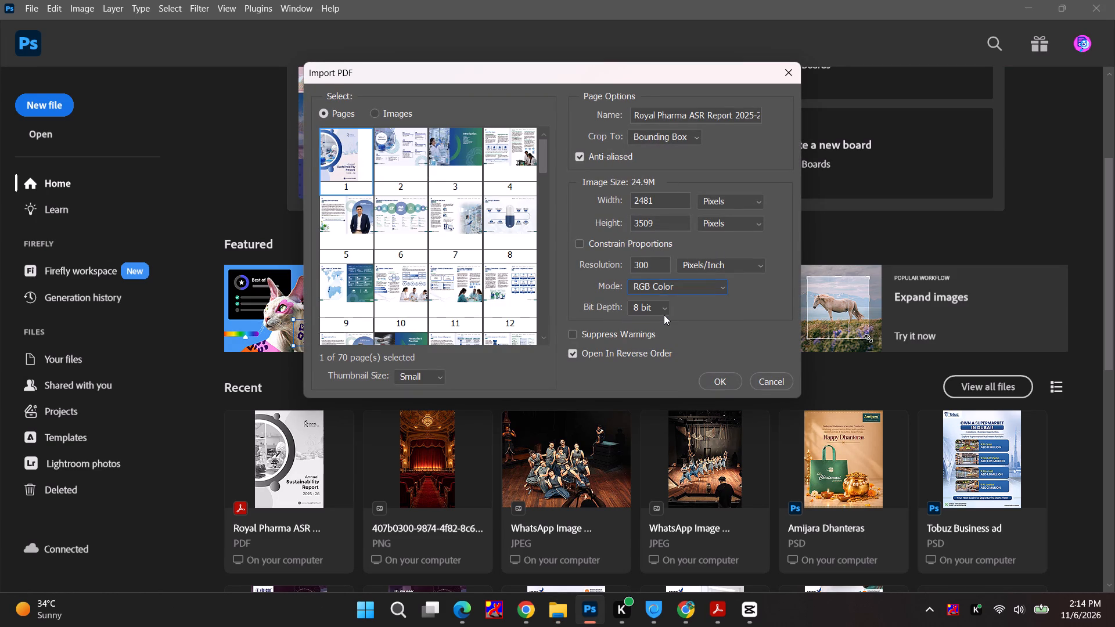
click(663, 307)
click(660, 336)
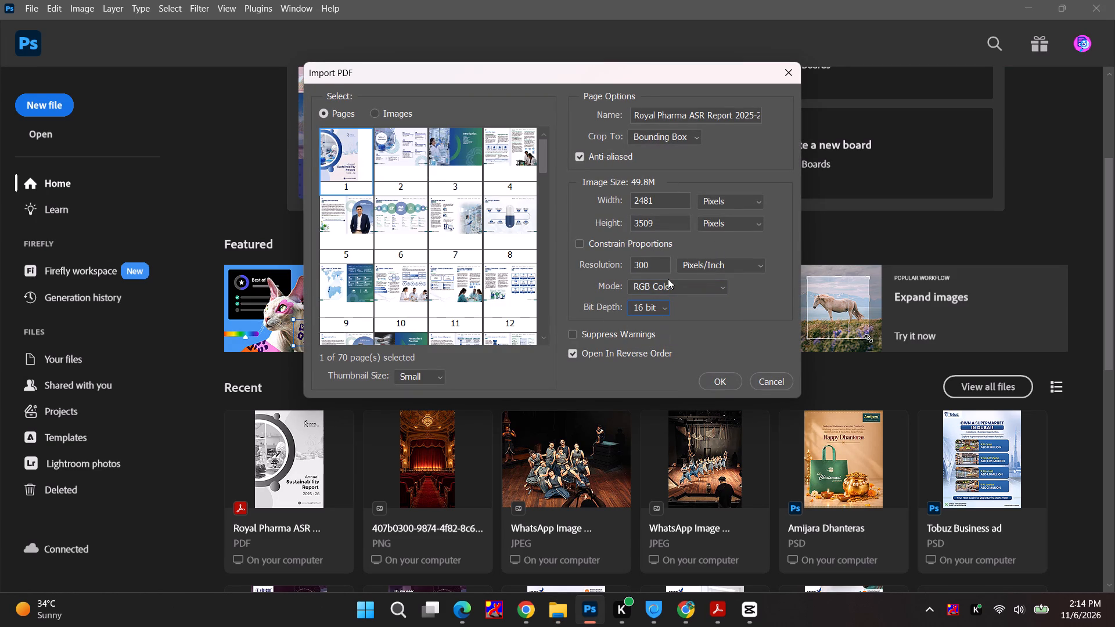
click(707, 381)
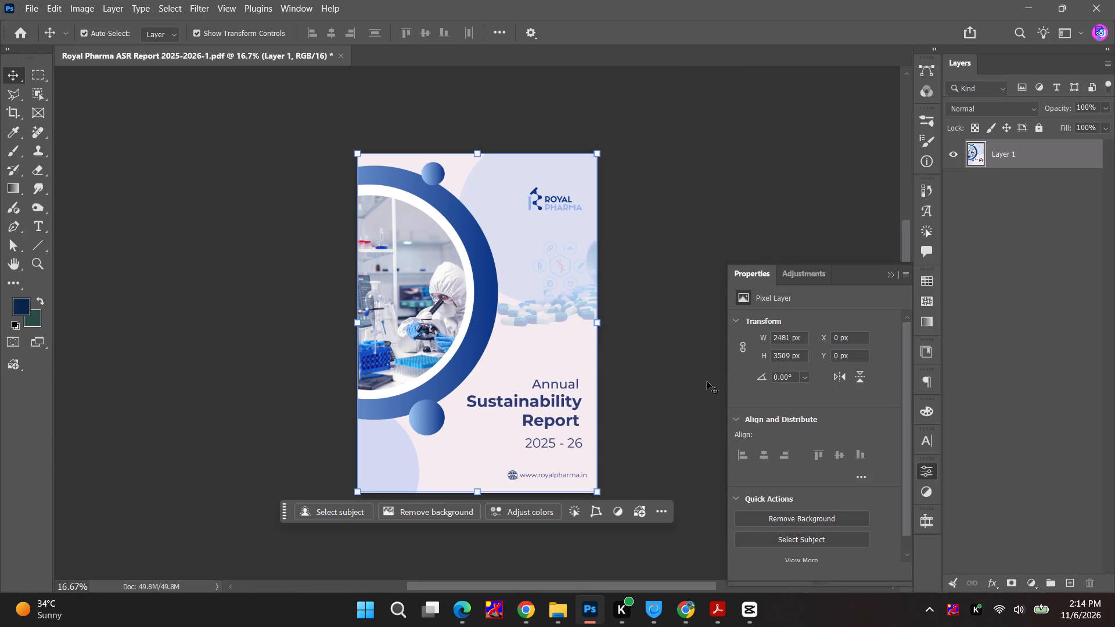
Quick-export the report cover layer as a PNG named report into the Royal Pharma folder under Paresh on drive D.
click(258, 267)
right_click(1008, 156)
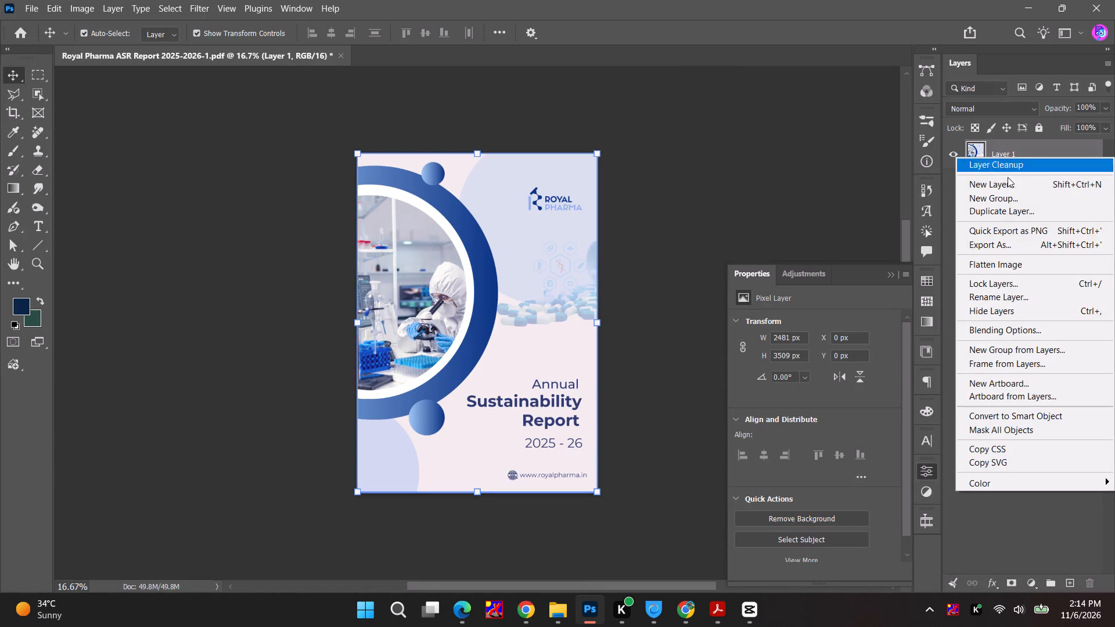
click(1026, 231)
scroll(510, 228, up, 7)
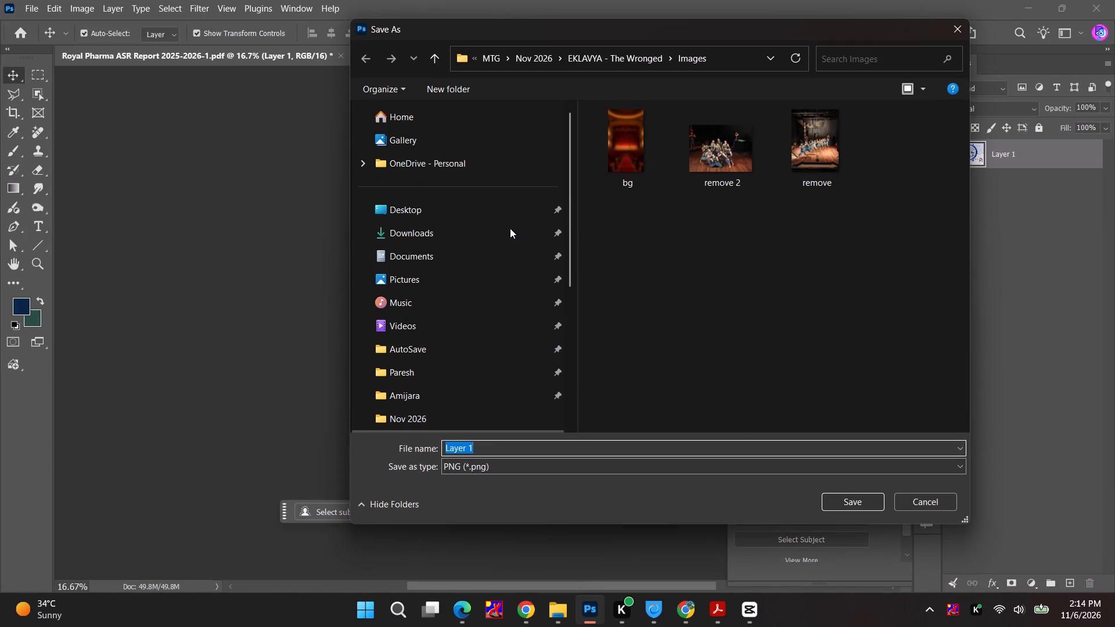
click(465, 238)
scroll(480, 394, down, 3)
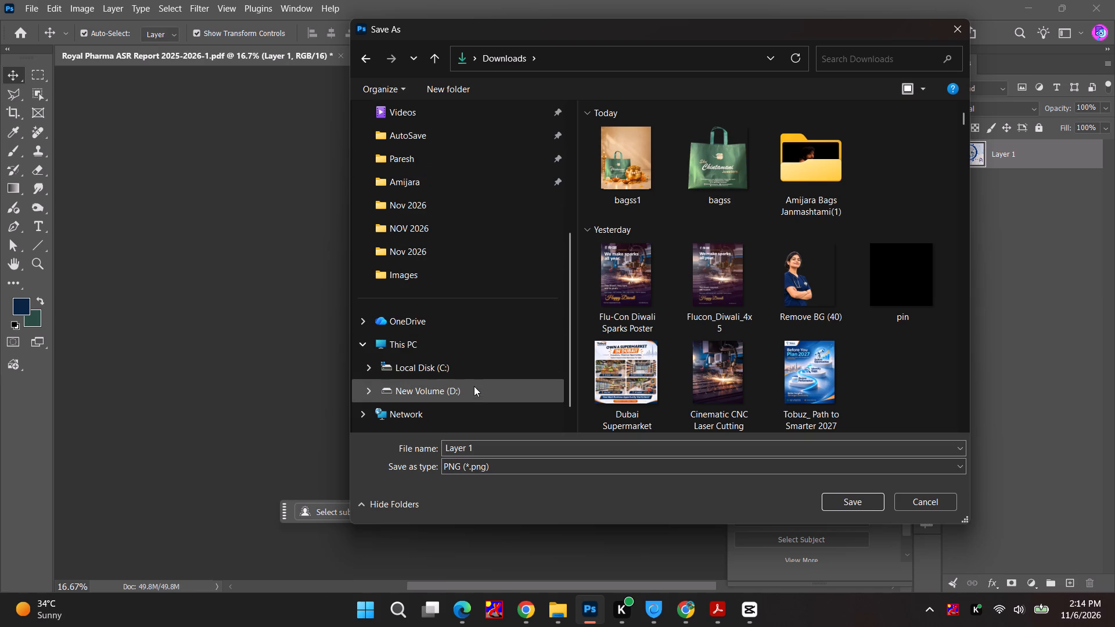
click(433, 200)
click(617, 59)
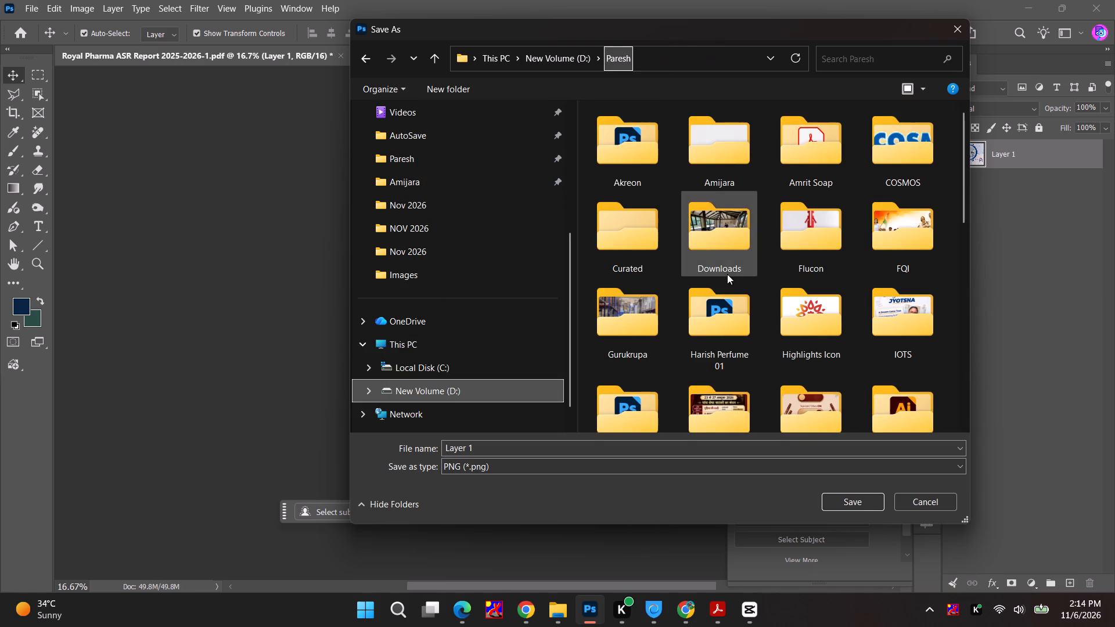
click(741, 324)
scroll(738, 325, down, 1)
double_click(714, 376)
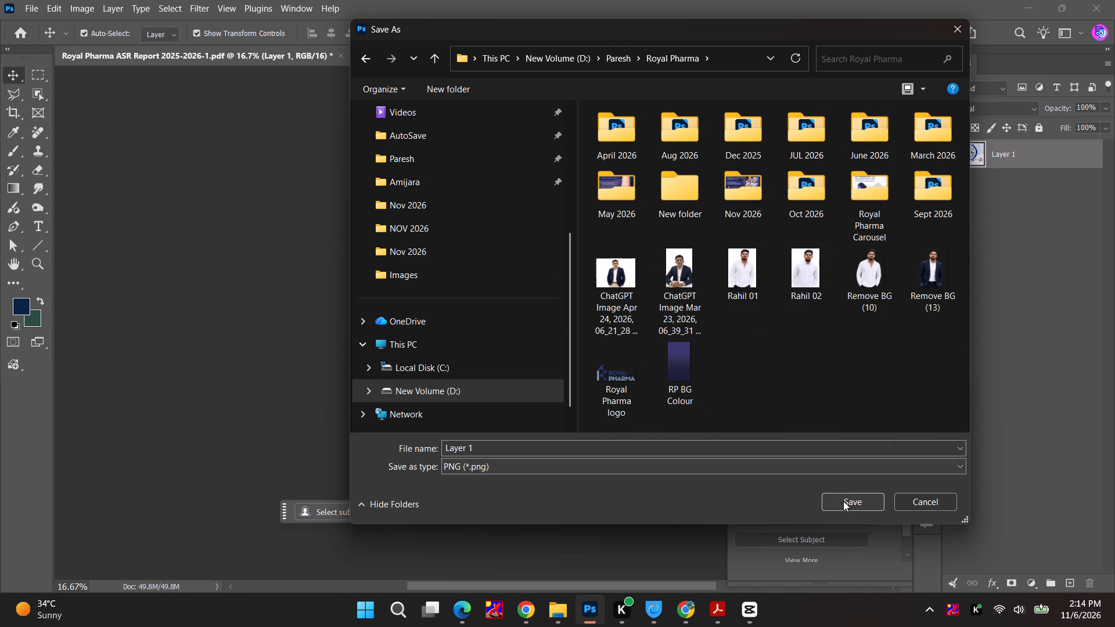
click(520, 438)
click(513, 457)
click(515, 445)
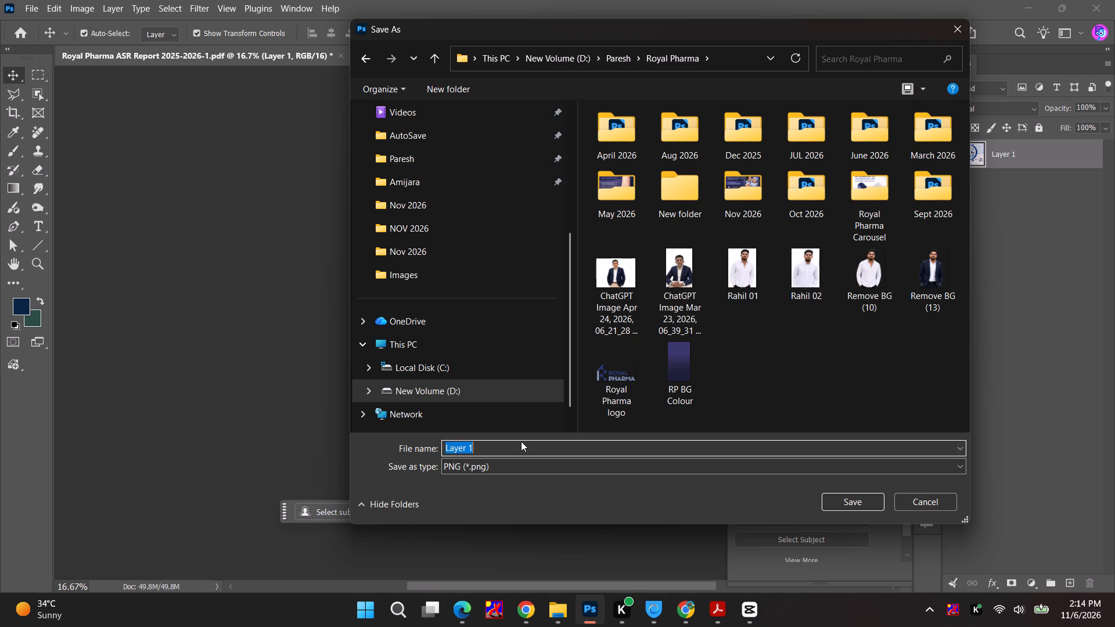
text(report)
key(Return)
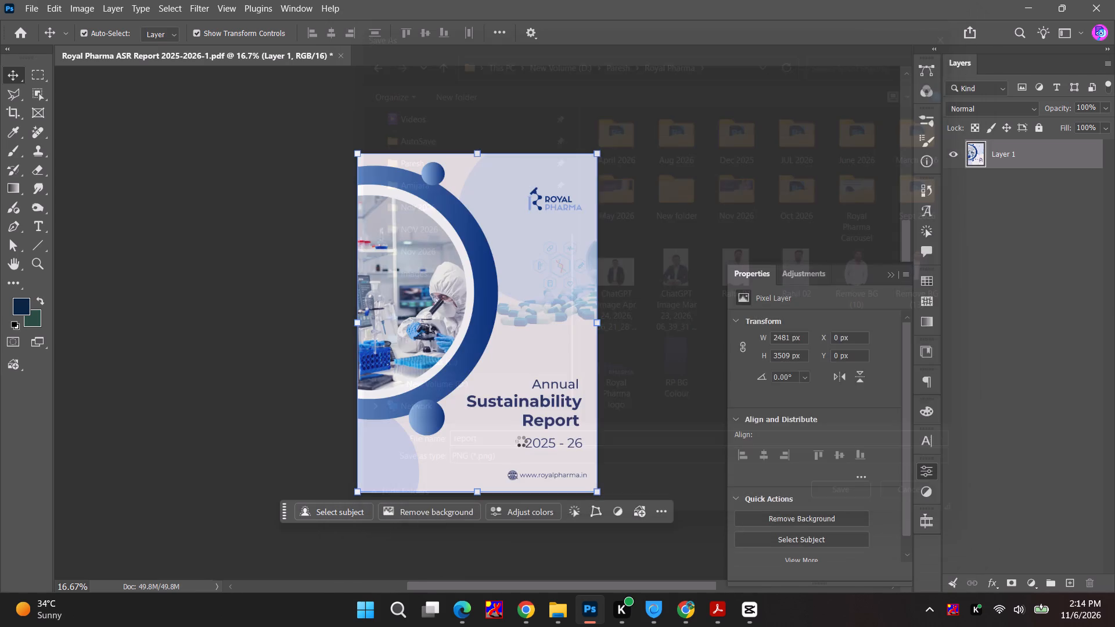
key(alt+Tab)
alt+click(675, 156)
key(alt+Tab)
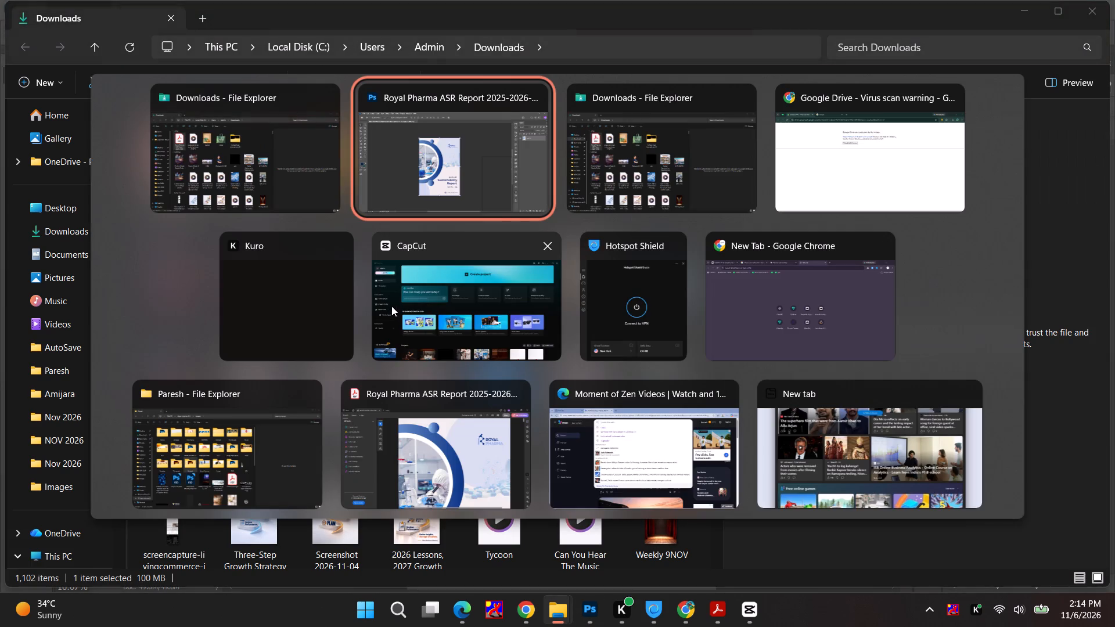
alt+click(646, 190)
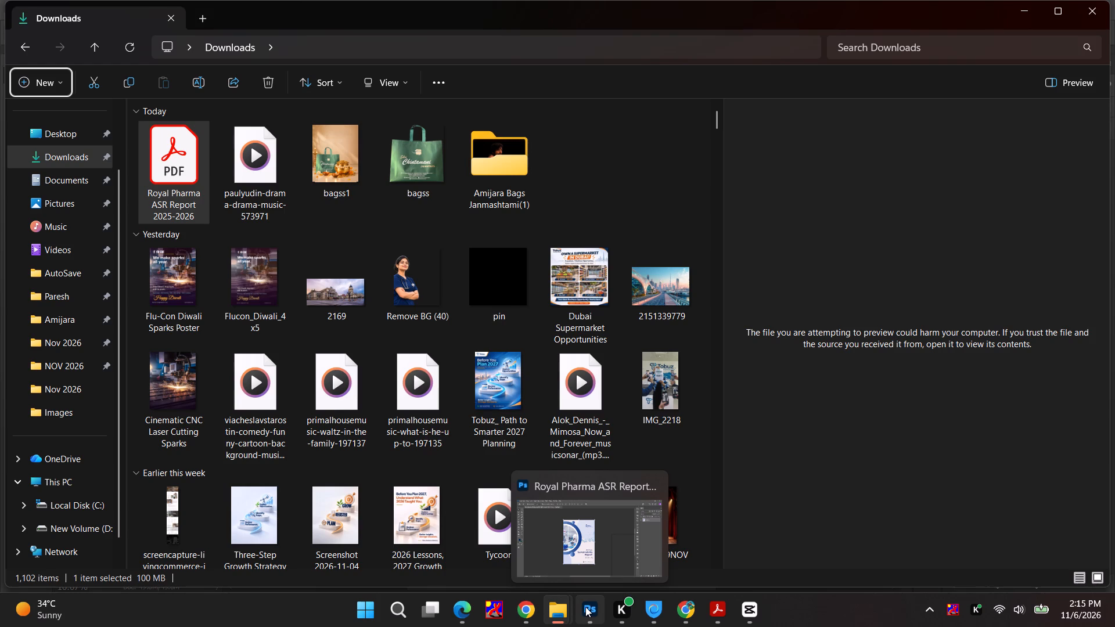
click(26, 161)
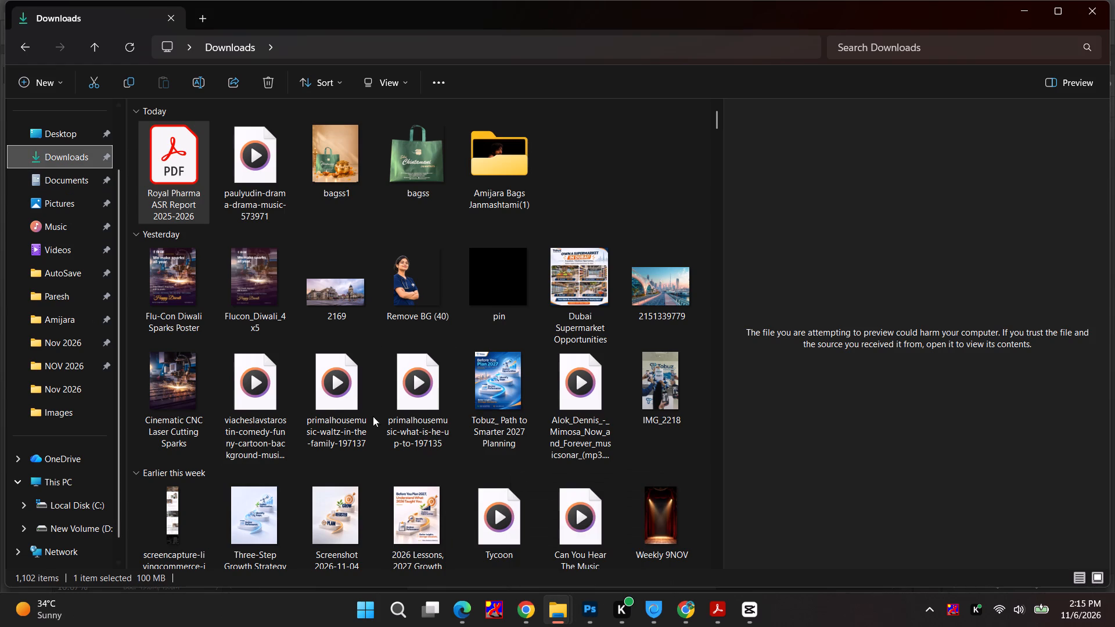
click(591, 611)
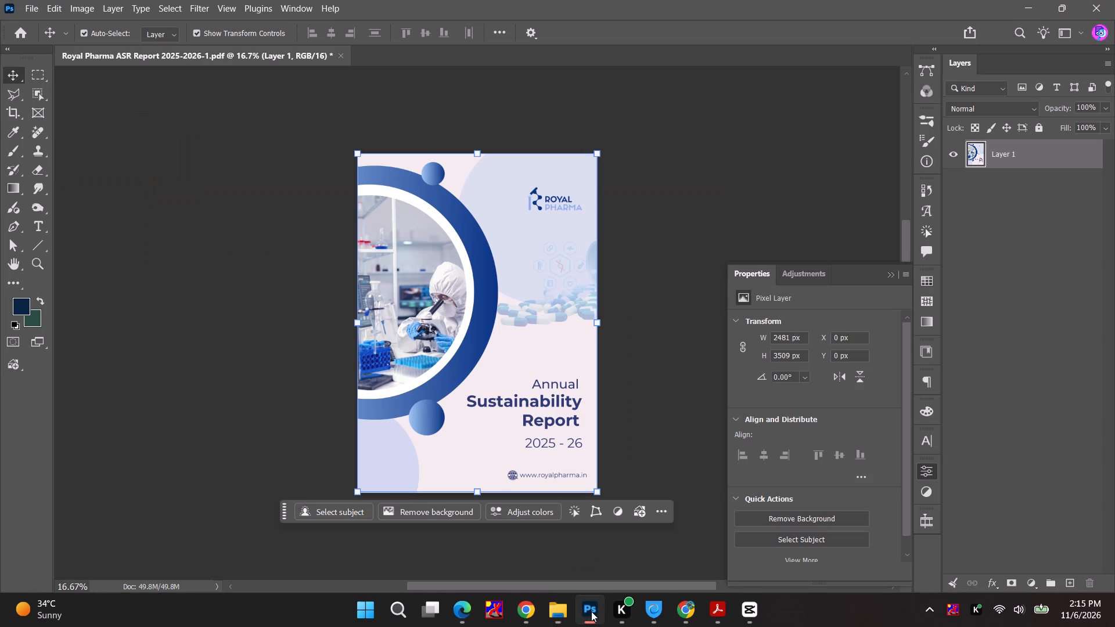
Close the imported report PDF document without saving changes.
click(341, 56)
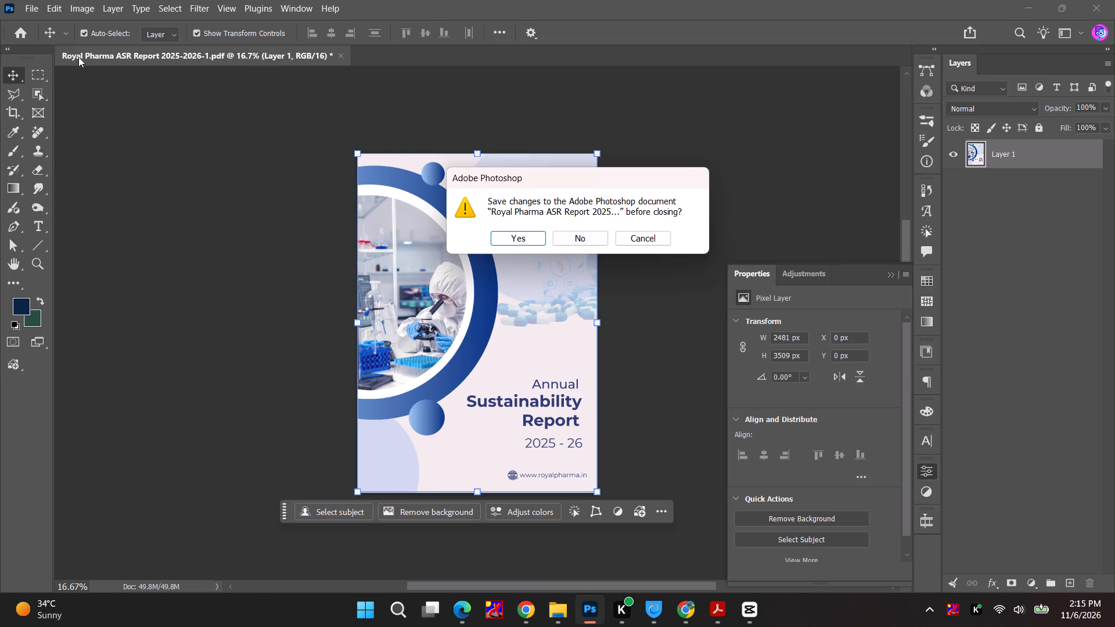
click(597, 242)
Switch to File Explorer, open Royal Pharma's May 2026 folder under Paresh, and preview the Thyroid Day and MS Day post images.
scroll(533, 344, down, 5)
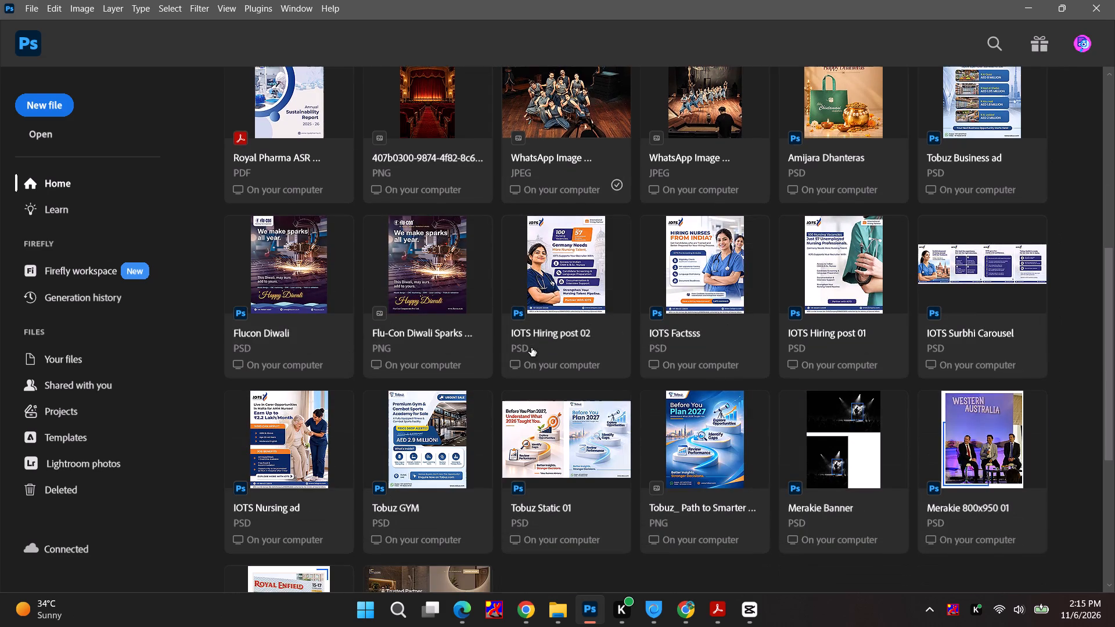
scroll(754, 466, down, 3)
click(549, 614)
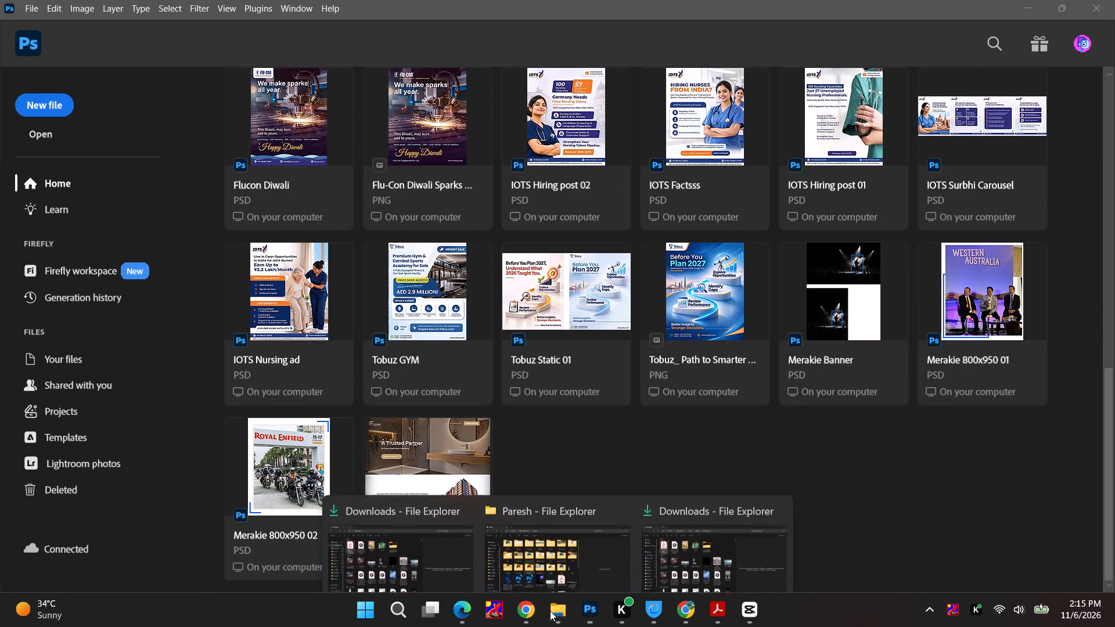
click(562, 550)
double_click(400, 365)
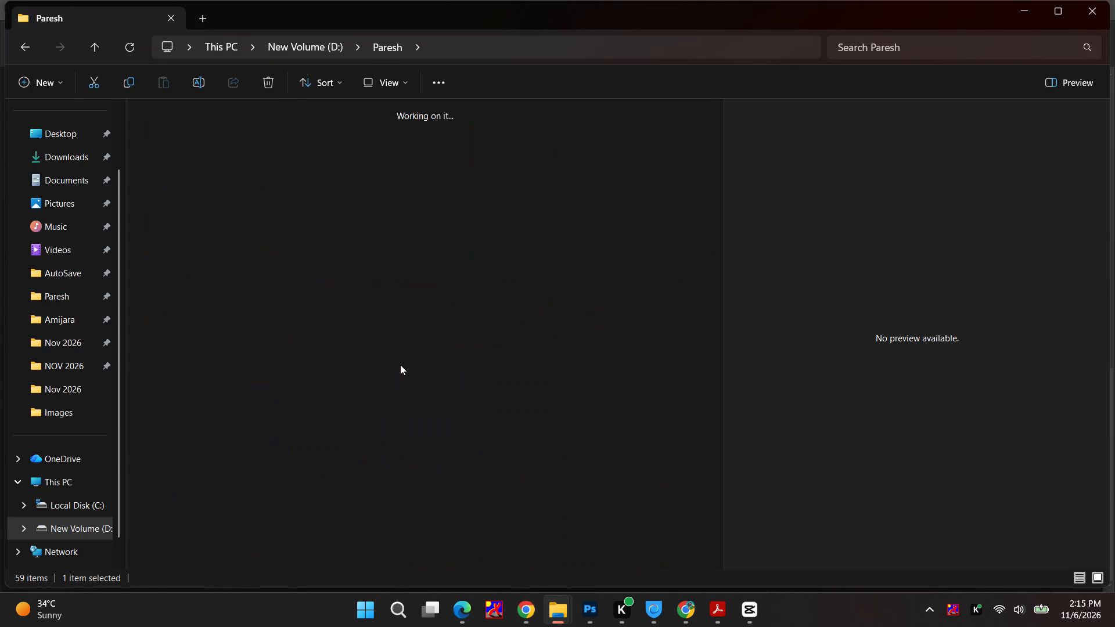
double_click(653, 139)
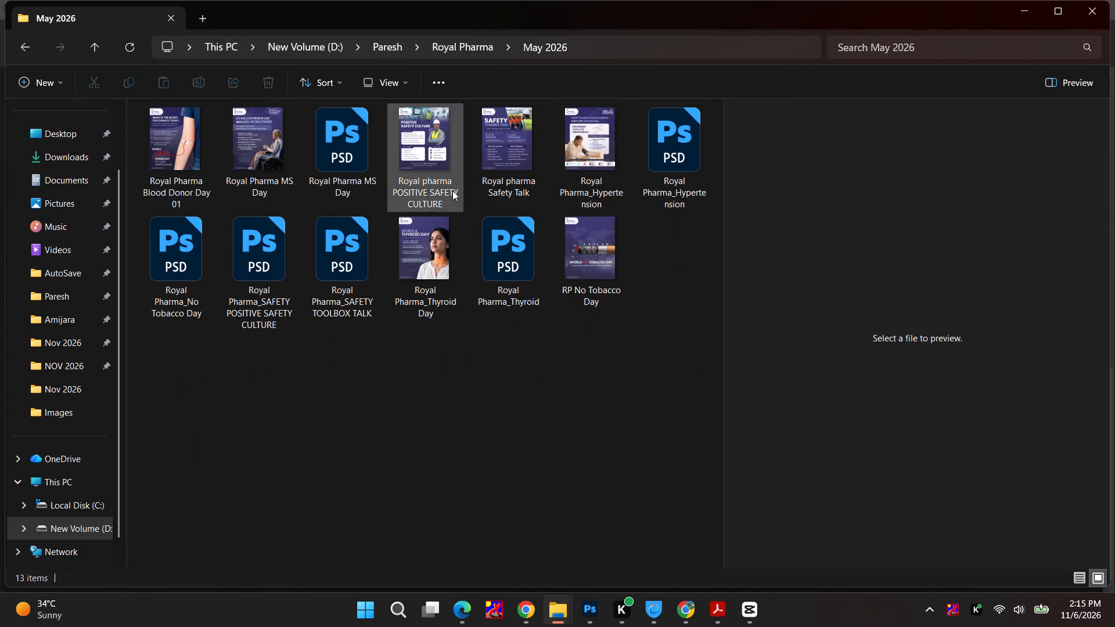
click(426, 272)
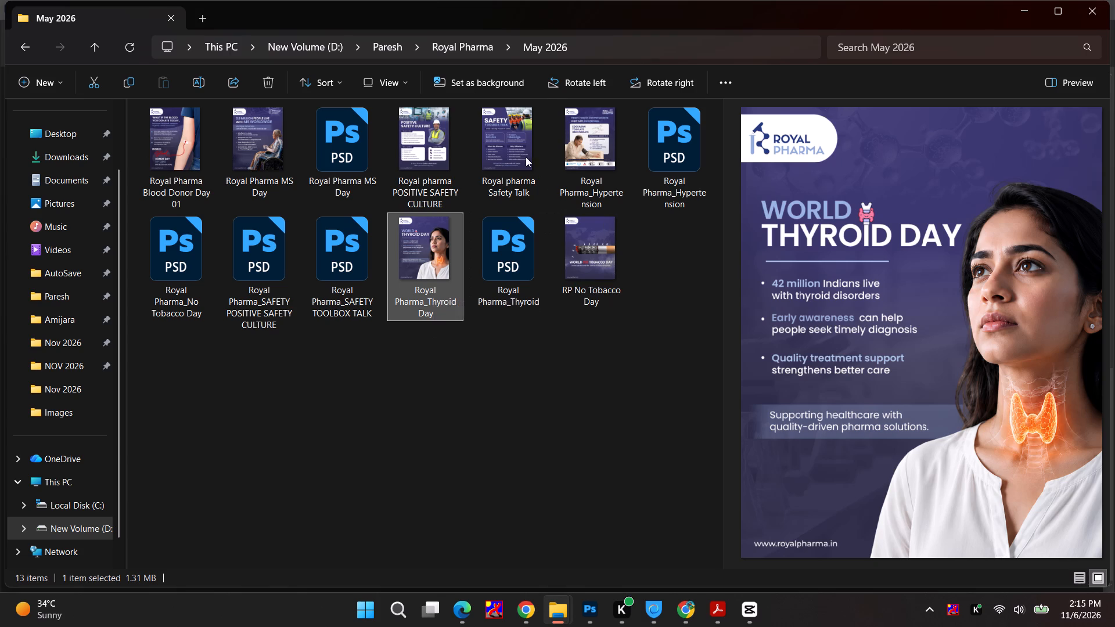
click(244, 174)
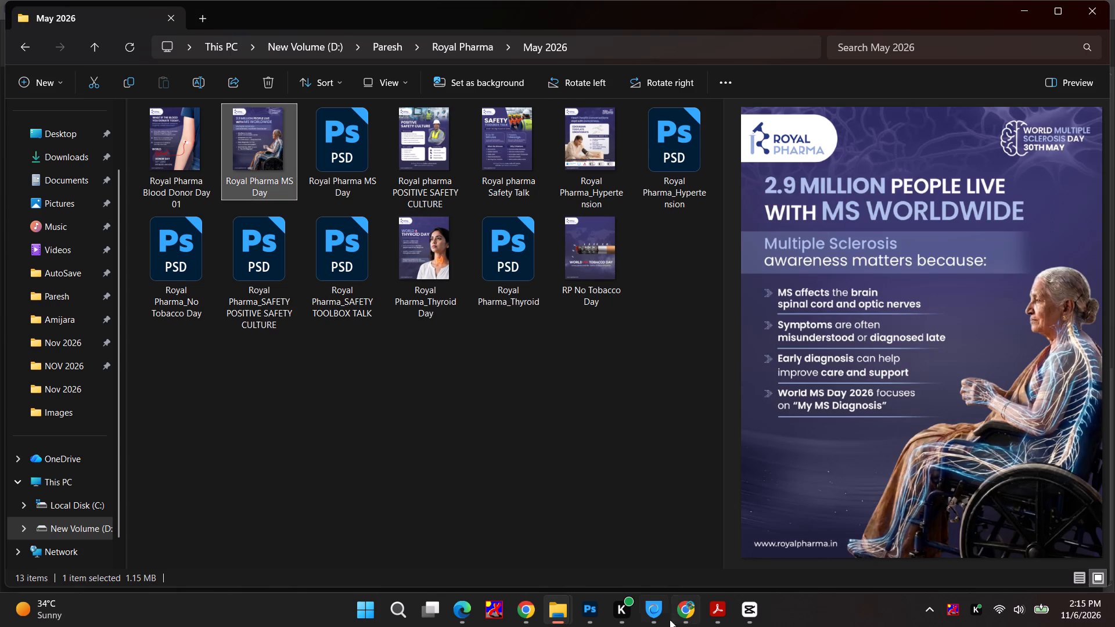
click(526, 612)
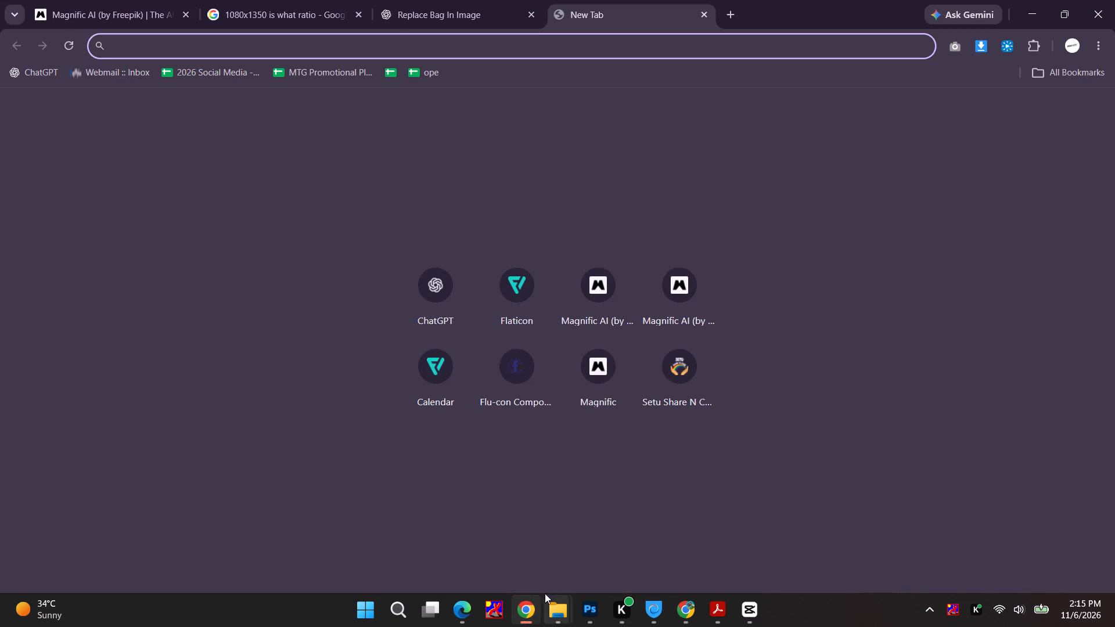
click(688, 615)
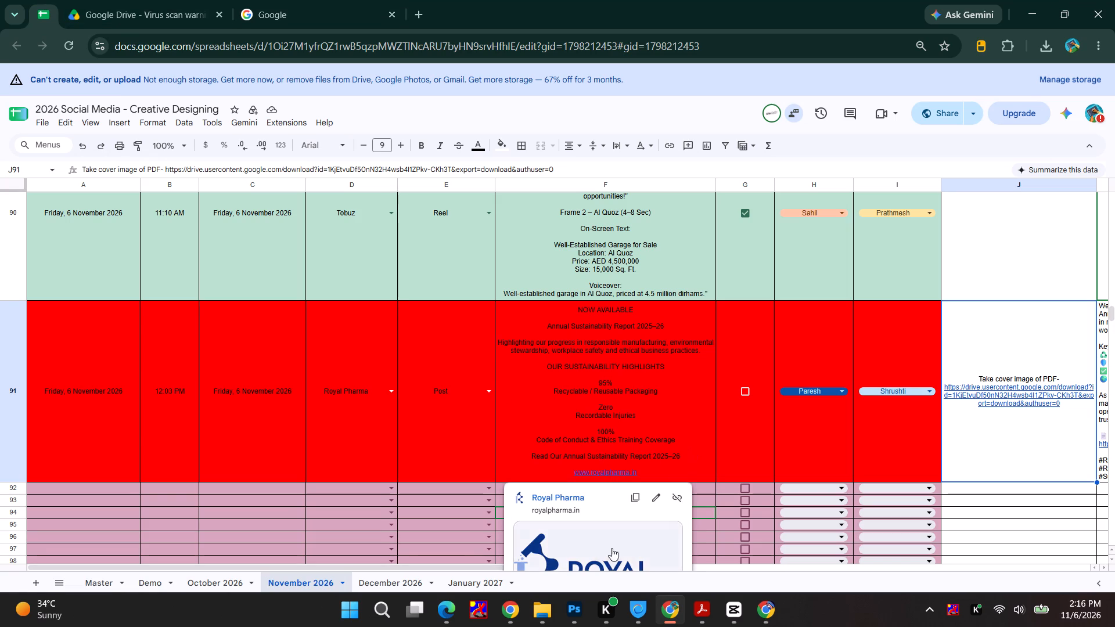
Switch back to the Photoshop home screen.
click(574, 619)
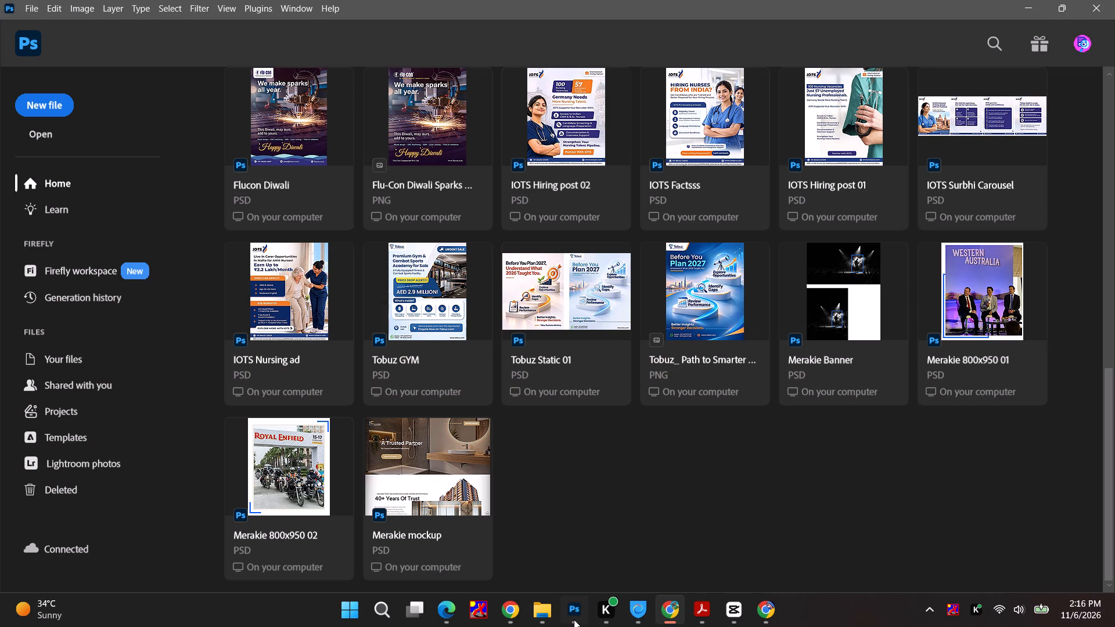
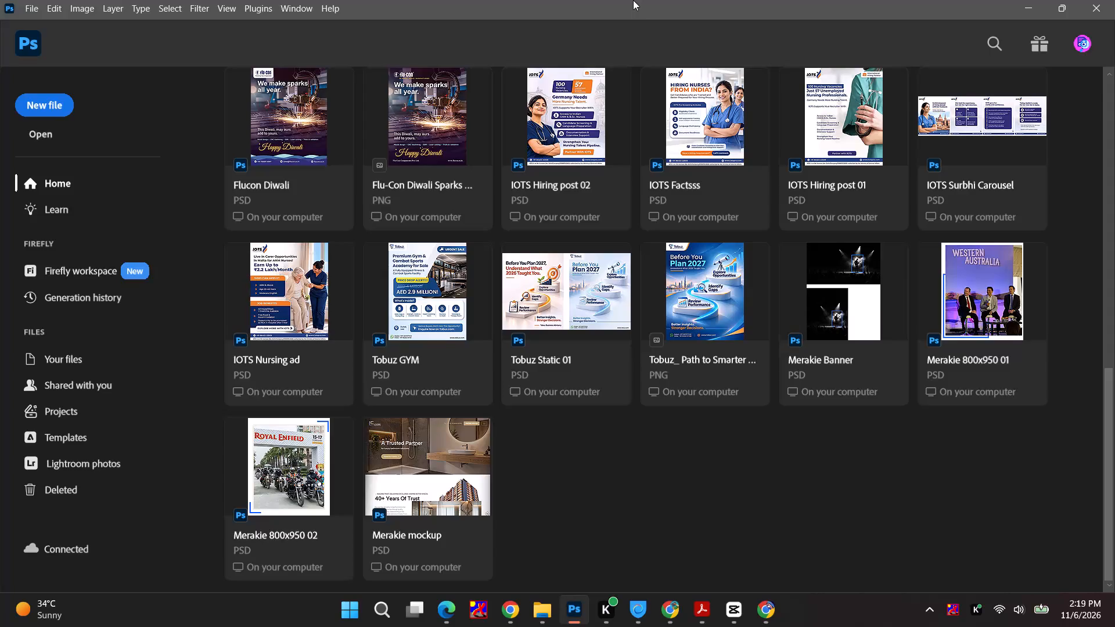
Switch to the 2026 Social Media - Creative Designing spreadsheet and copy the Royal Pharma Annual Sustainability Report 2025–26 post text from cell F91.
click(589, 606)
double_click(649, 357)
key(ctrl+a)
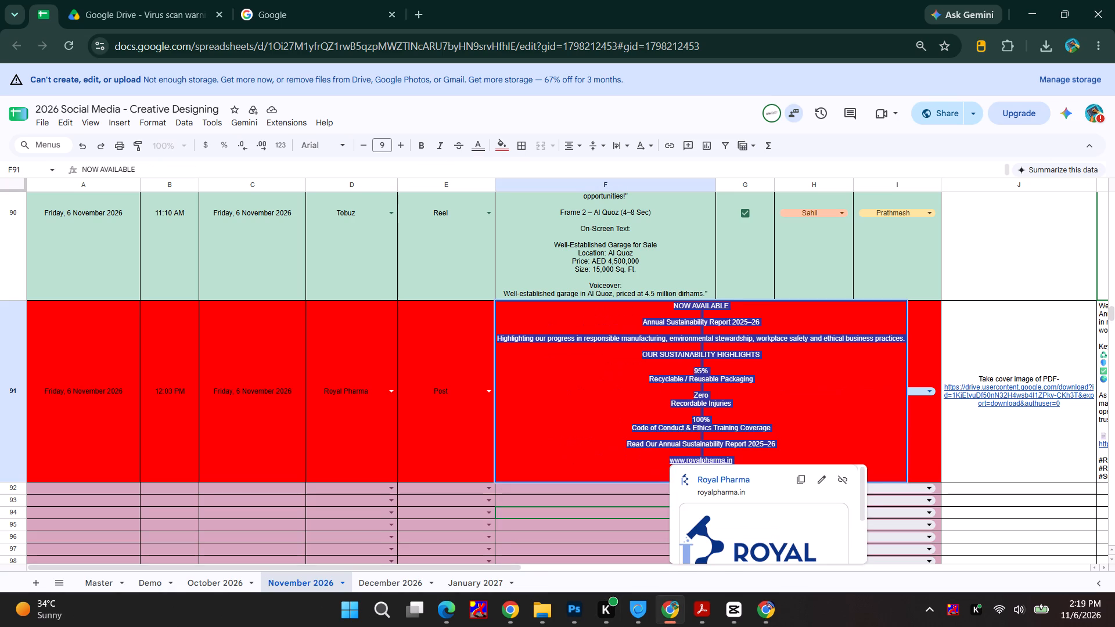
key(ctrl+c)
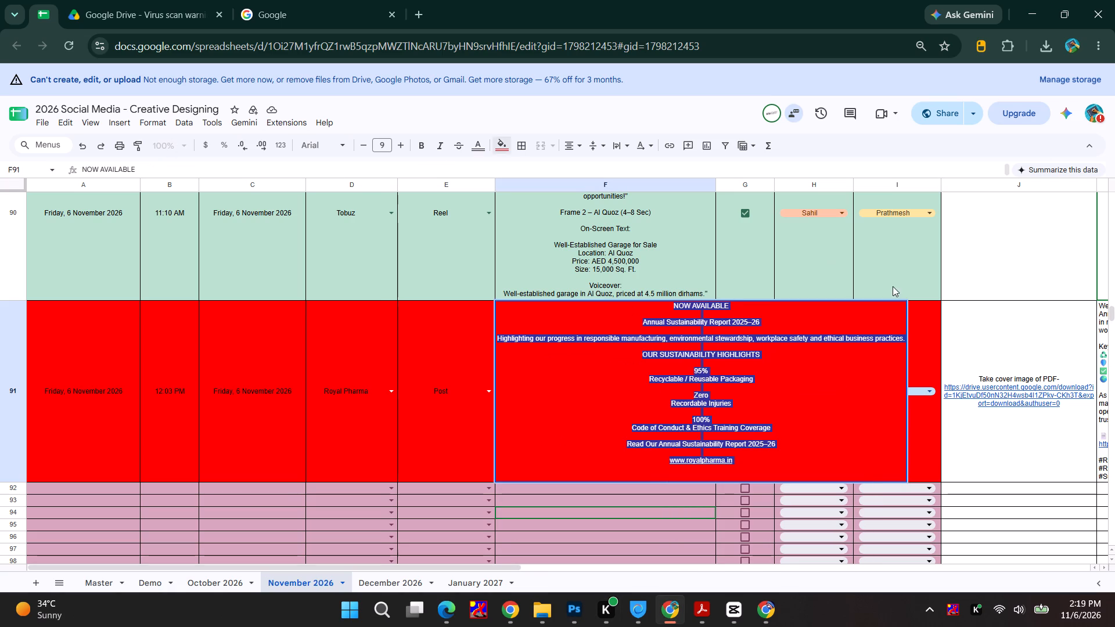
Return to the spreadsheet and examine row 91's PDF cover note and caption text in columns J and K.
click(113, 0)
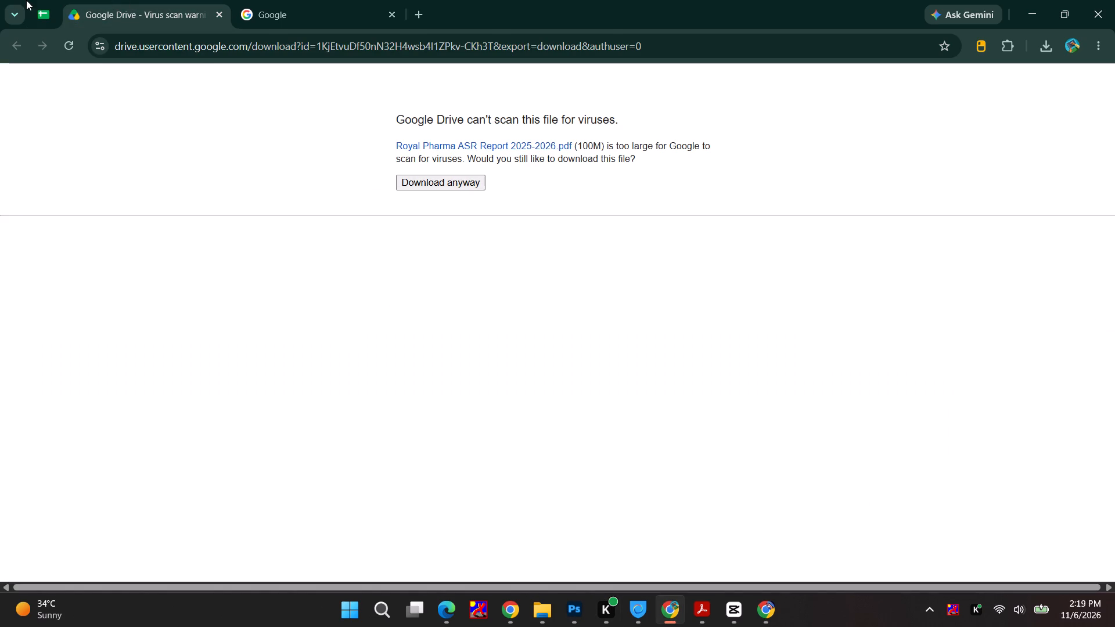
click(26, 0)
click(38, 9)
drag(506, 569, 709, 563)
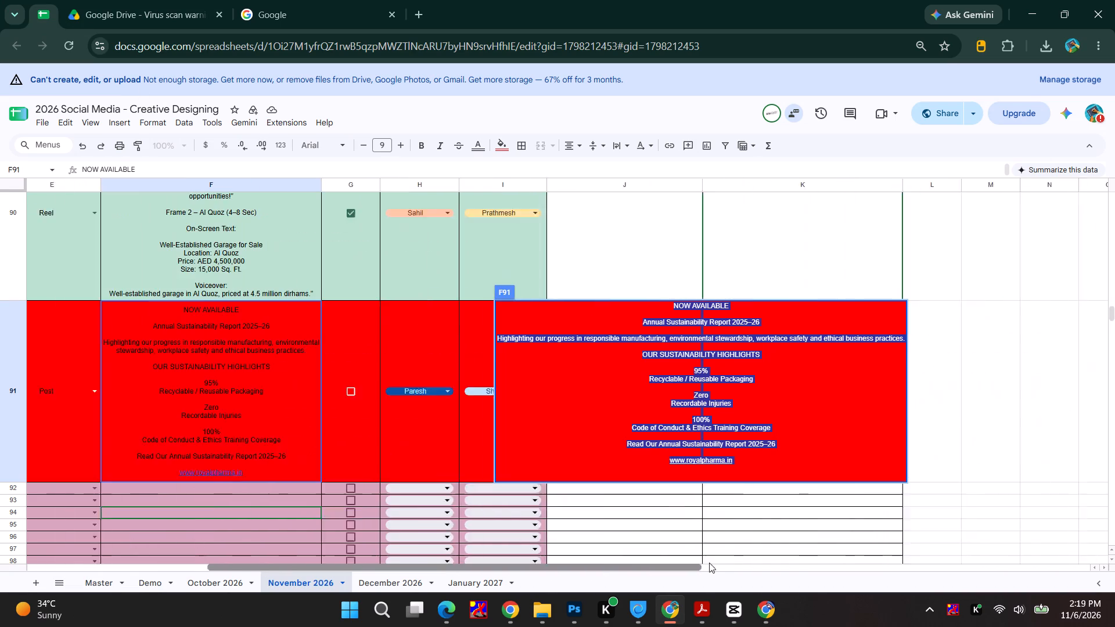
drag(709, 563, 687, 553)
key(Escape)
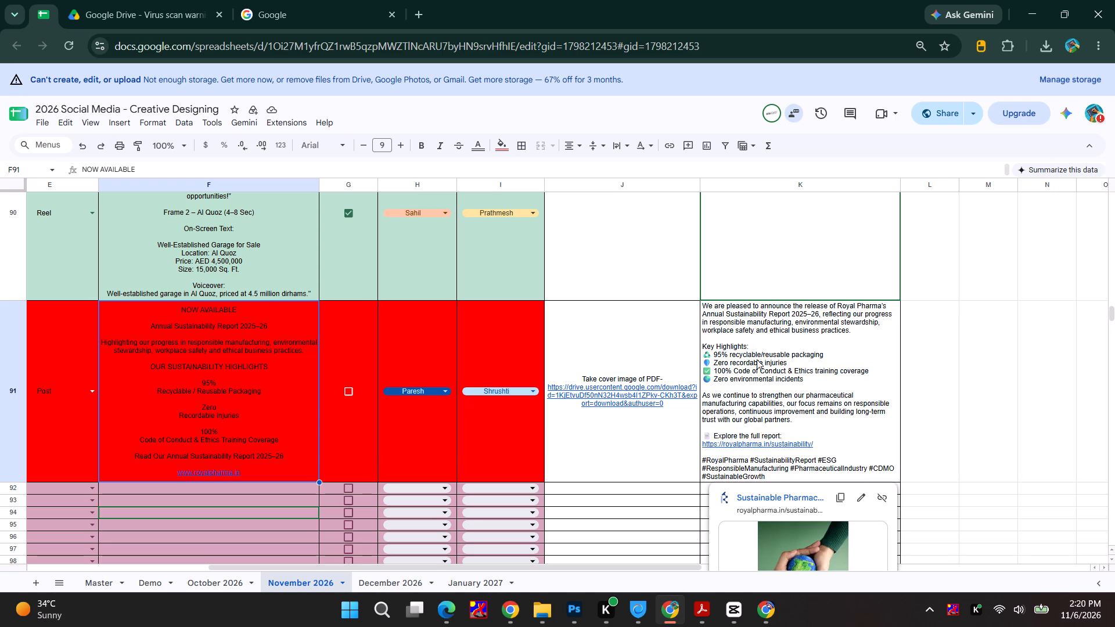
key(alt+Tab)
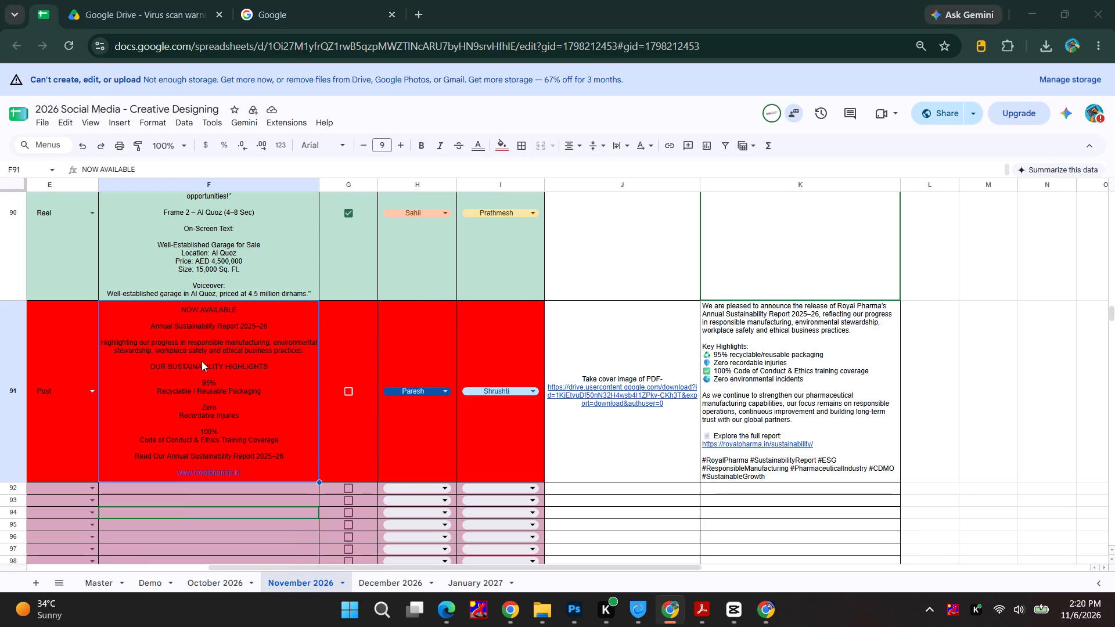
alt+click(796, 165)
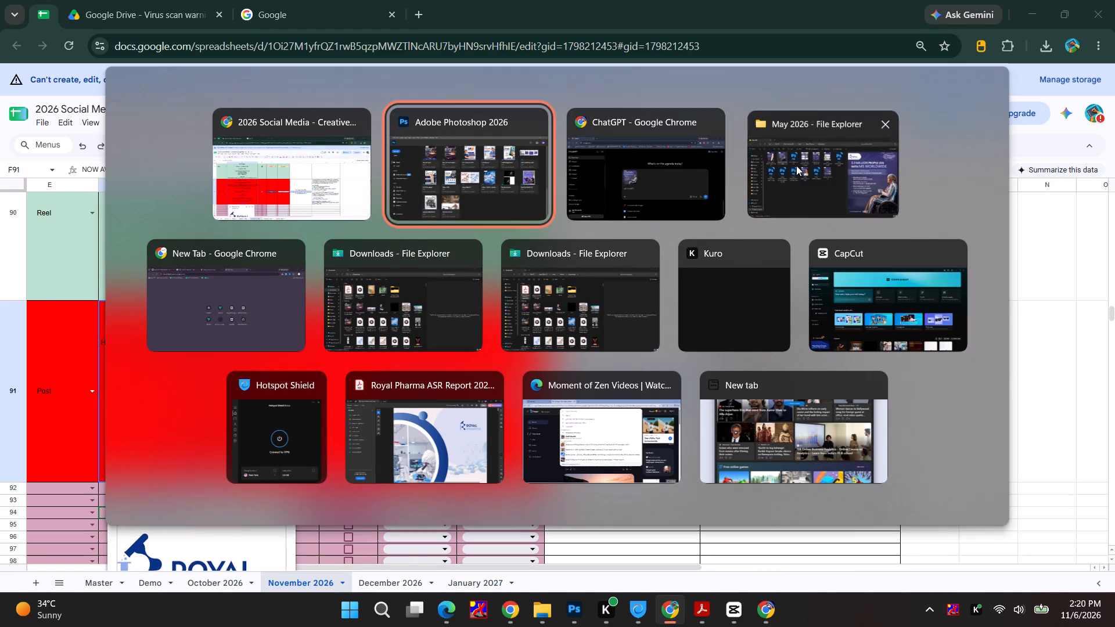
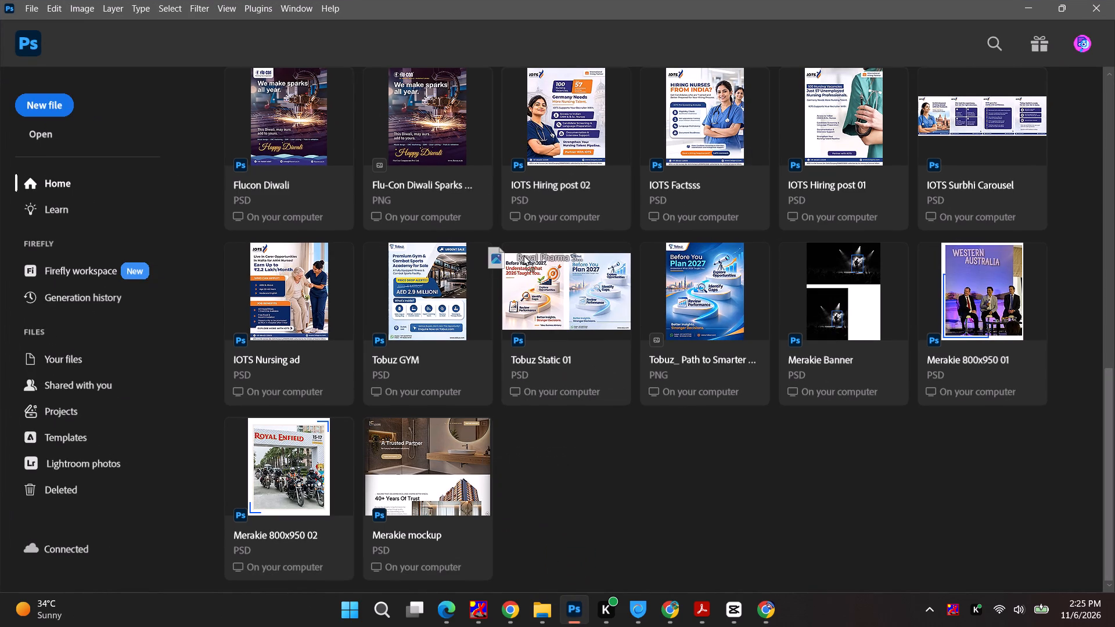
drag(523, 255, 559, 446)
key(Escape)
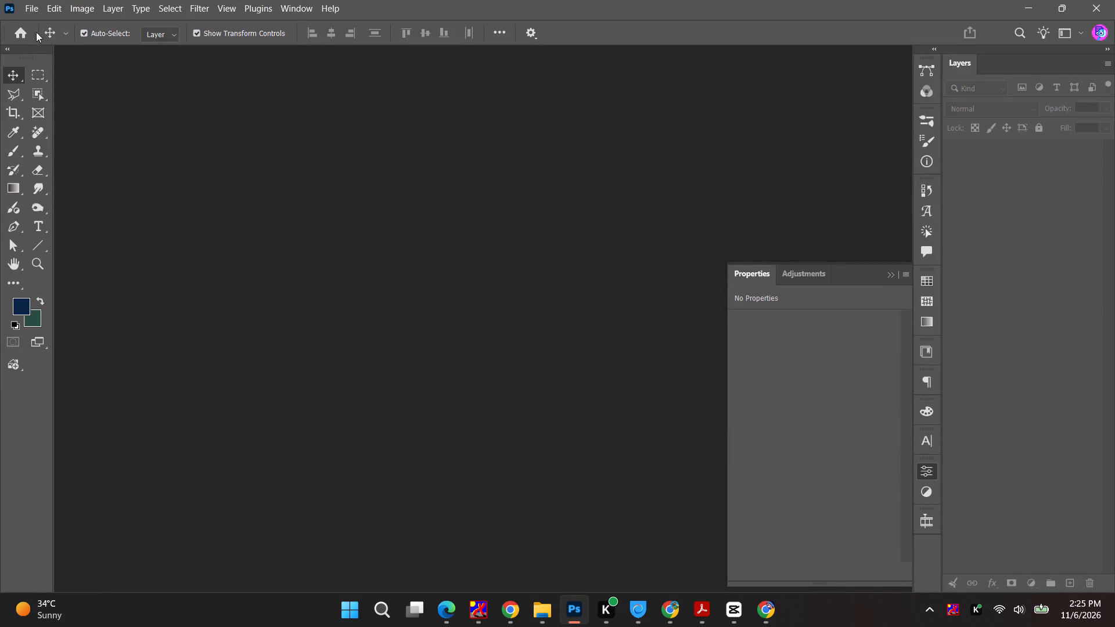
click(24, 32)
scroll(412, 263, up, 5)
Open the Royal Pharma MS Day PSD from the May 2026 folder in Photoshop.
key(alt+Tab)
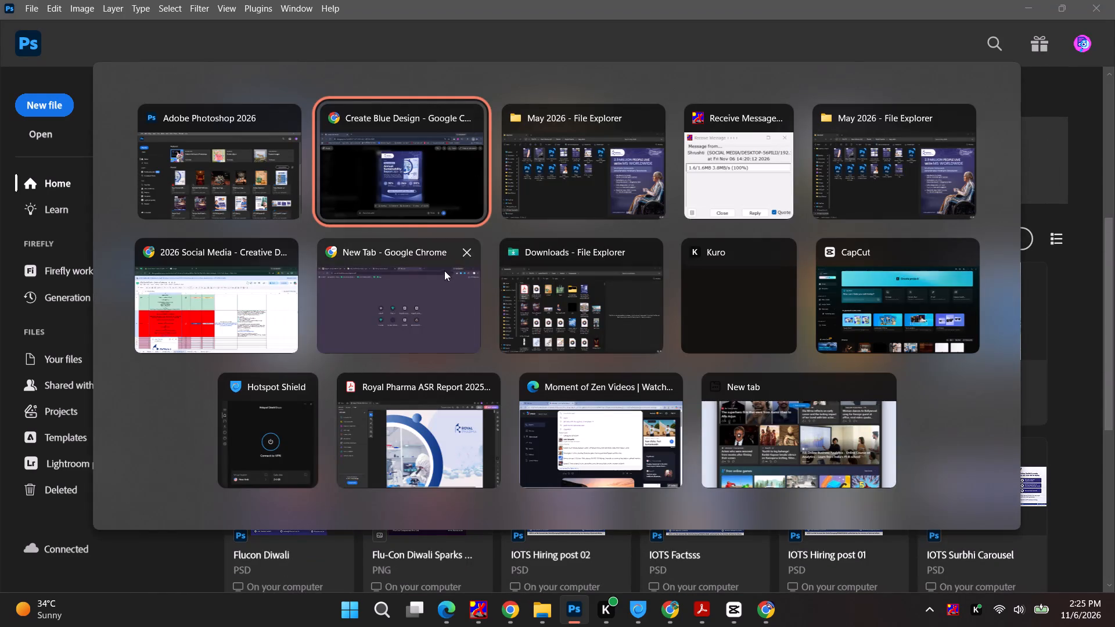
alt+click(548, 203)
click(652, 146)
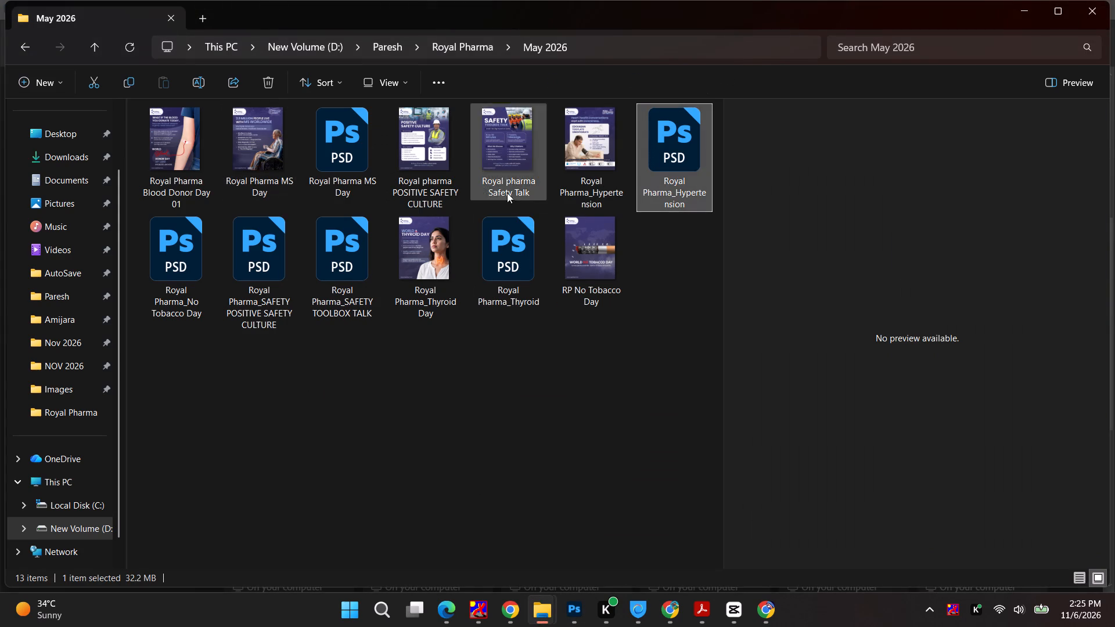
click(362, 271)
click(339, 152)
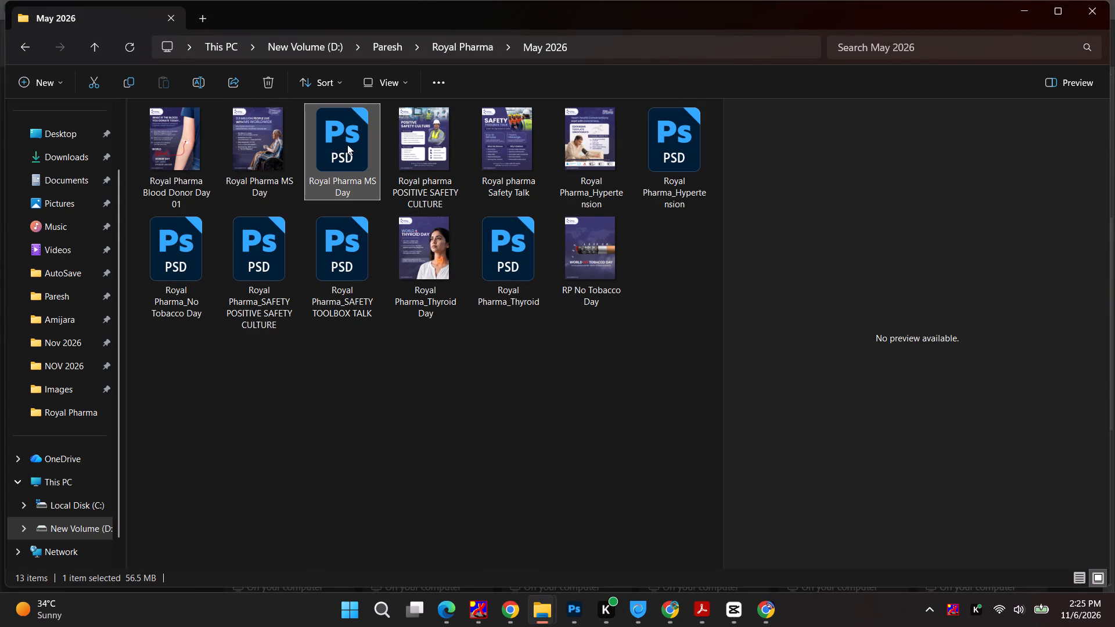
double_click(347, 145)
Start saving the Royal Pharma MS Day document as a new Photoshop file.
key(ctrl+shift+s)
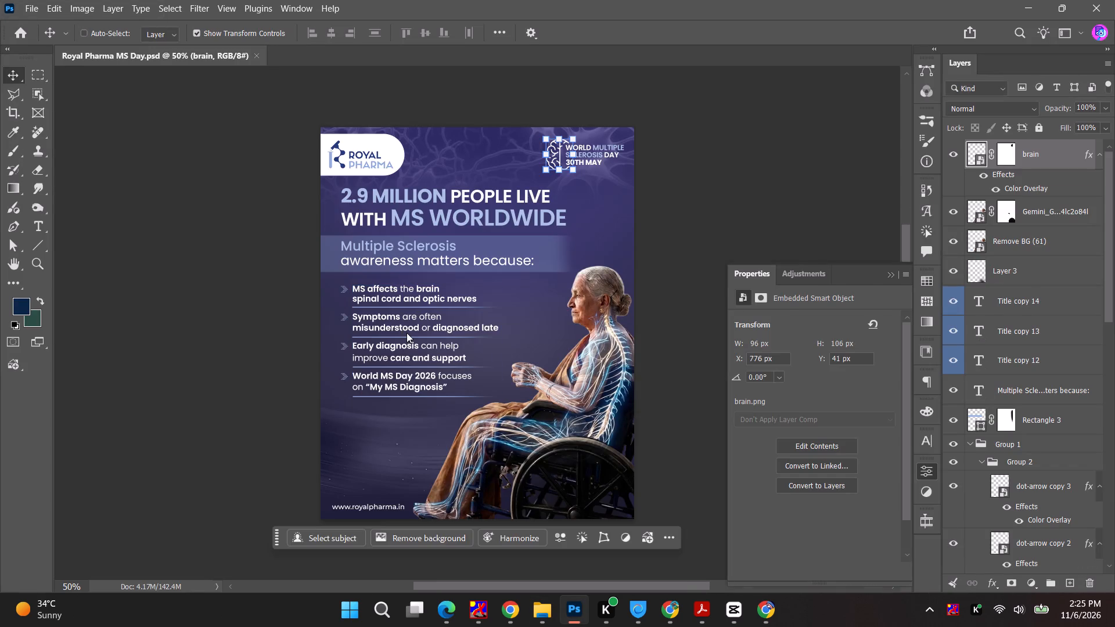
key(Escape)
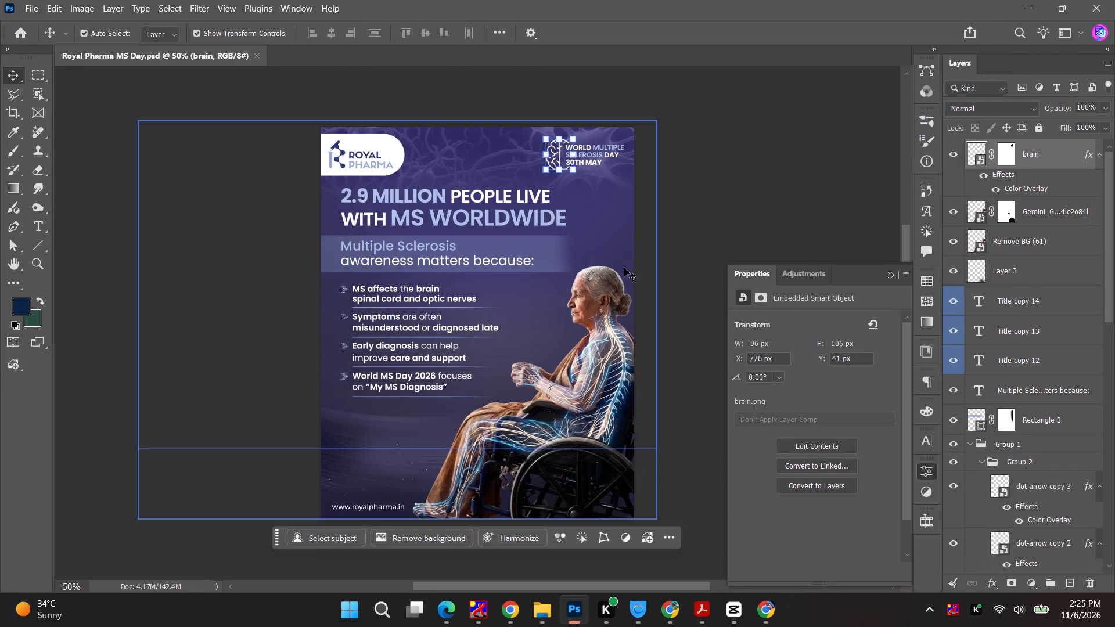
key(ctrl+shift+s)
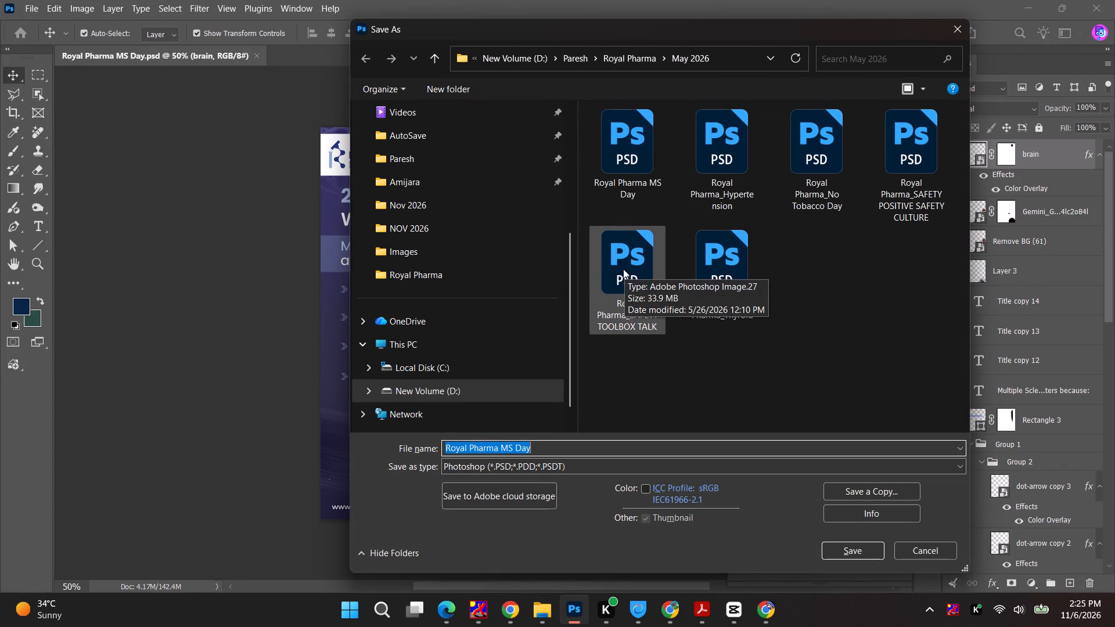
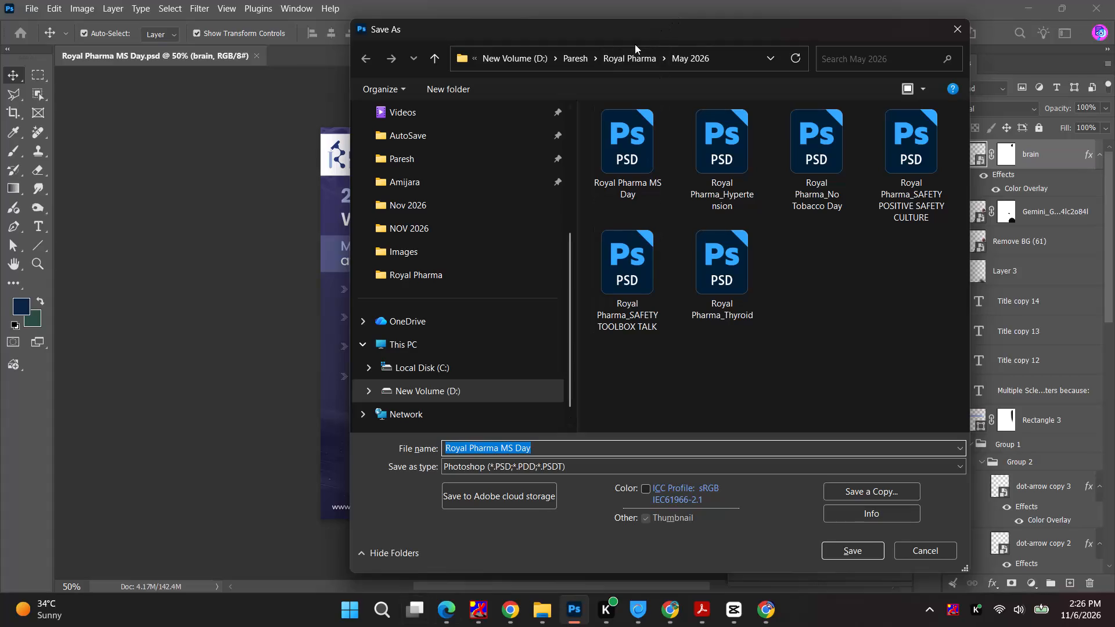
Save the document as "RP annual report" in Royal Pharma's Nov 2026 folder with Maximize Compatibility on.
click(628, 55)
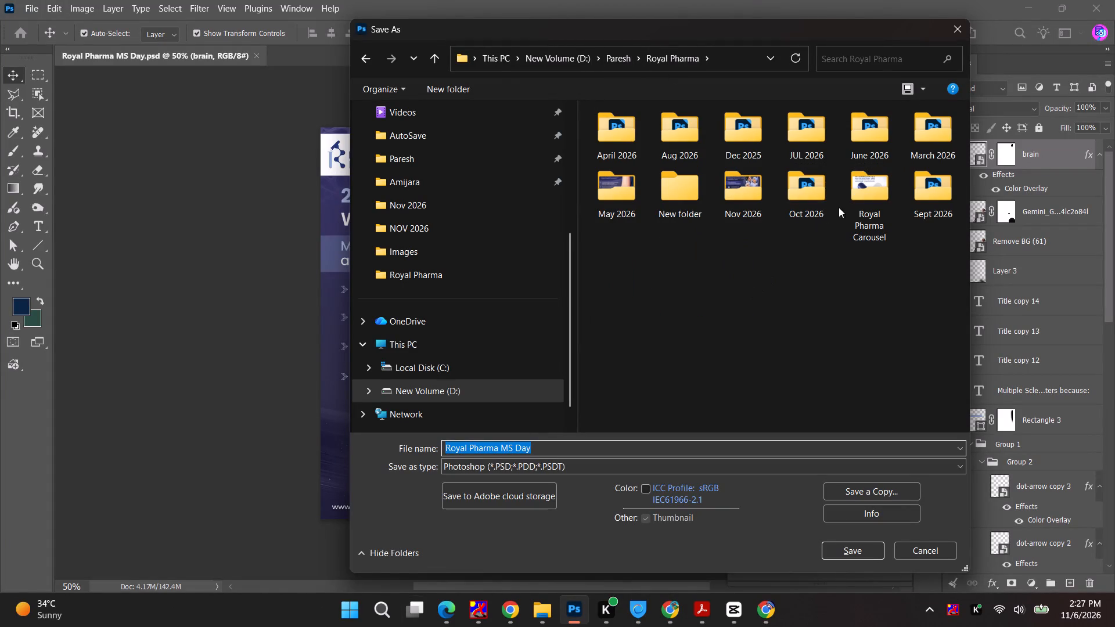
click(833, 203)
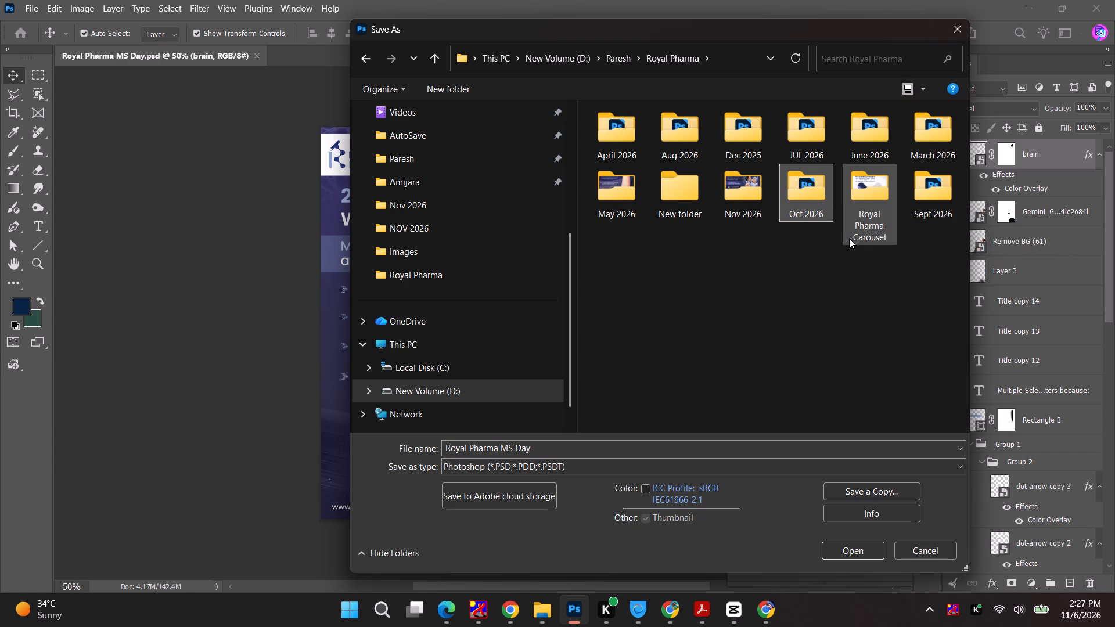
double_click(760, 193)
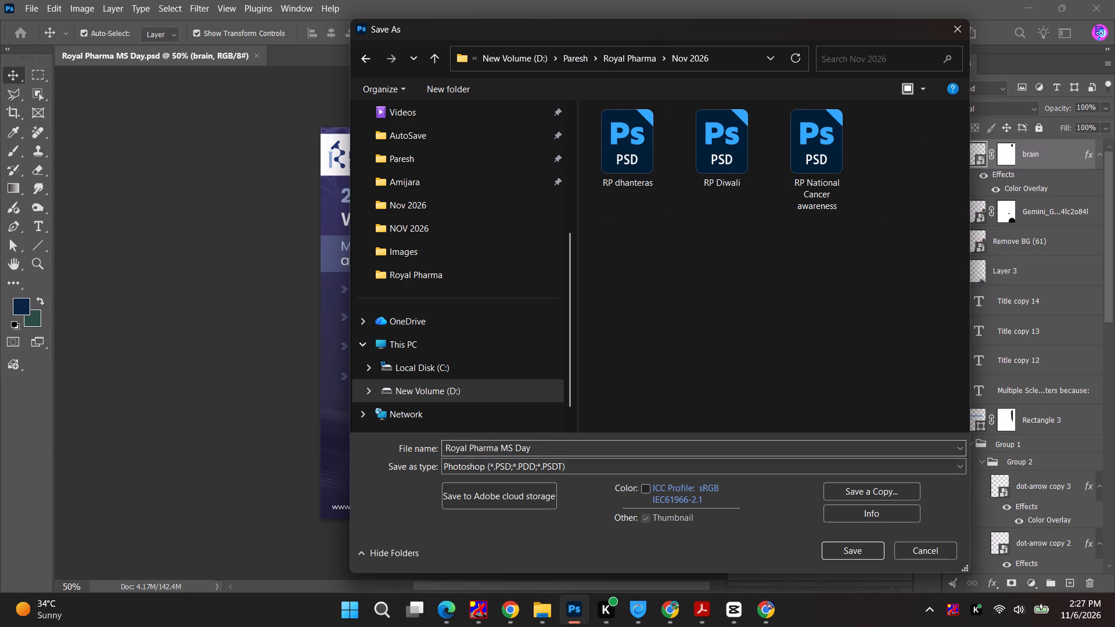
drag(549, 28, 669, 12)
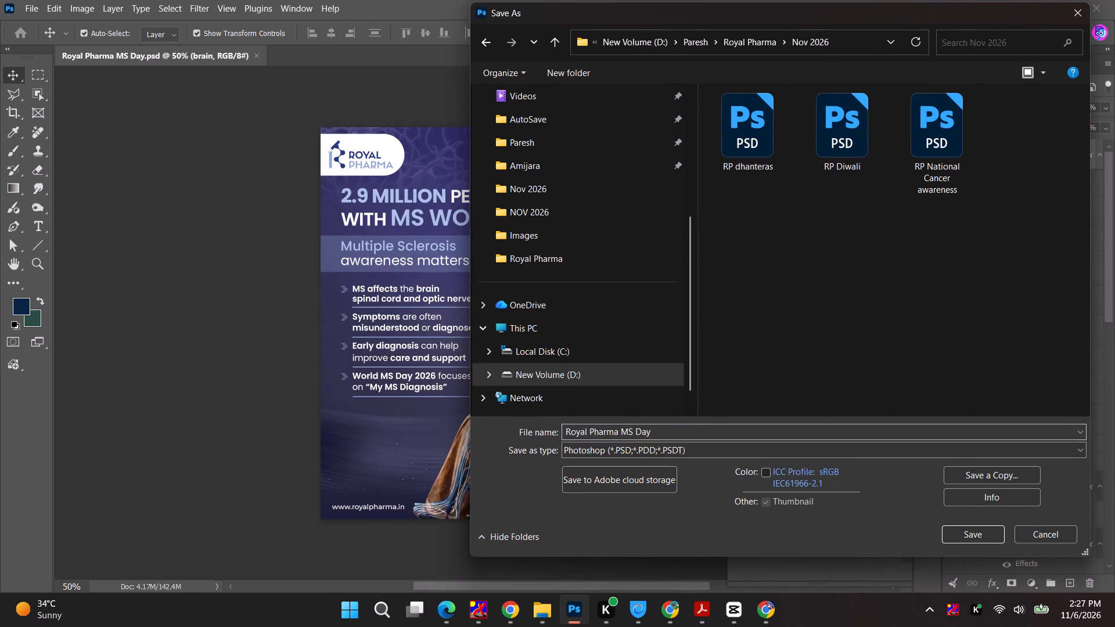
click(592, 430)
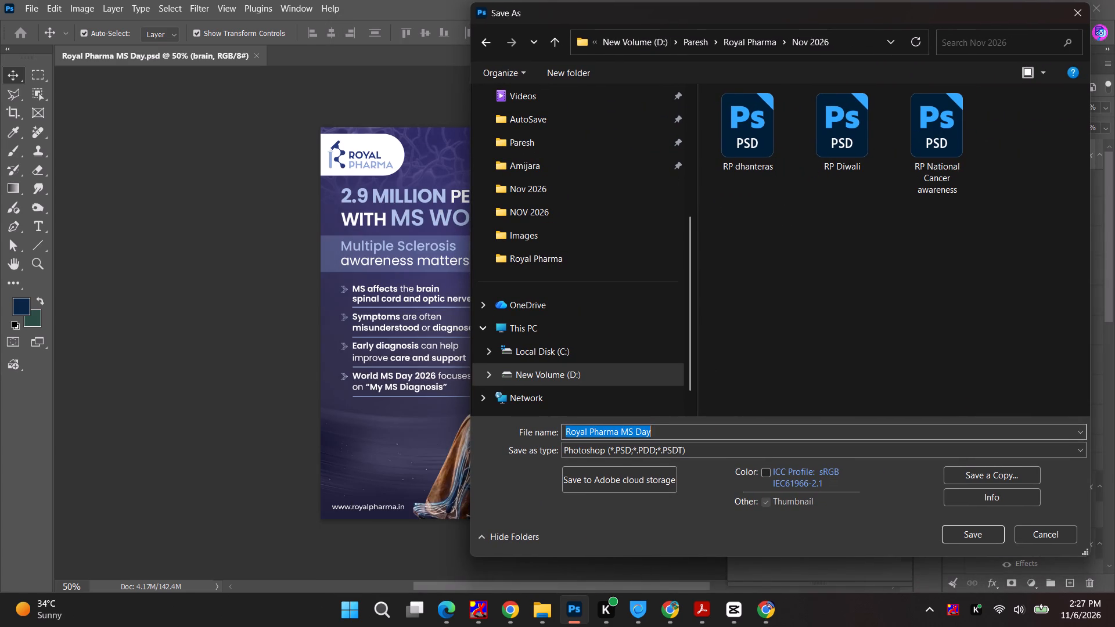
text(RP annua)
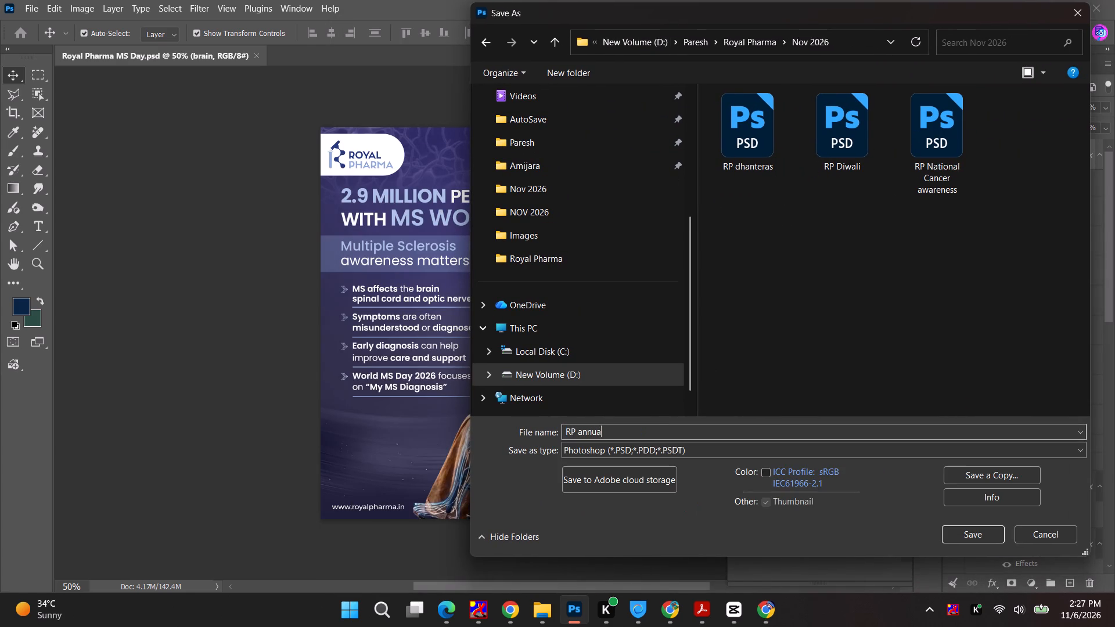
text(l report)
key(space)
key(Return)
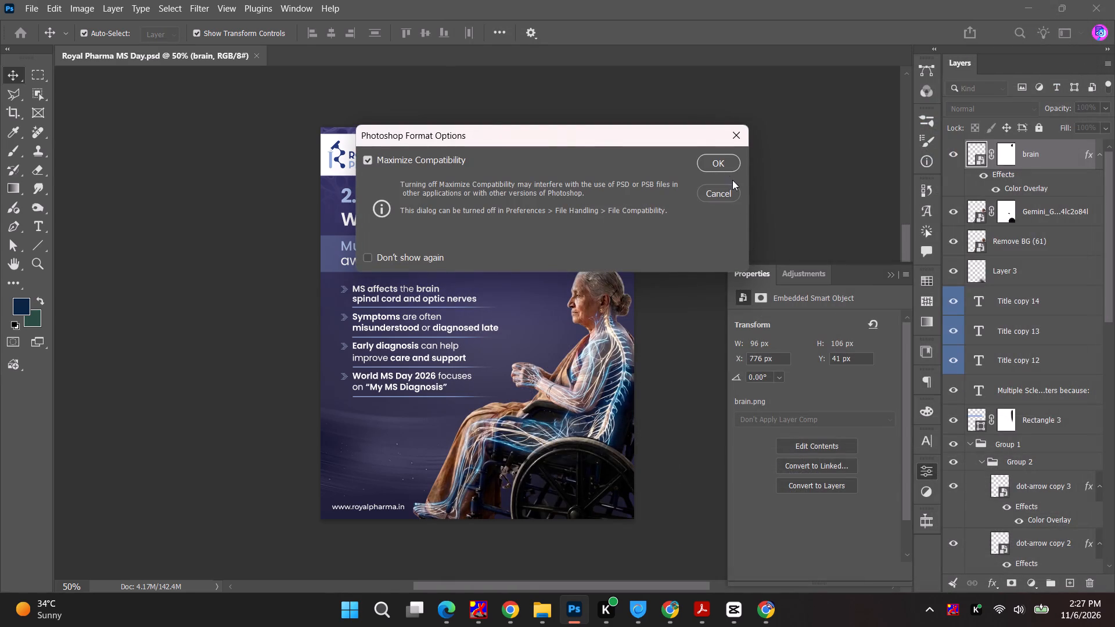
click(719, 159)
Delete the neuron-pattern texture across the top of the post.
click(664, 184)
click(591, 146)
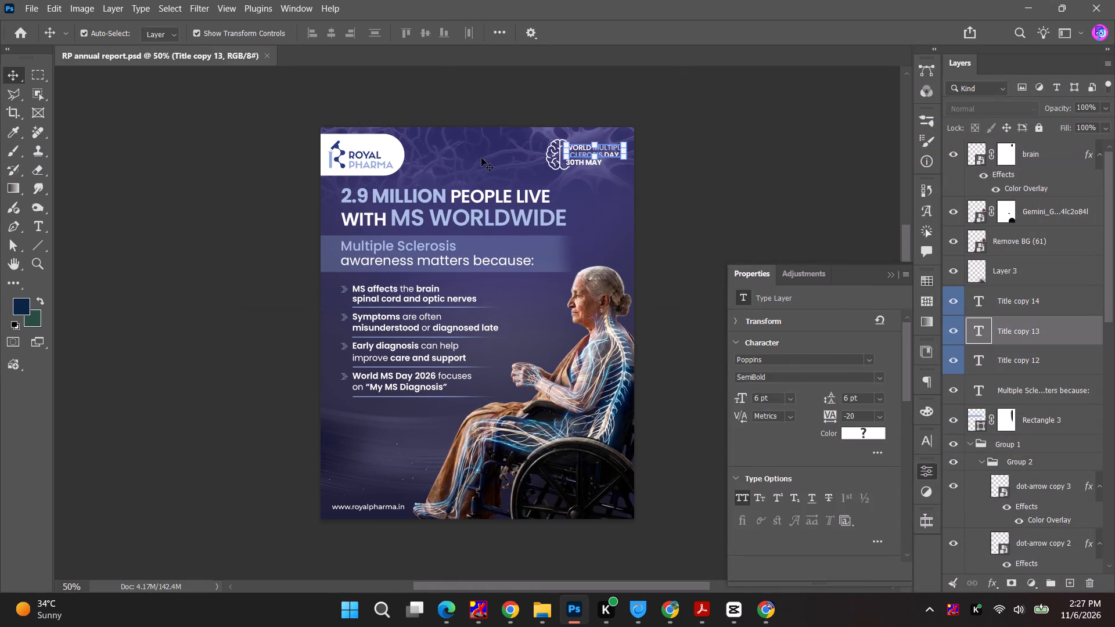
click(480, 156)
key(BackSpace)
click(732, 154)
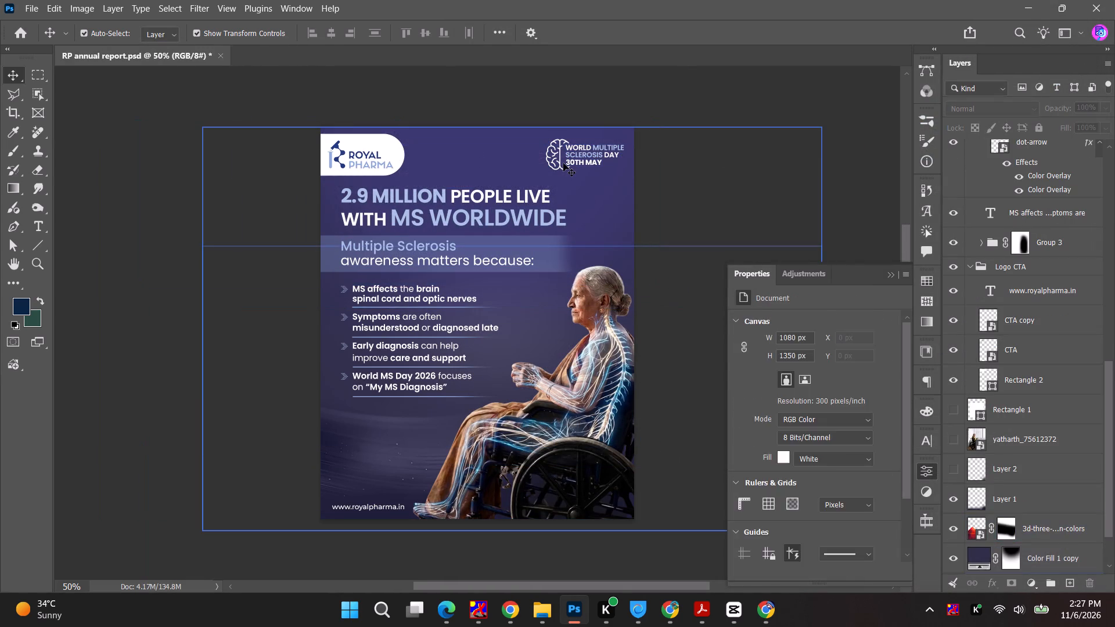
Delete the three title text layers holding the 2.9 Million headline and the World Multiple Sclerosis Day date text.
click(563, 163)
click(574, 164)
scroll(1060, 205, up, 6)
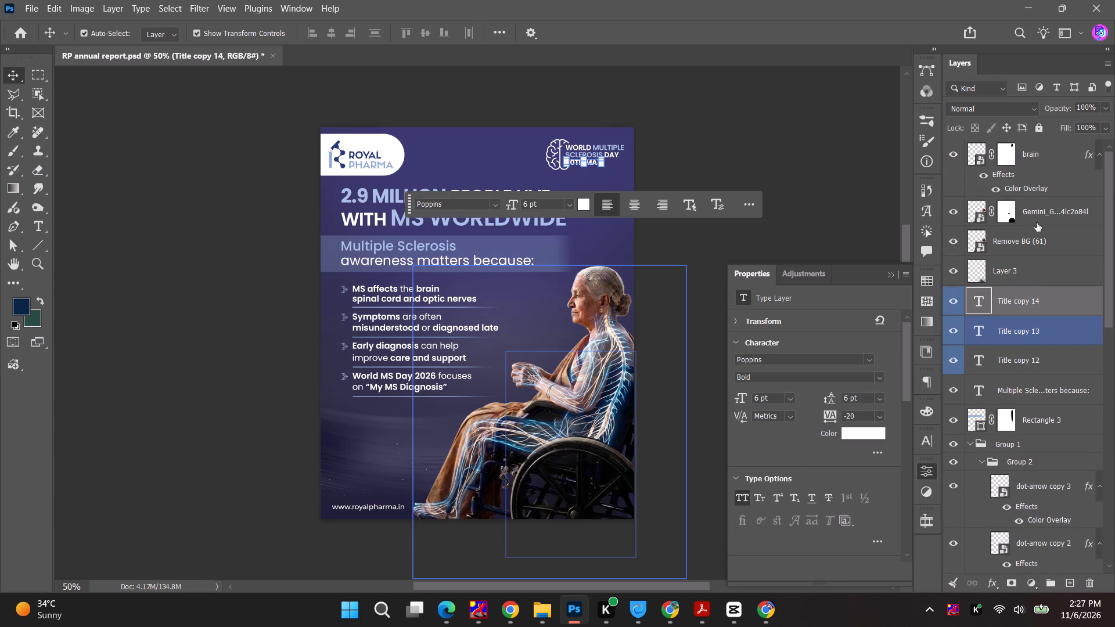
scroll(1017, 292, up, 4)
shift+click(1020, 362)
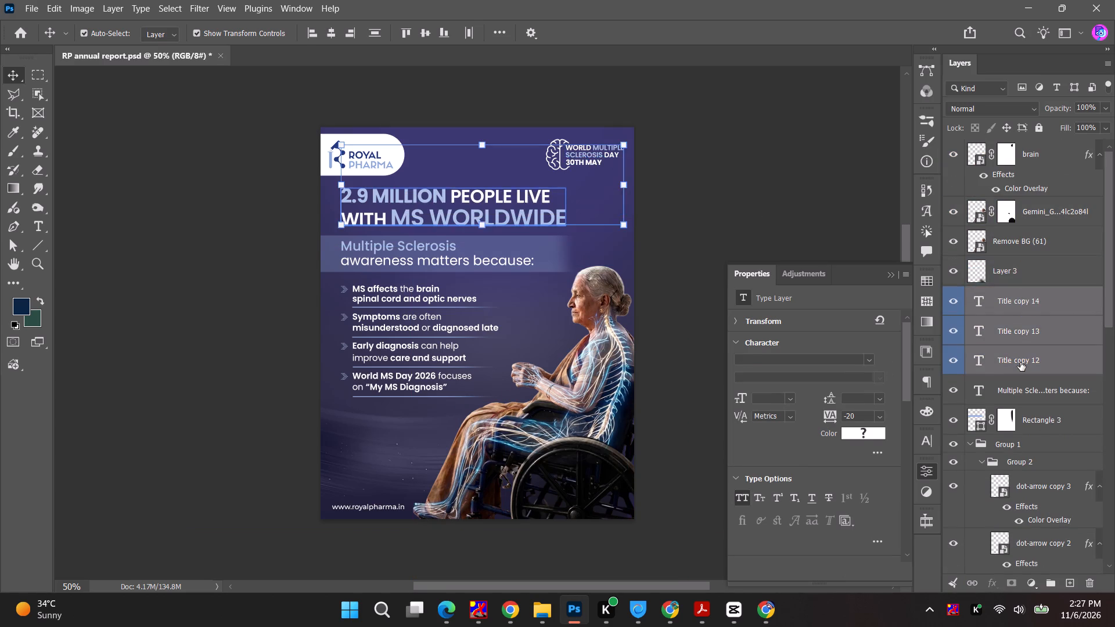
key(BackSpace)
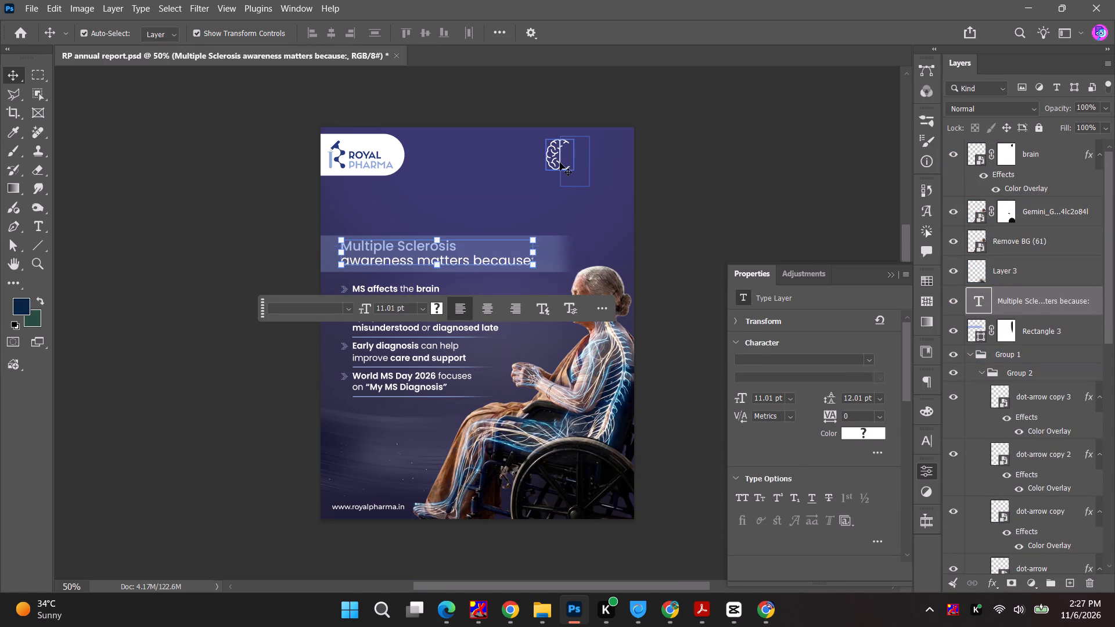
Delete the brain icon in the post's upper corner.
click(560, 163)
click(720, 170)
alt+scroll(540, 168, up, 5)
click(563, 153)
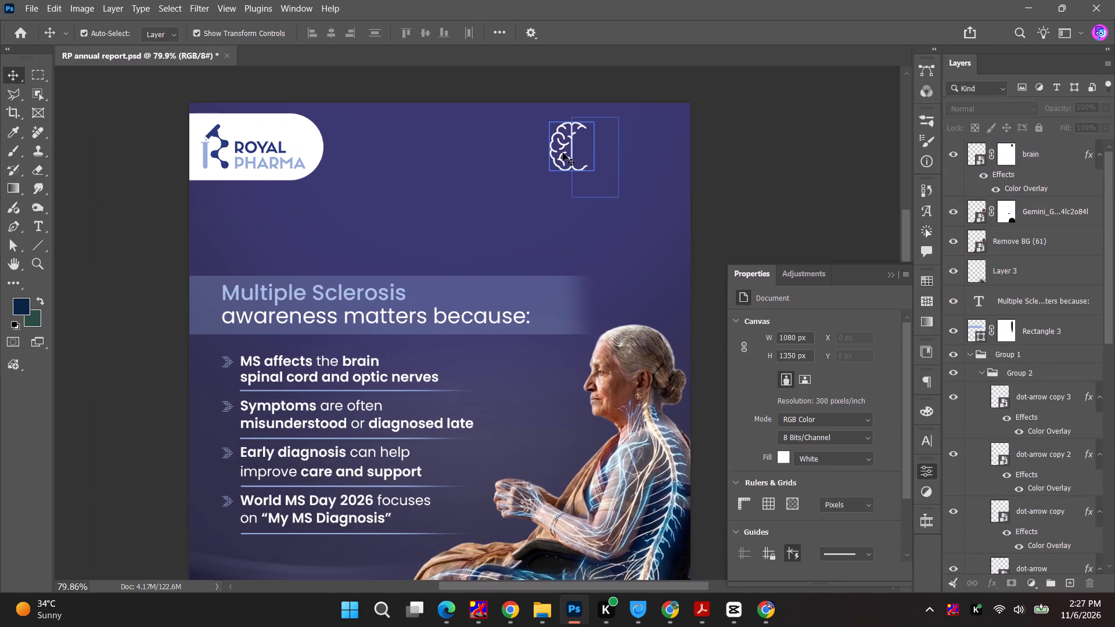
key(BackSpace)
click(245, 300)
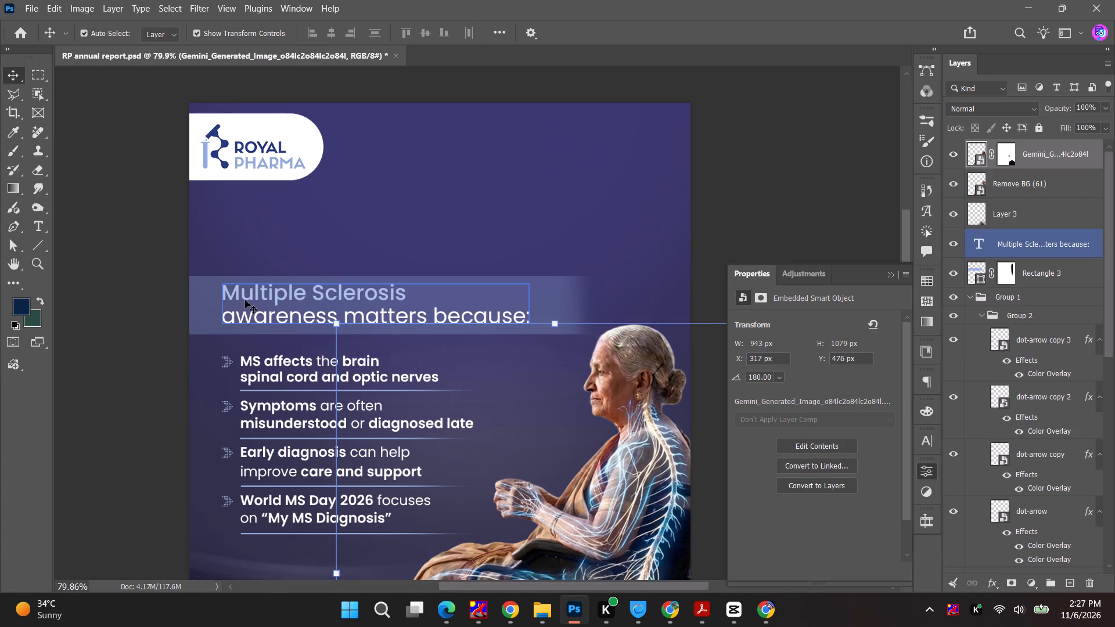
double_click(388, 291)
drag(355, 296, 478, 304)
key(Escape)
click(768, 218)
Hide Group 2 and its parent Group 1, which hold the MS bullet points.
alt+scroll(436, 316, down, 6)
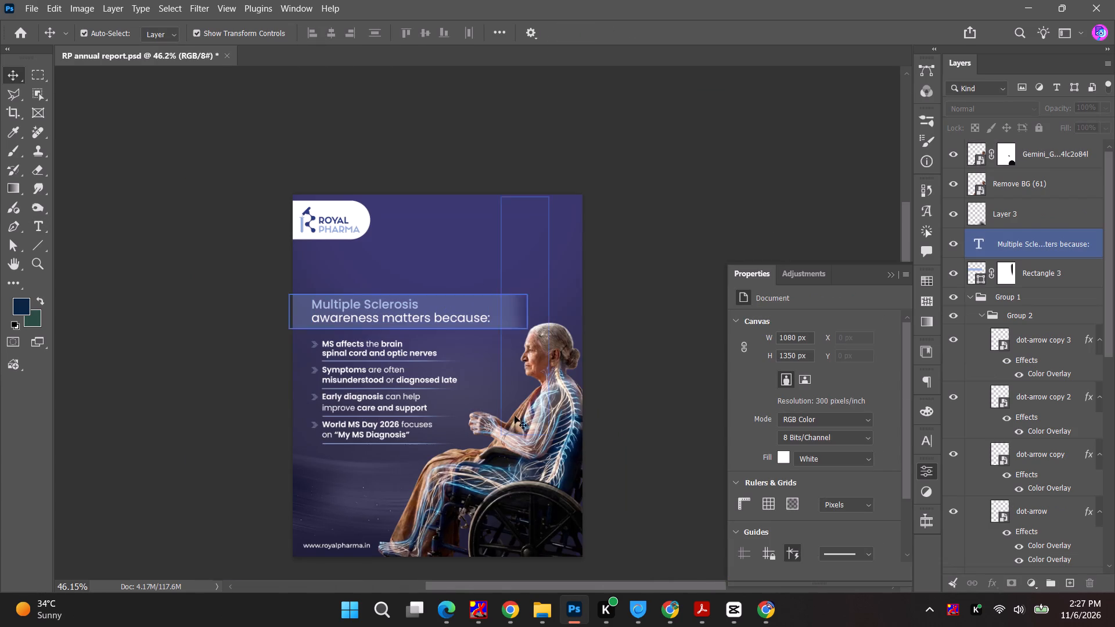
scroll(1048, 290, up, 6)
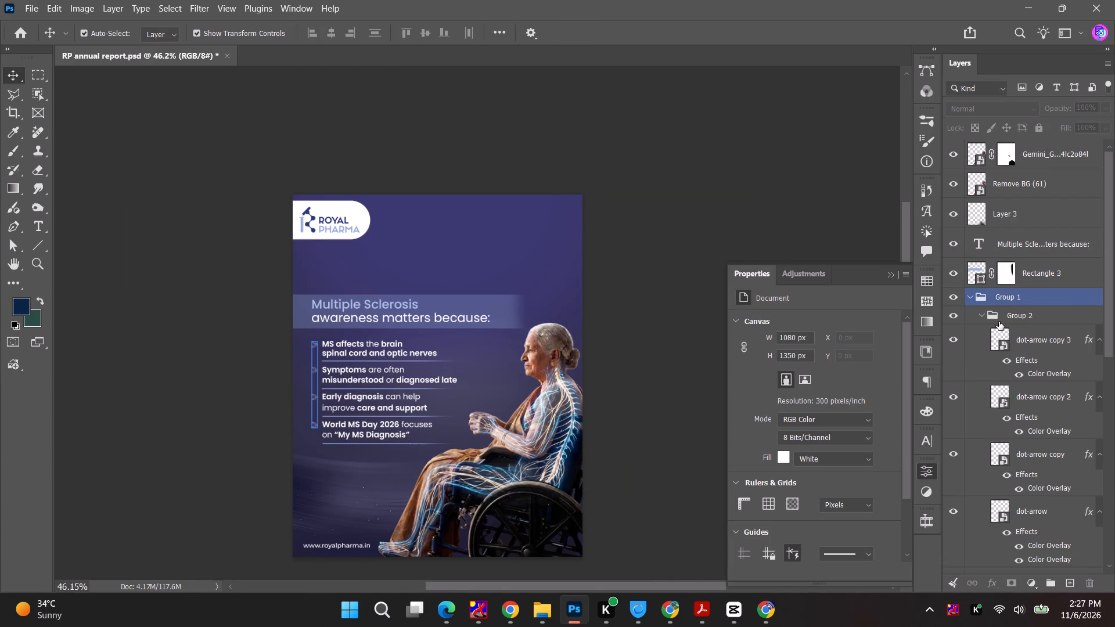
click(1008, 320)
click(980, 312)
click(958, 312)
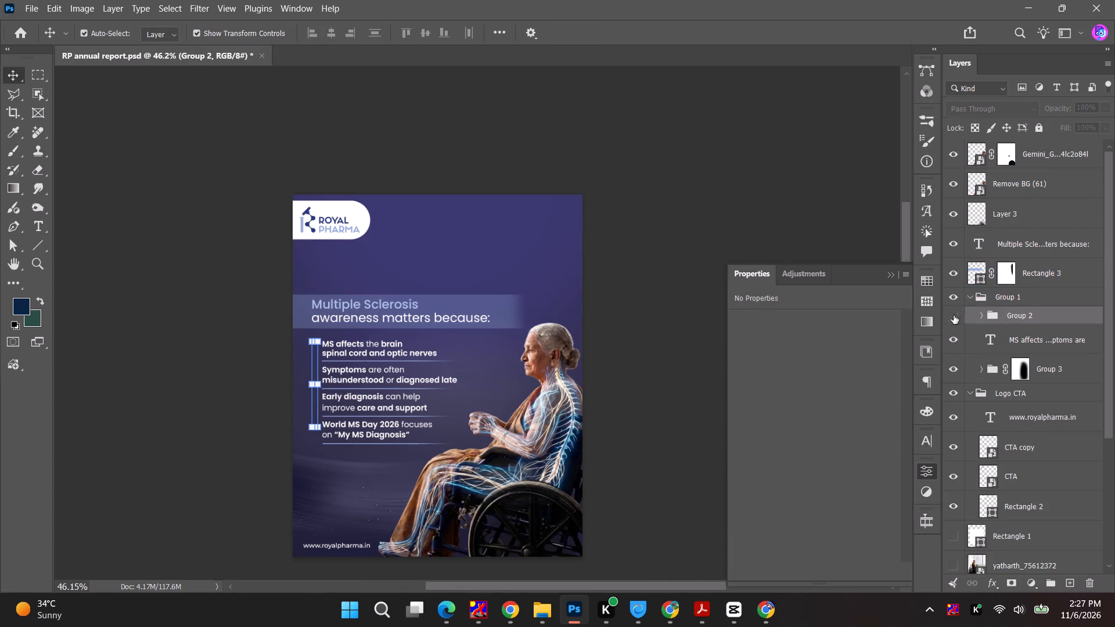
click(965, 297)
click(948, 299)
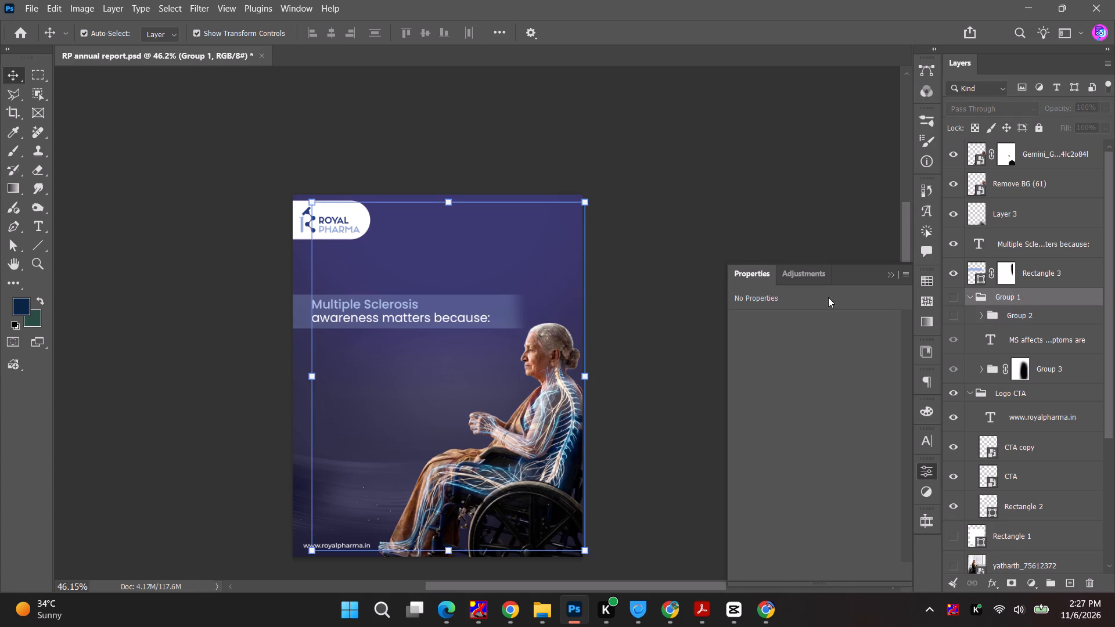
click(691, 280)
Group the "Multiple Sclerosis awareness matters because:" text with its Rectangle 3 band and hide the group.
click(305, 322)
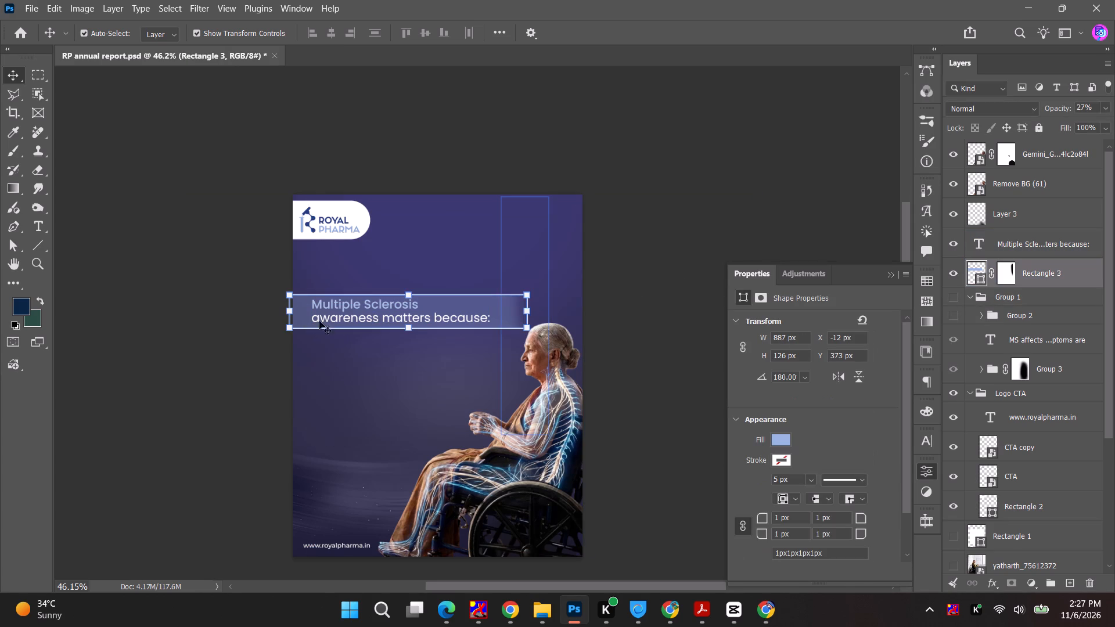
ctrl+click(1032, 250)
key(ctrl+g)
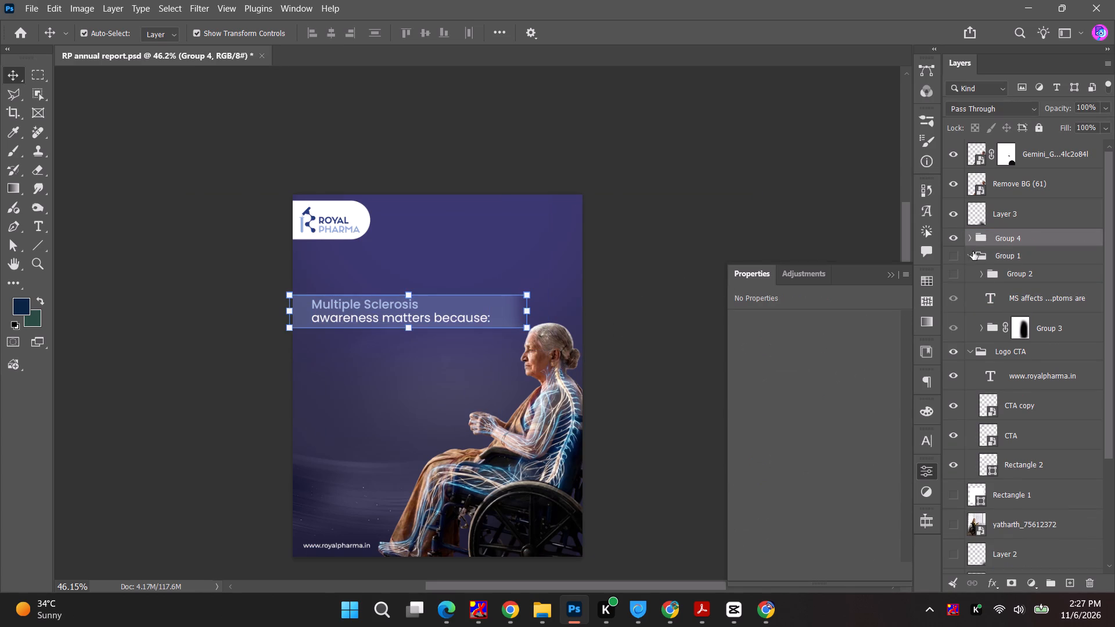
click(951, 239)
click(722, 236)
Delete the layers making up the elderly woman in the wheelchair, including the glowing-nerve overlay.
click(564, 420)
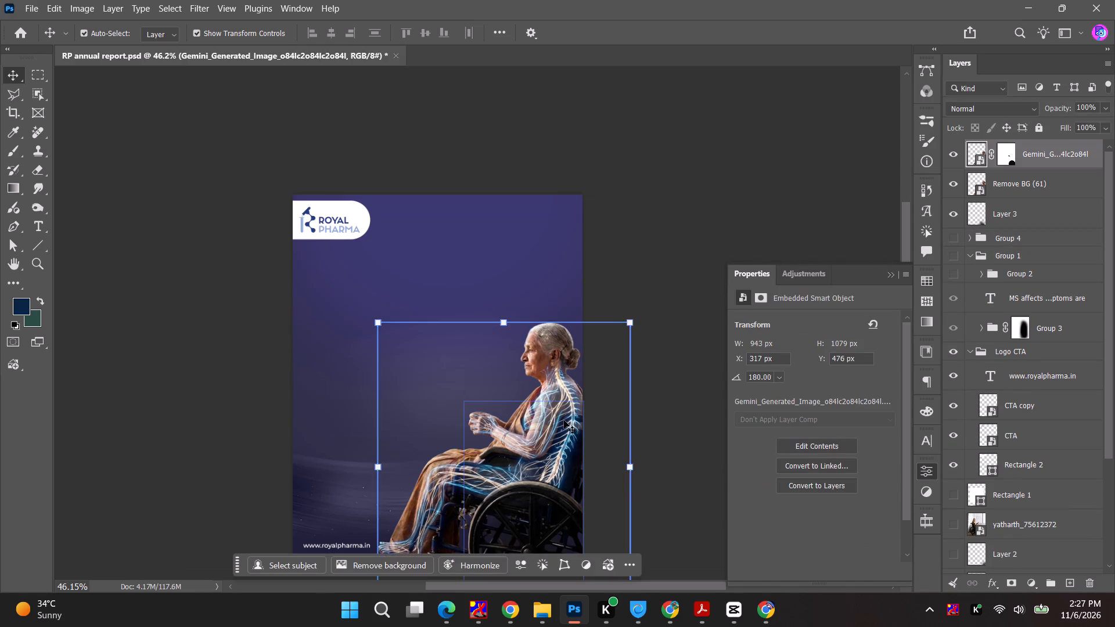
key(BackSpace)
click(530, 471)
key(BackSpace)
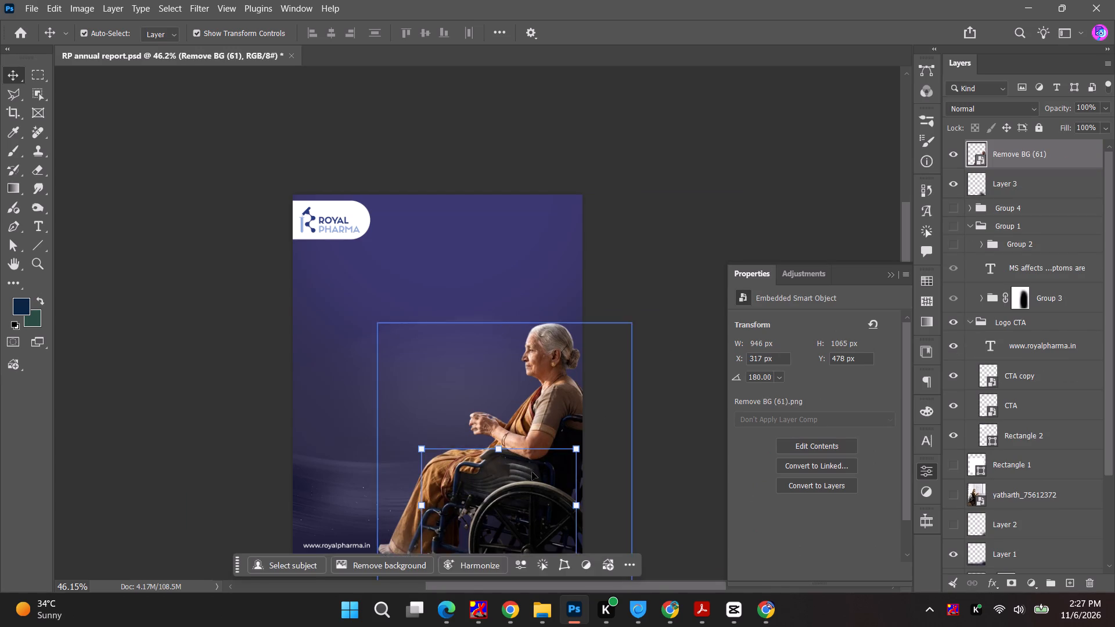
click(520, 492)
key(BackSpace)
Delete Layer 1 and the 3D abstract neon background image from the lower part of the post.
click(515, 497)
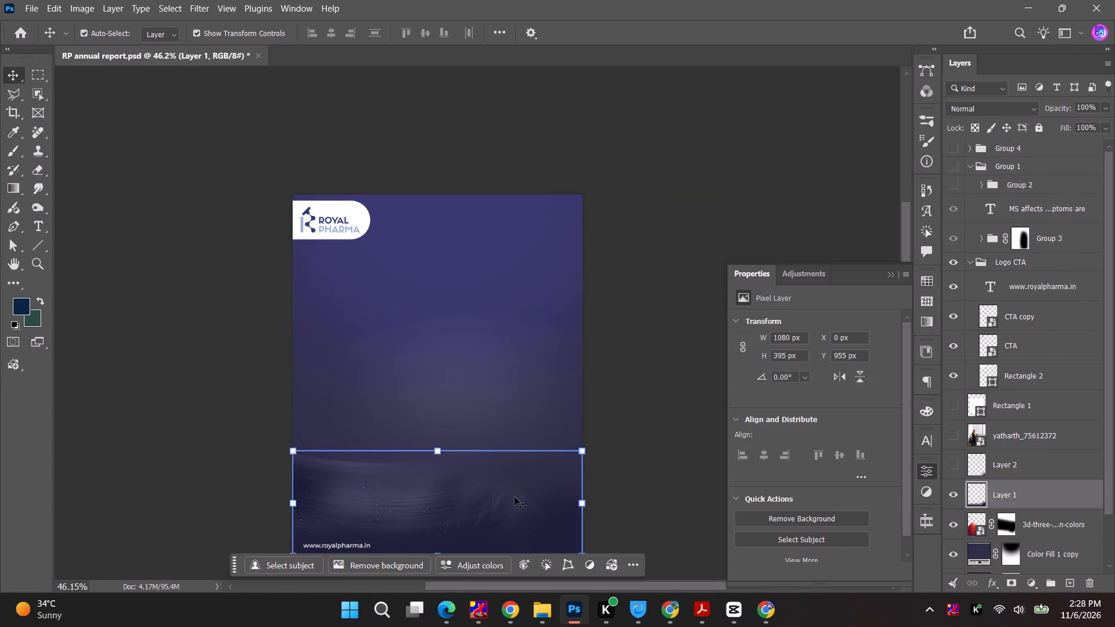
key(BackSpace)
click(479, 498)
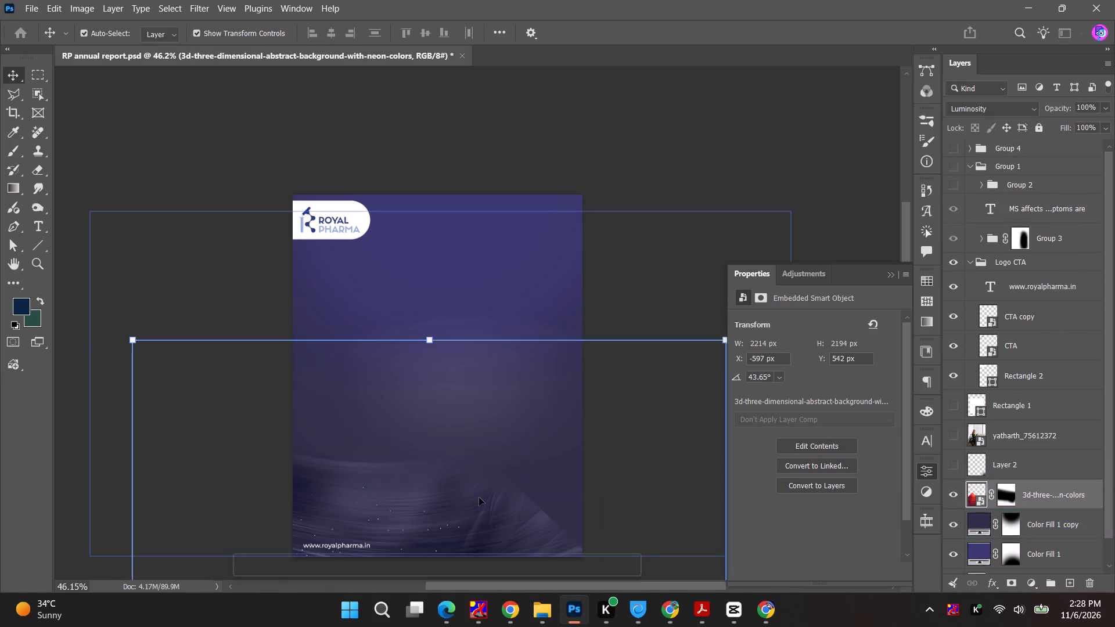
key(BackSpace)
click(629, 430)
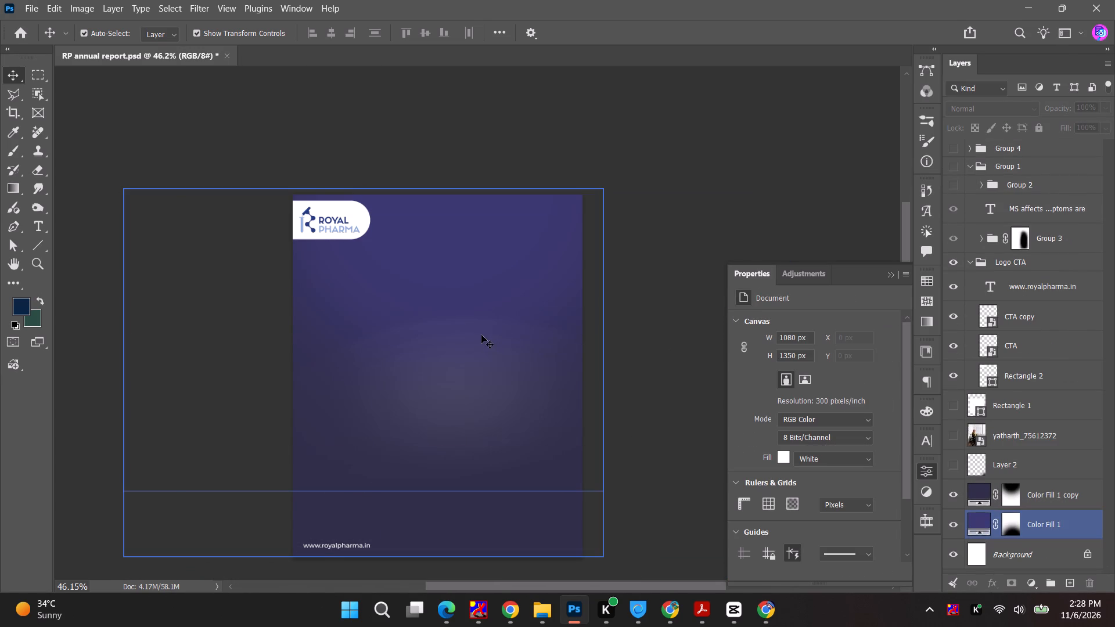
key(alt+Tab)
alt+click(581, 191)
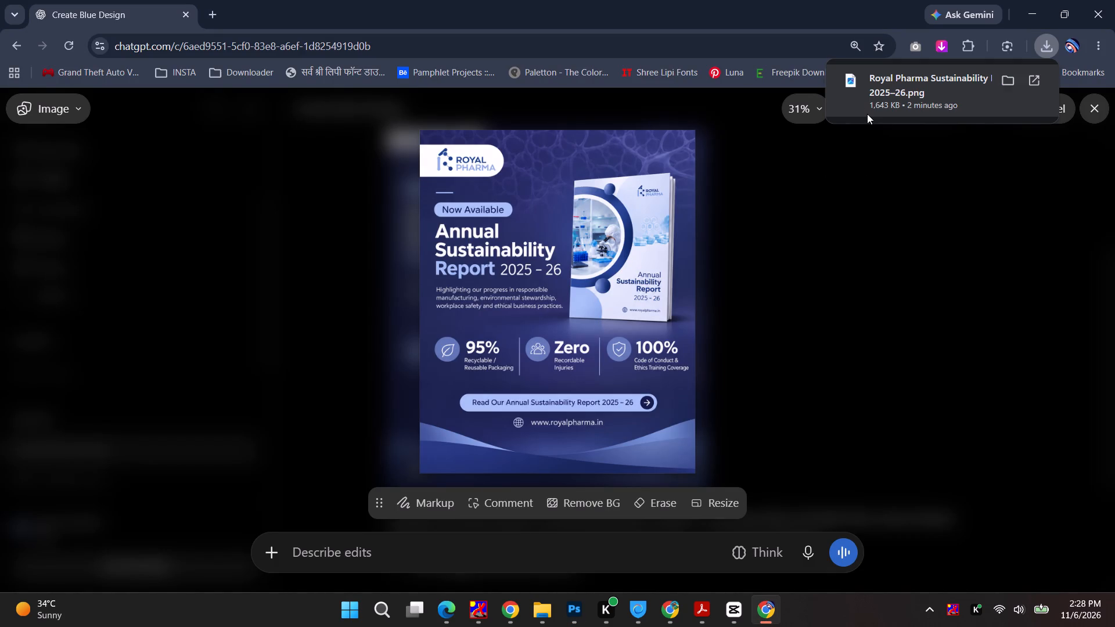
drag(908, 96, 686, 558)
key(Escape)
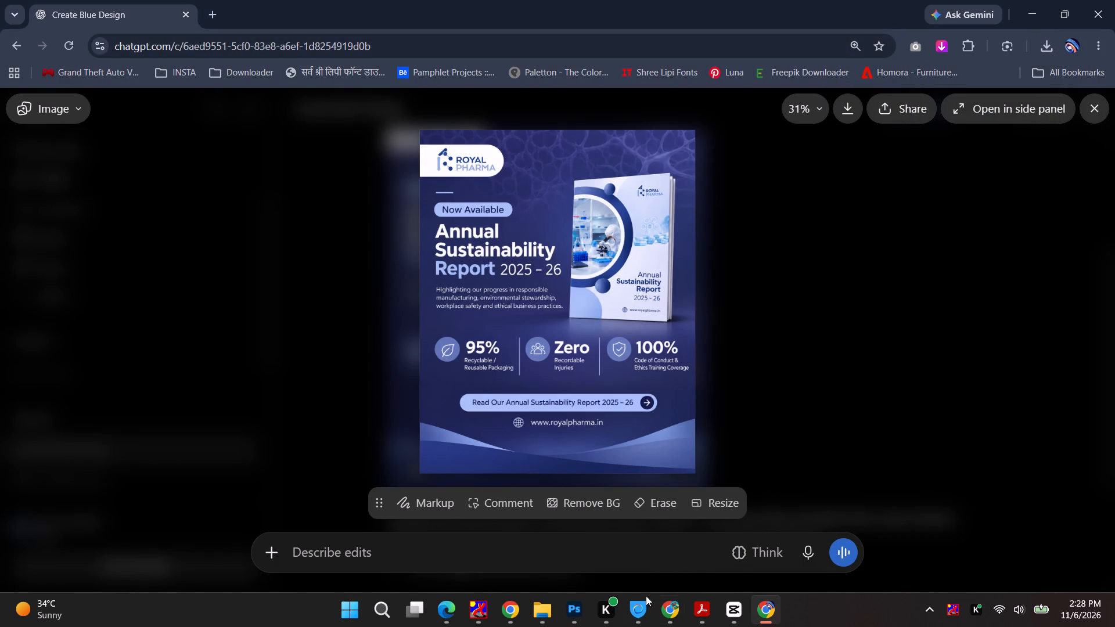
Open the Canva "Remove BG" design in a new browser tab and clear the existing element from its page.
click(682, 626)
click(410, 16)
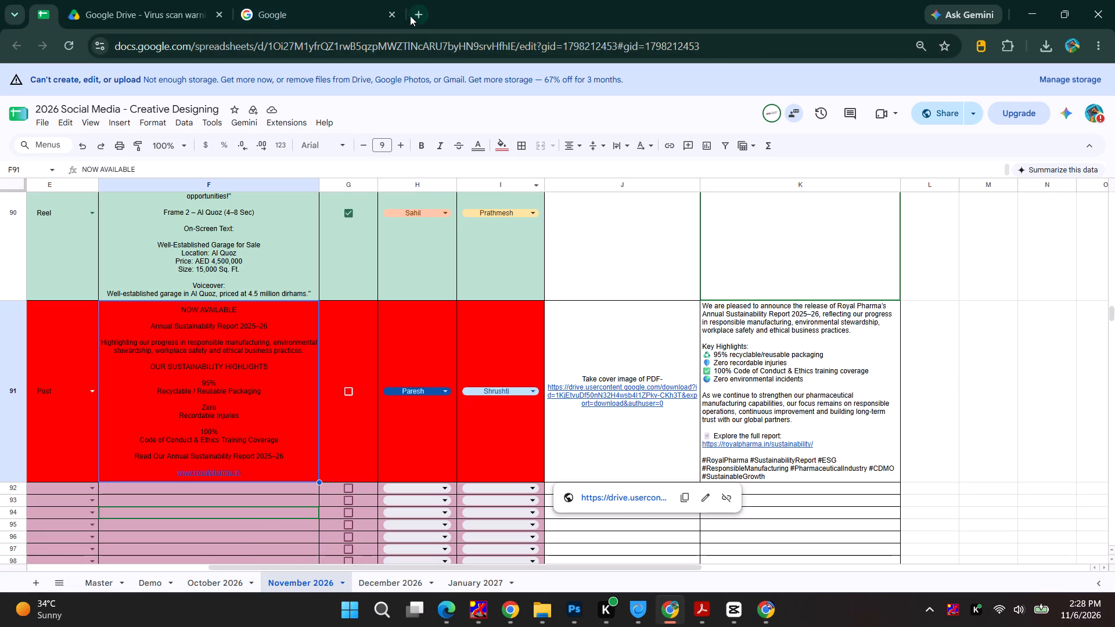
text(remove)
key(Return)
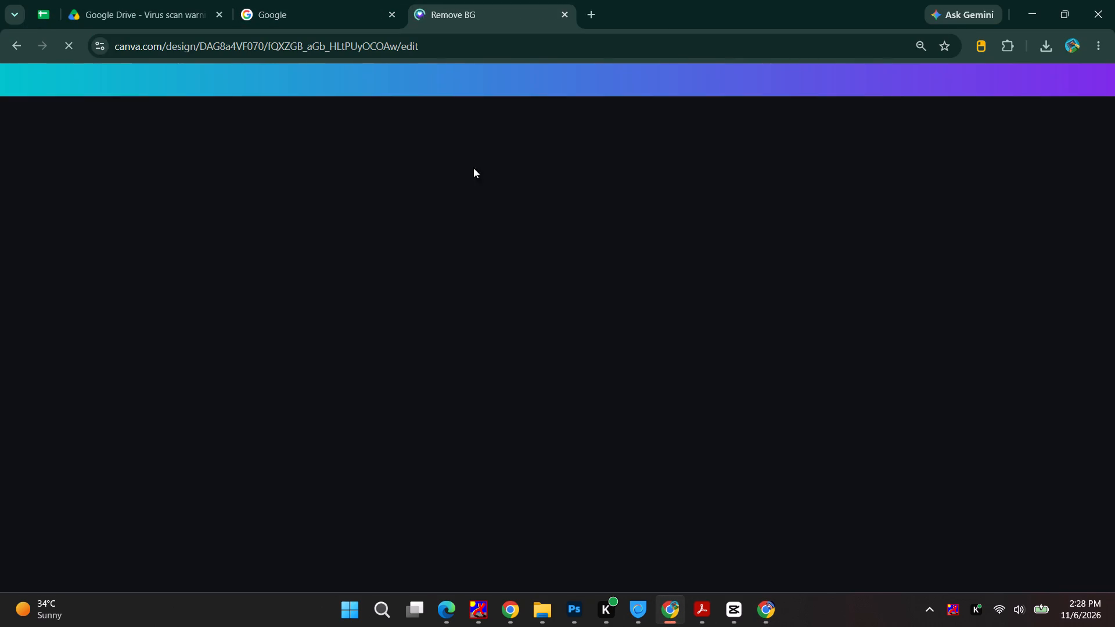
click(533, 236)
key(BackSpace)
Place the downloaded Royal Pharma Sustainability Report 2025–26 PNG from the Downloads folder onto the empty Canva page.
key(alt+Tab)
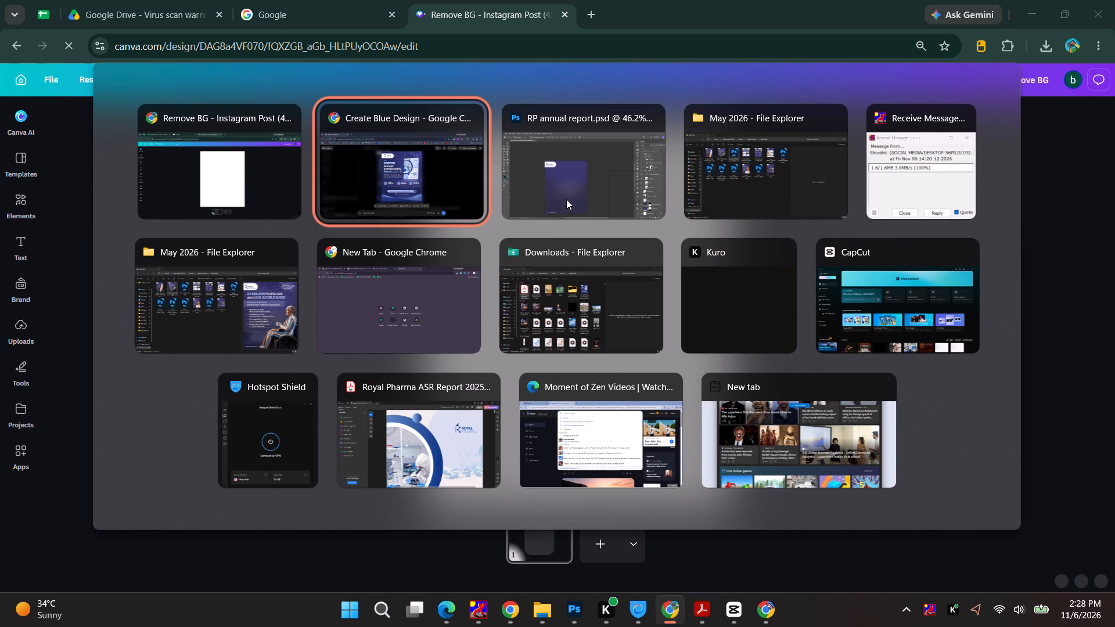
alt+click(715, 182)
click(62, 161)
drag(192, 167, 204, 207)
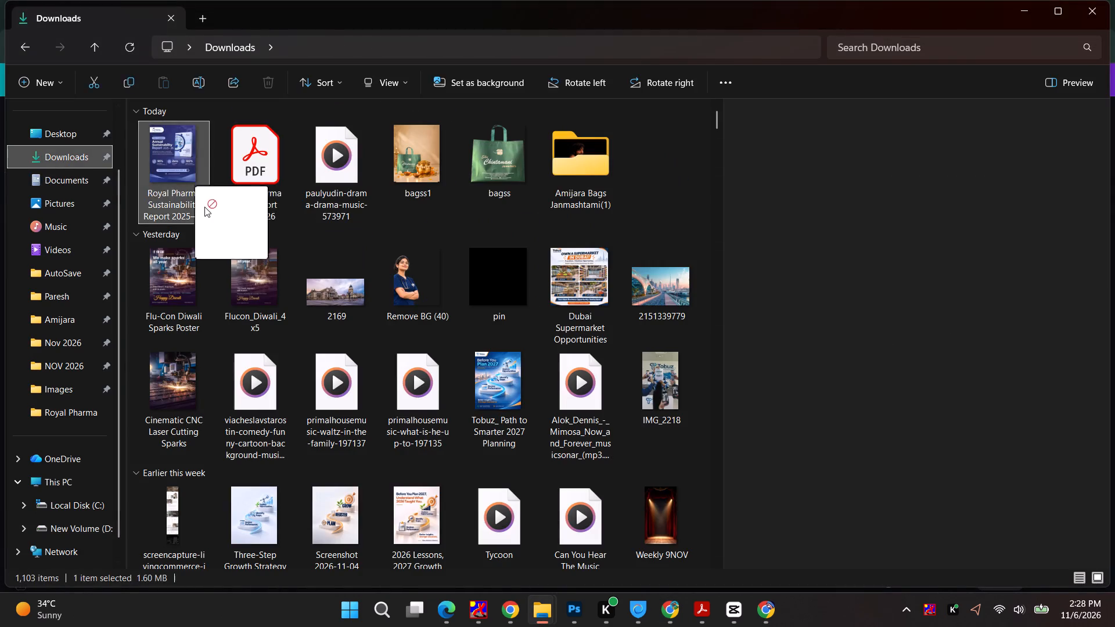
drag(204, 207, 460, 246)
key(alt+Tab)
Align the report image with the page's top-left corner and enlarge it until it fills the whole page.
drag(544, 286, 523, 257)
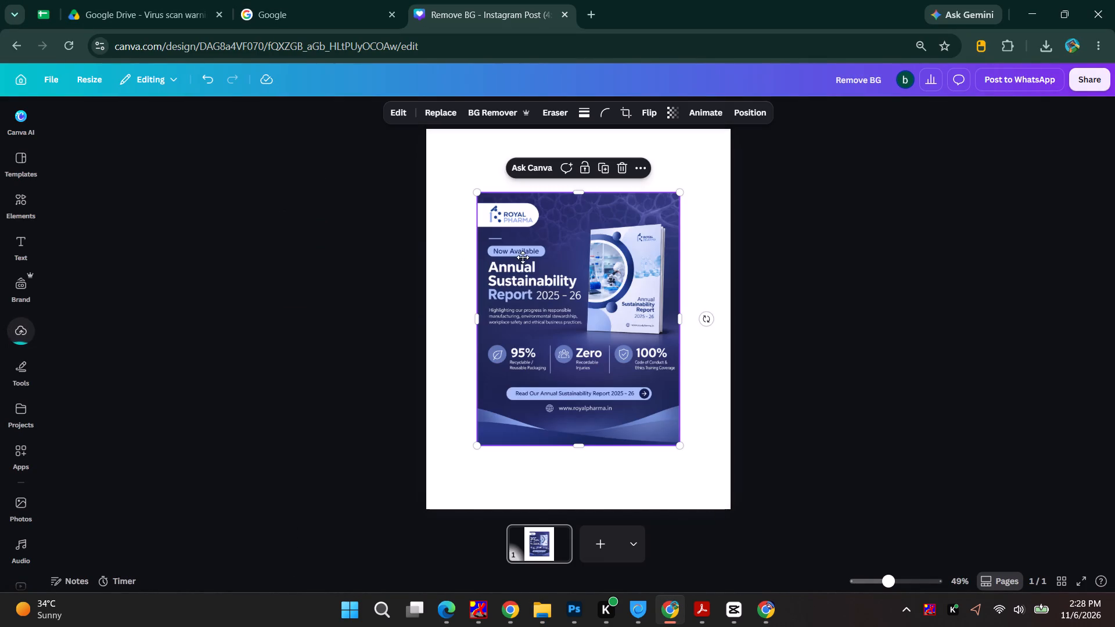
drag(523, 257, 494, 224)
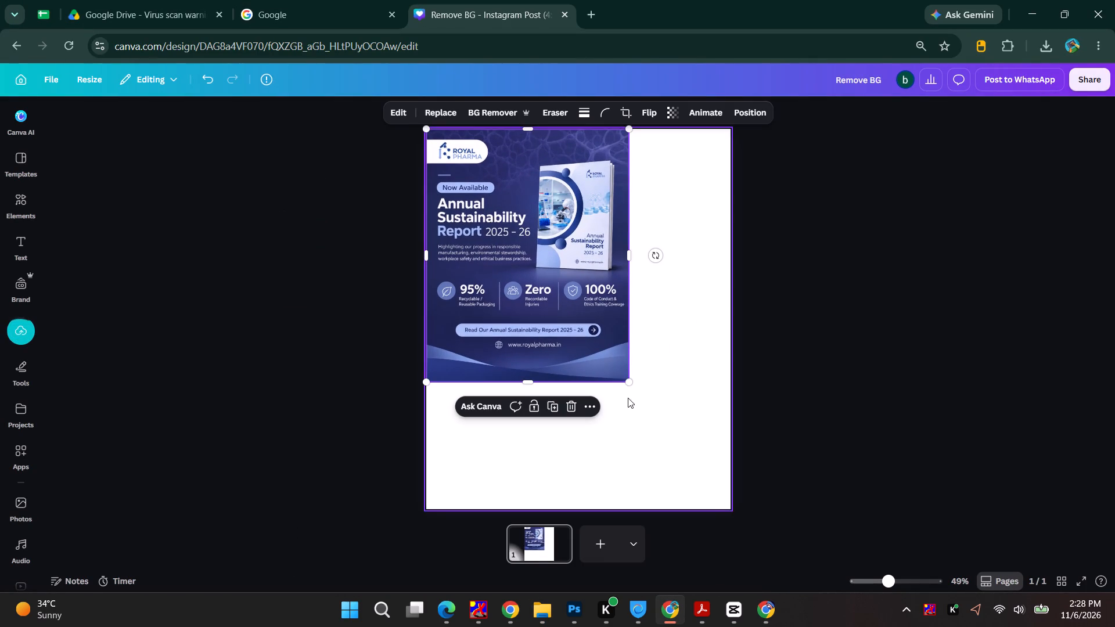
drag(631, 380, 718, 514)
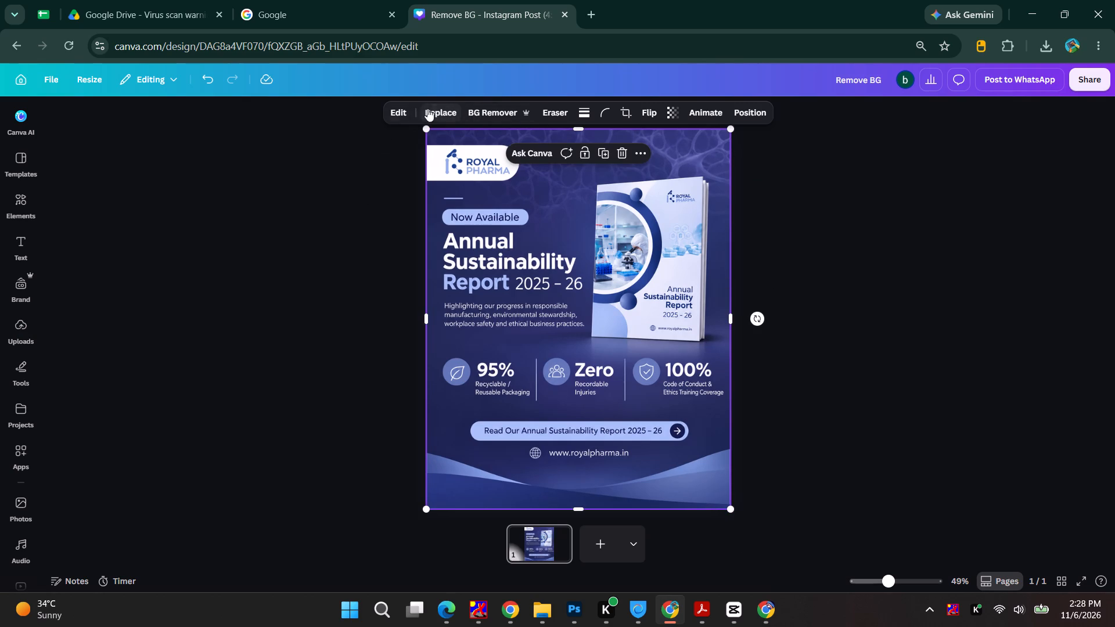
Split the report image into separate editable layers with Magic Layers.
click(396, 109)
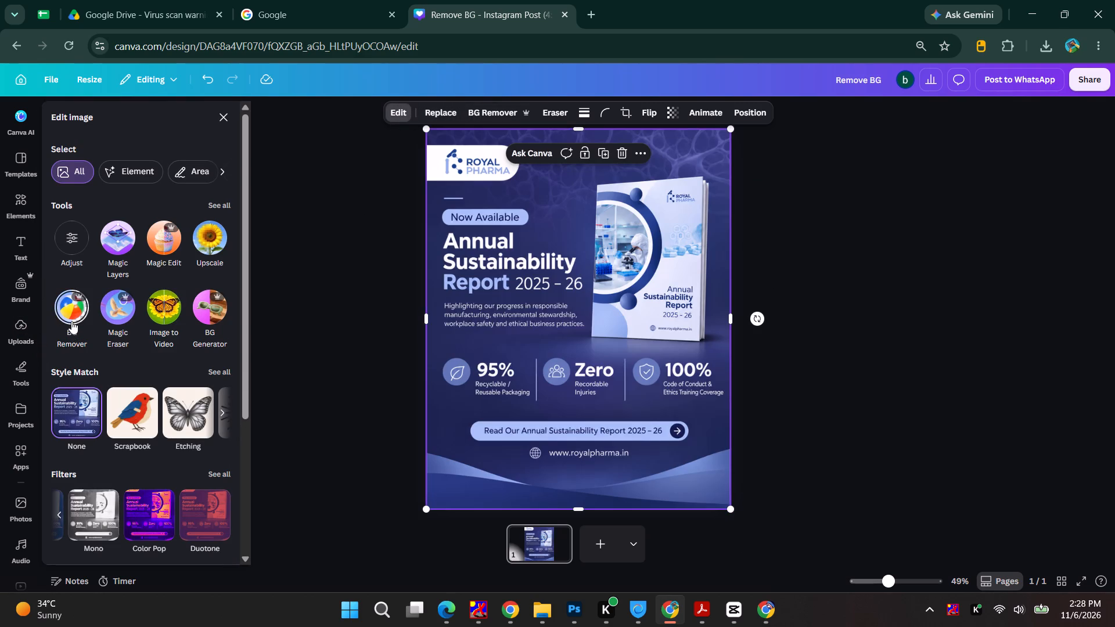
click(121, 251)
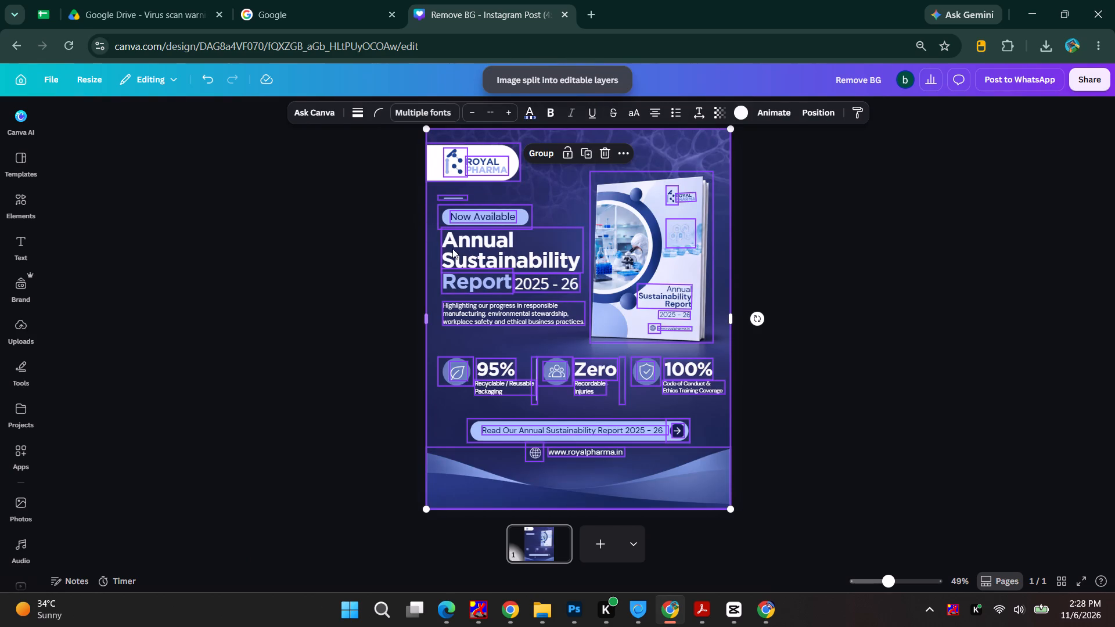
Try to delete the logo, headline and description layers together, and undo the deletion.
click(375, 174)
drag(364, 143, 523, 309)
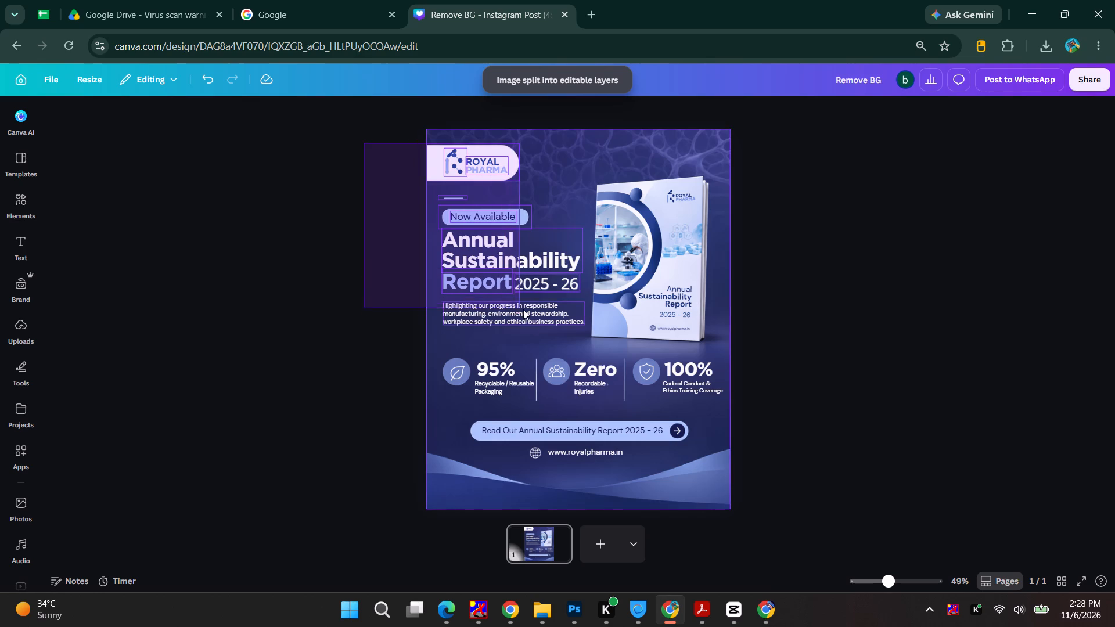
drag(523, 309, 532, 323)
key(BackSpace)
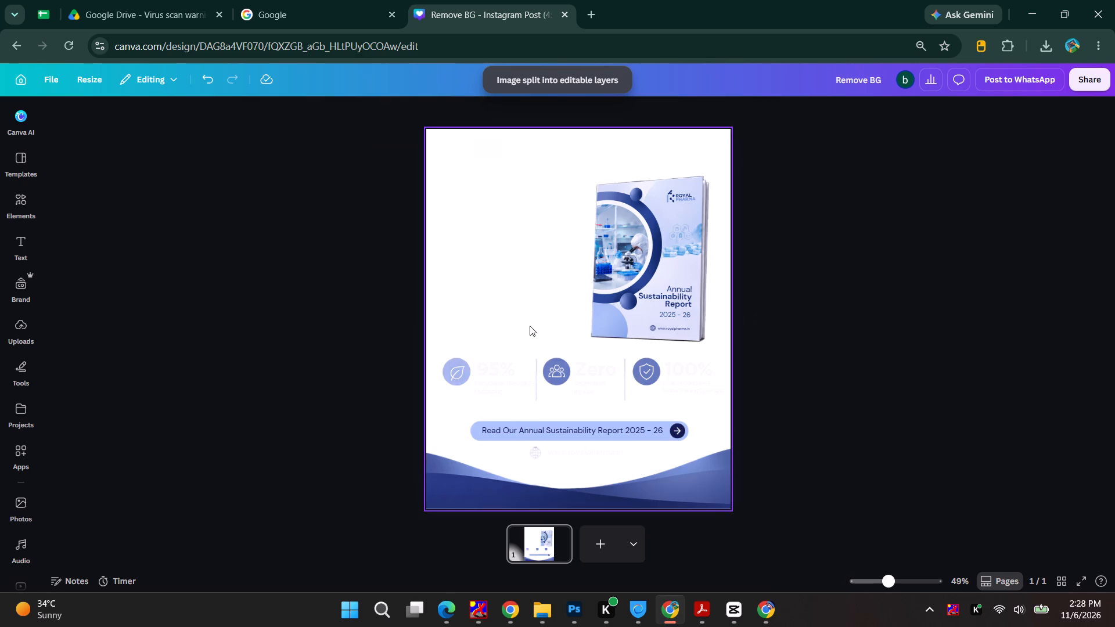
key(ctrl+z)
Delete the logo, Now Available tag, report headline and description text while keeping the blue background.
drag(369, 155, 519, 308)
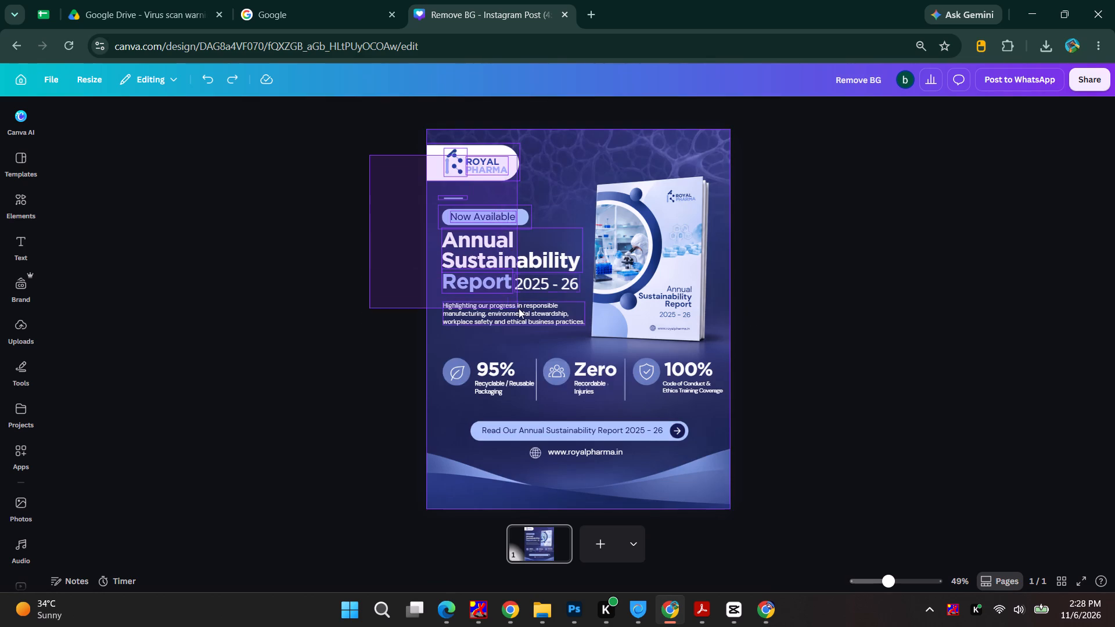
drag(519, 308, 519, 316)
shift+click(562, 187)
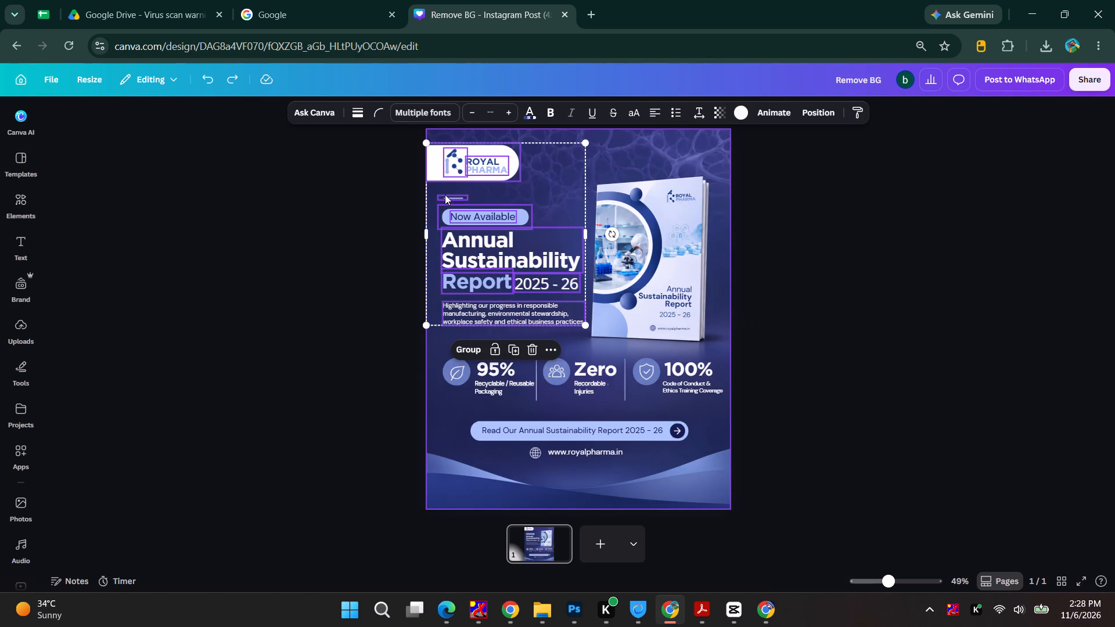
key(BackSpace)
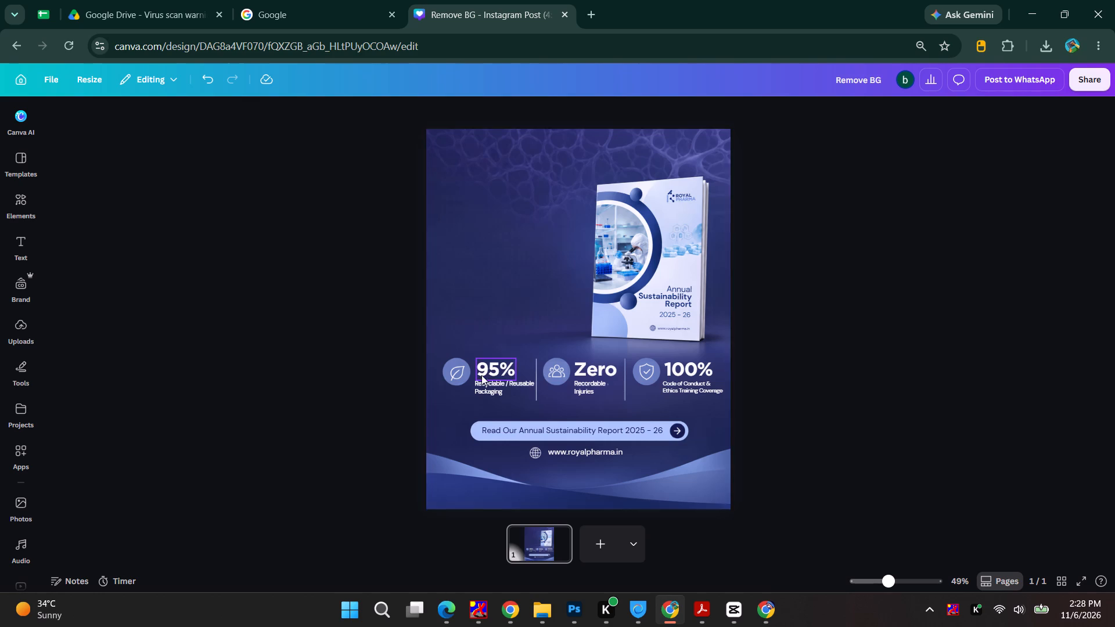
Delete the 95%, Zero and 100% statistics row with its icons and dividers, keeping the blue background.
drag(416, 352, 720, 410)
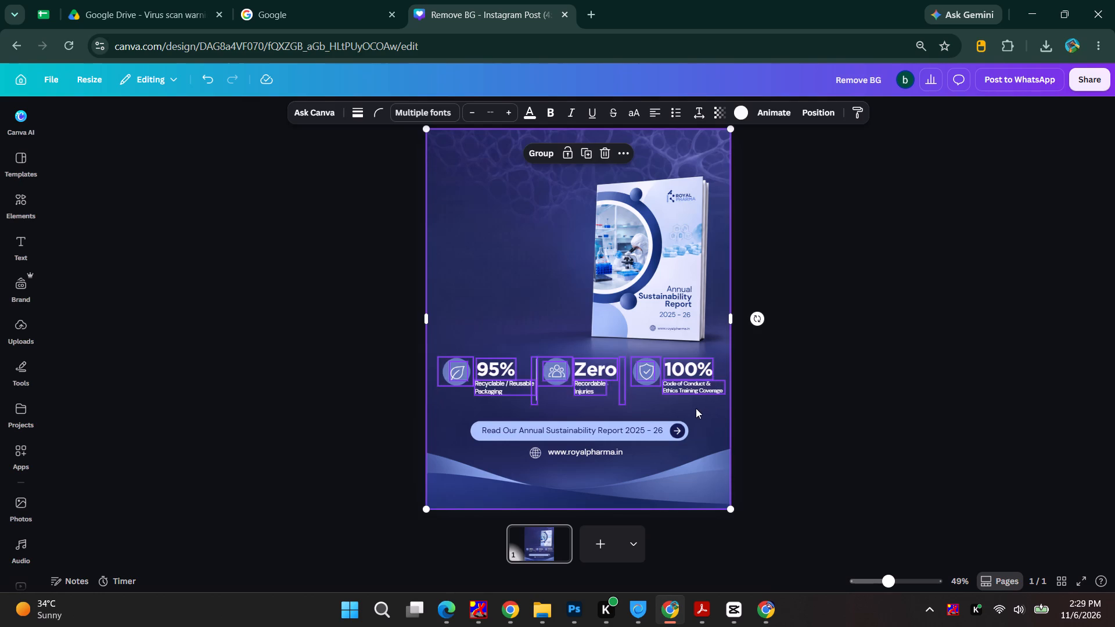
shift+click(708, 421)
key(BackSpace)
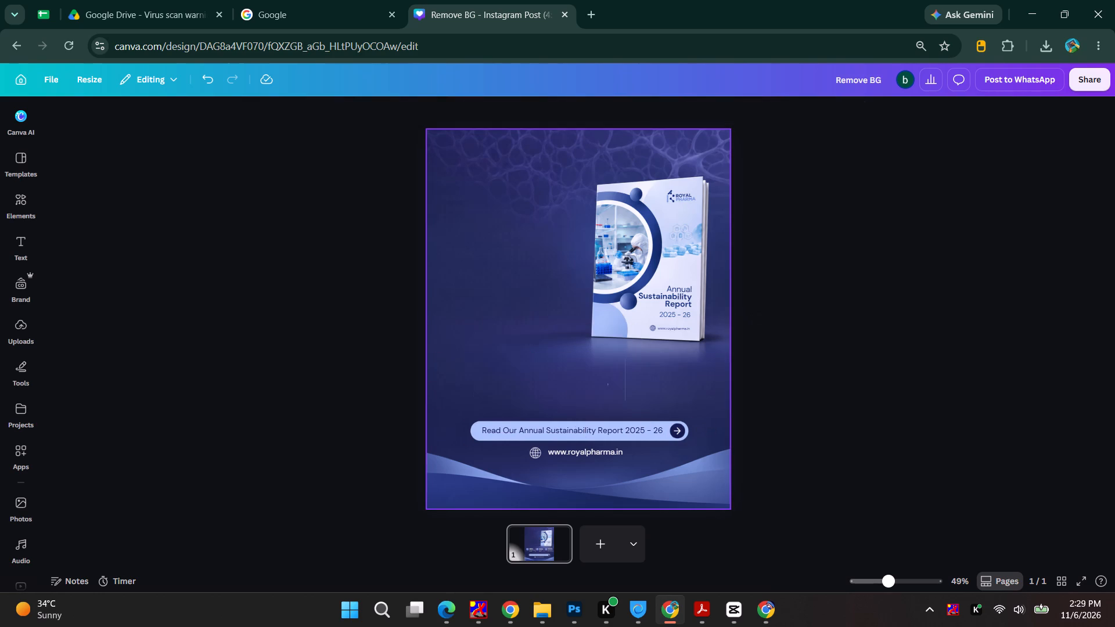
Delete the Read Our Annual Sustainability Report button and the website line with its globe icon.
drag(390, 406, 727, 477)
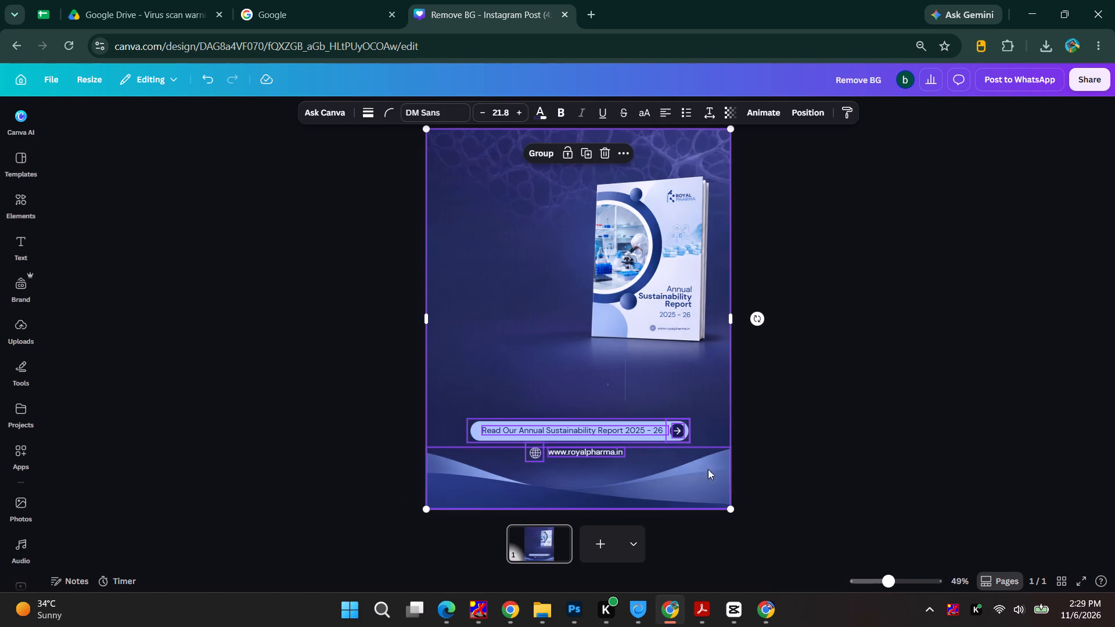
shift+click(699, 471)
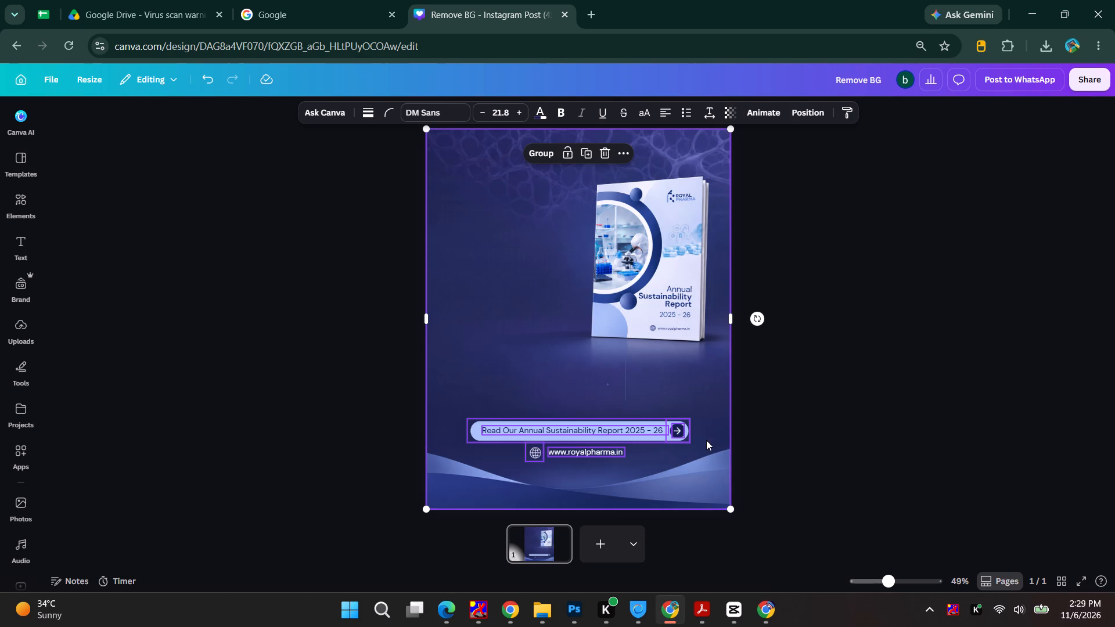
shift+click(677, 391)
key(BackSpace)
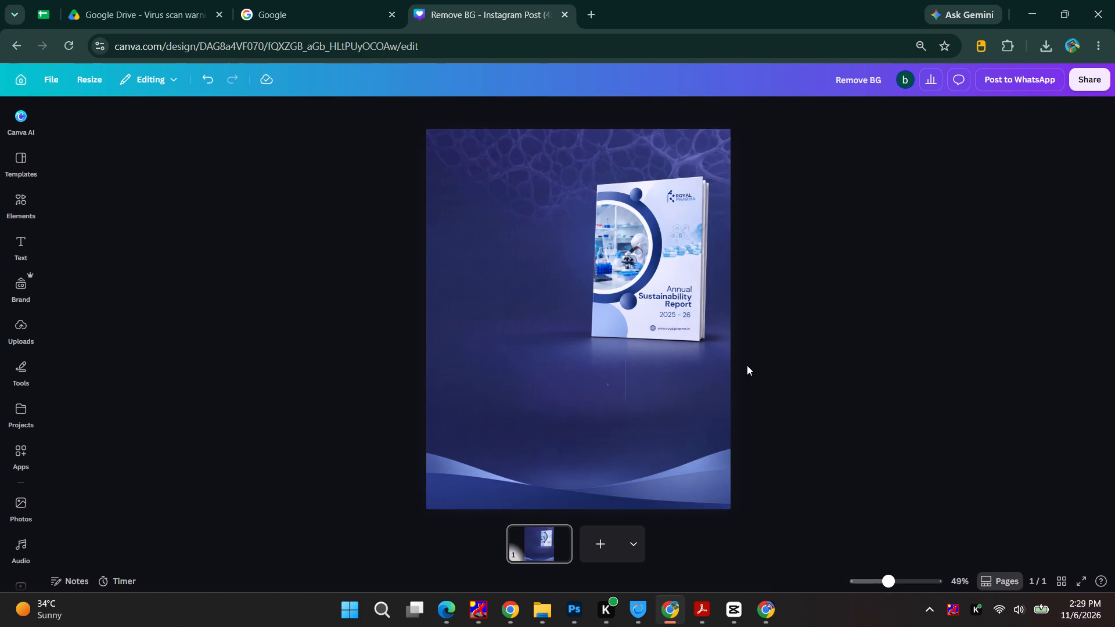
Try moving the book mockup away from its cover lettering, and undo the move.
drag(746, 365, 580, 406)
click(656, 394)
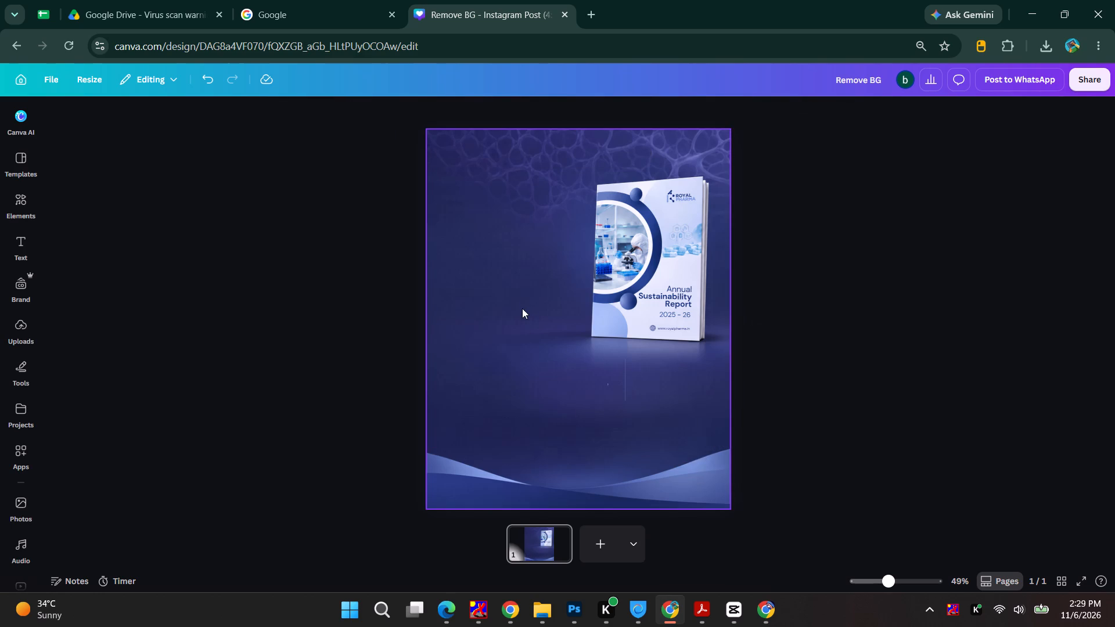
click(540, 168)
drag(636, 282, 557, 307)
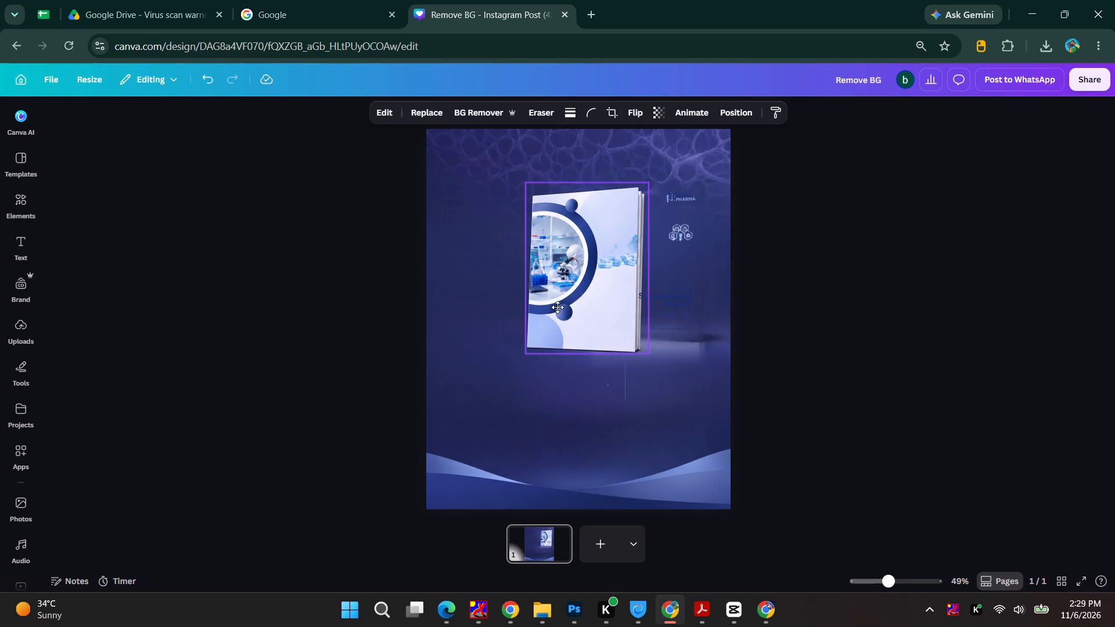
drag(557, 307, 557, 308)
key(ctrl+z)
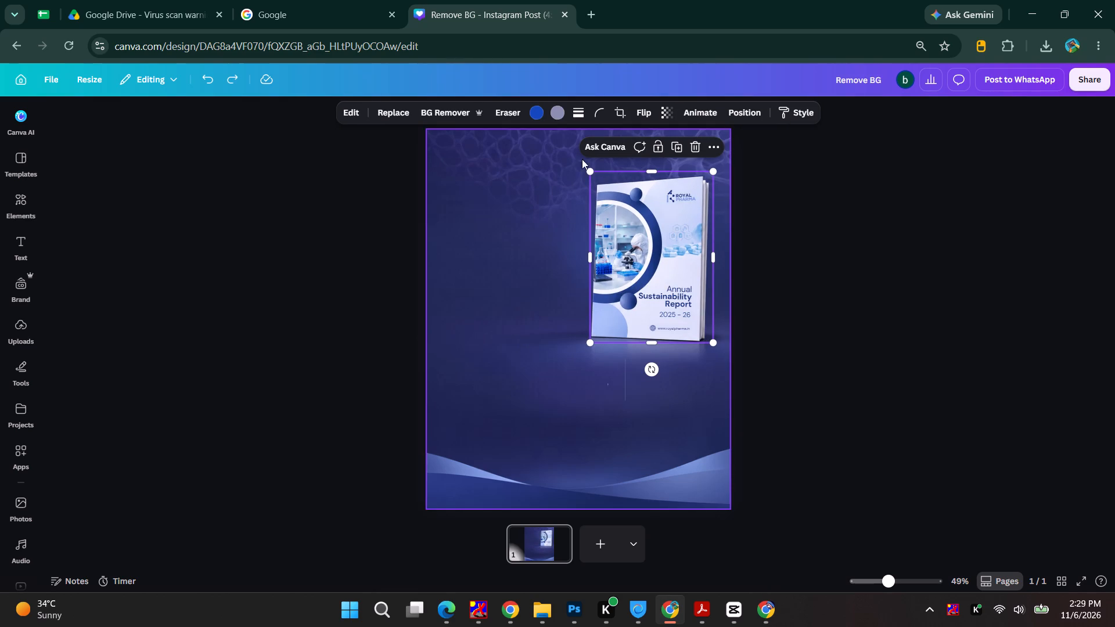
Crop the upper part off the blue background image, down to the lower third of the book.
click(538, 203)
drag(579, 129, 587, 282)
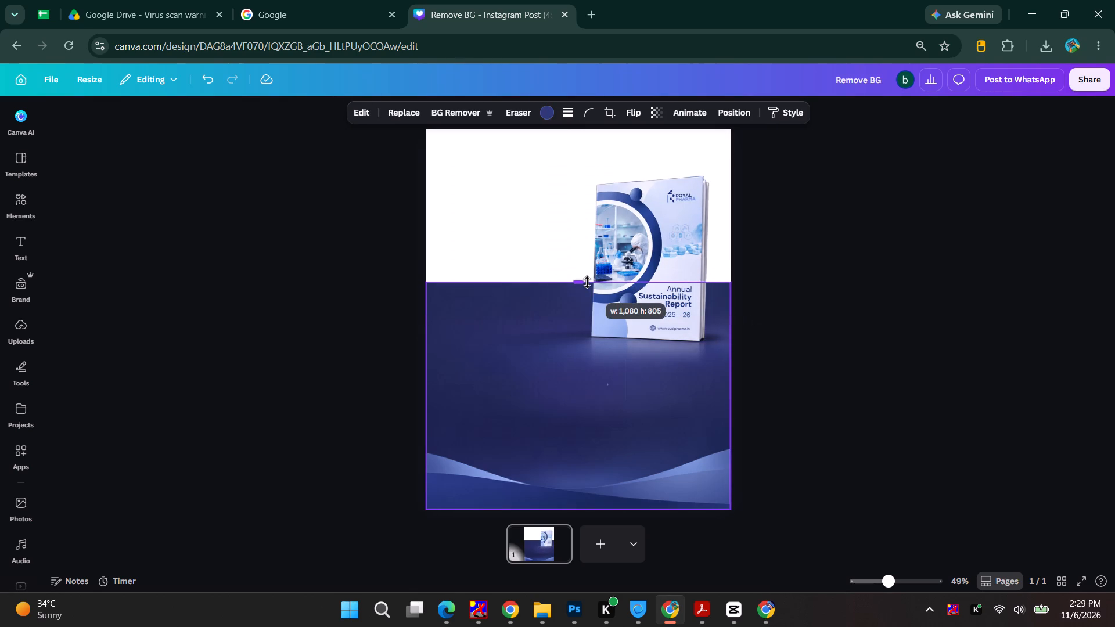
drag(587, 282, 589, 293)
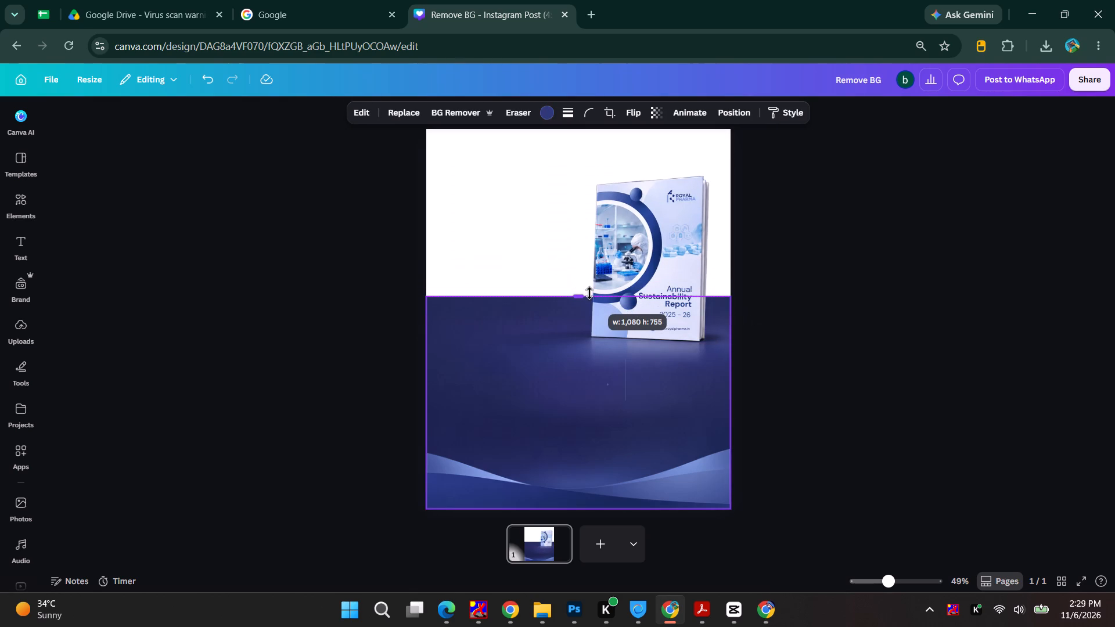
drag(589, 293, 589, 304)
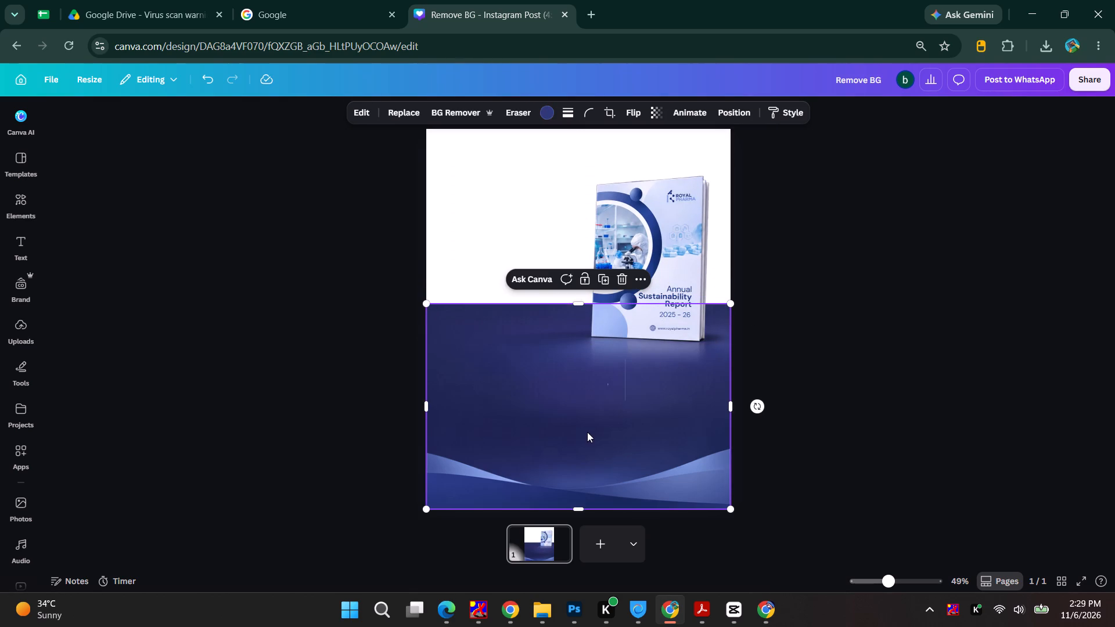
click(861, 412)
click(624, 381)
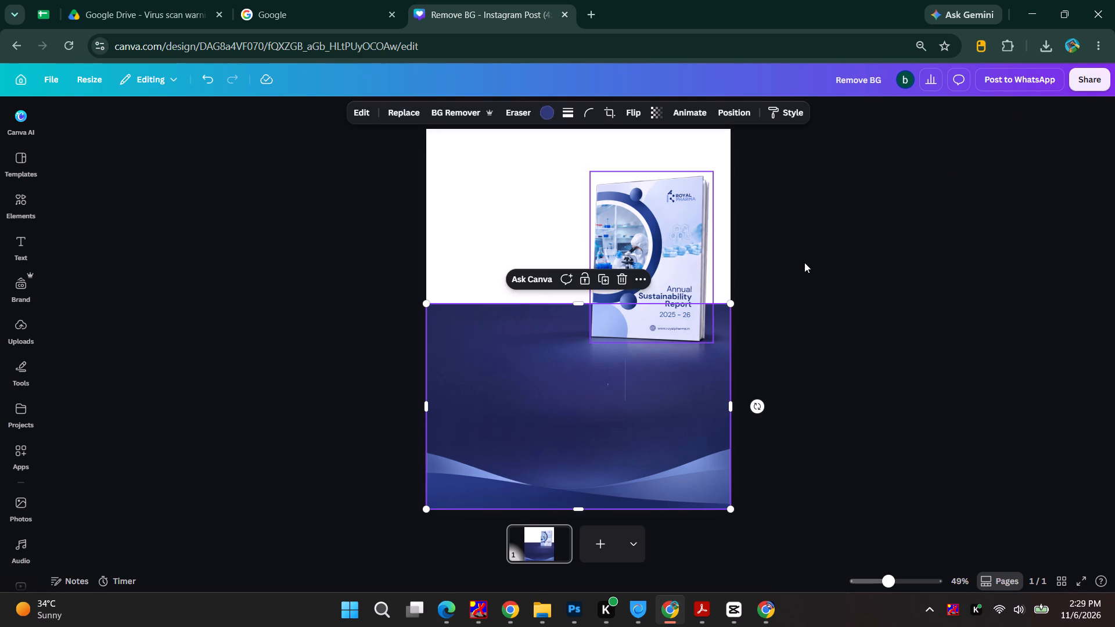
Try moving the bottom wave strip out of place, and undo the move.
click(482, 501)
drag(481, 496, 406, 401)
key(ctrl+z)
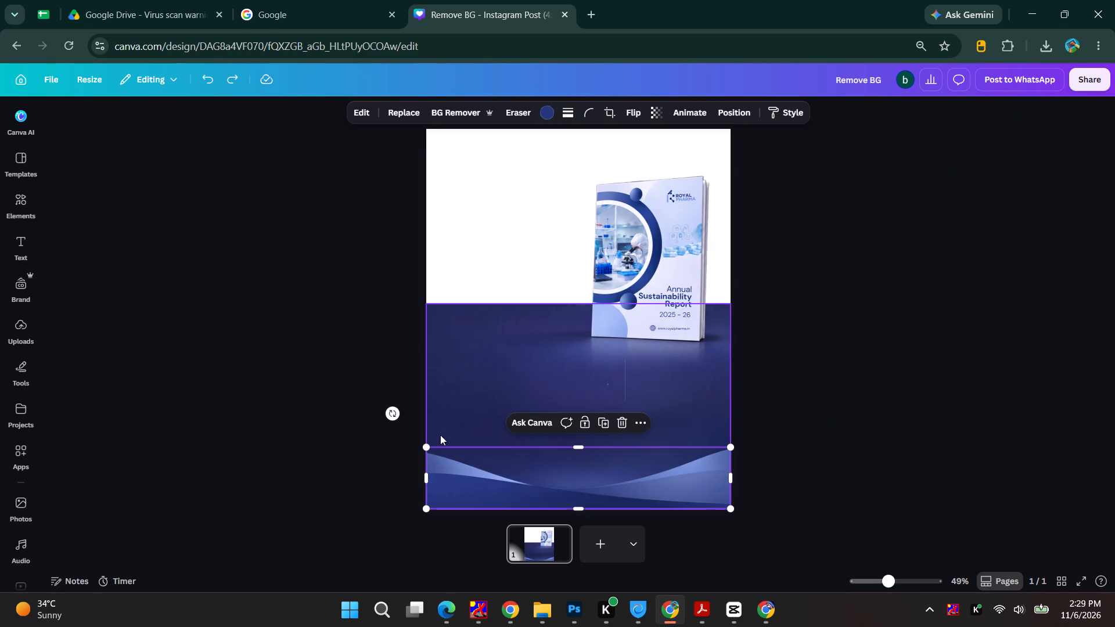
Download the design as a PNG with a transparent background.
click(1082, 80)
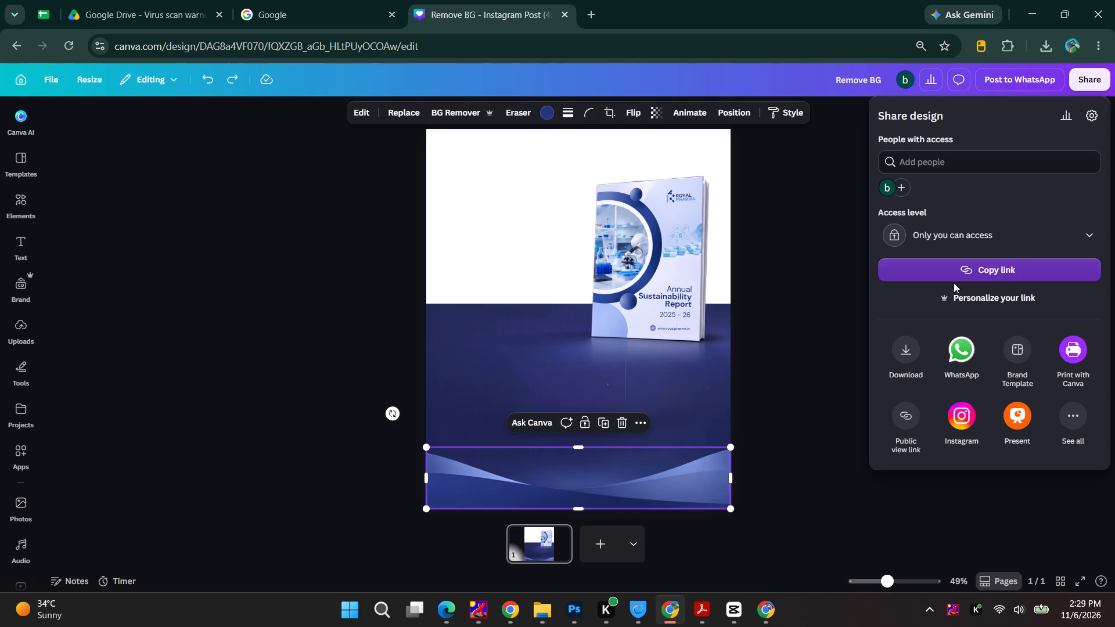
click(900, 352)
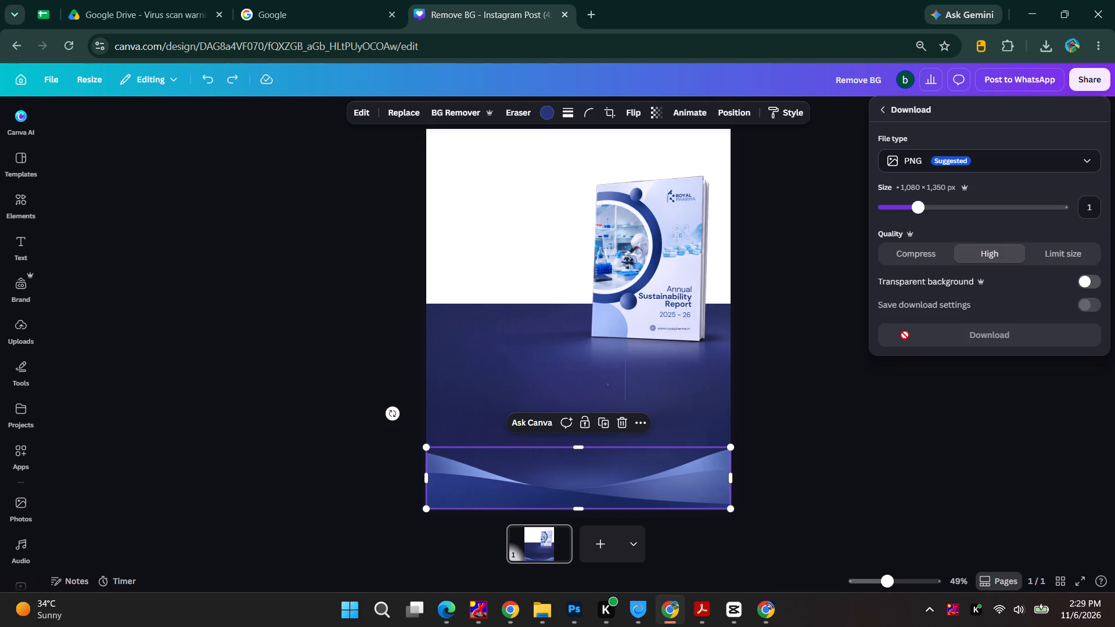
click(1098, 281)
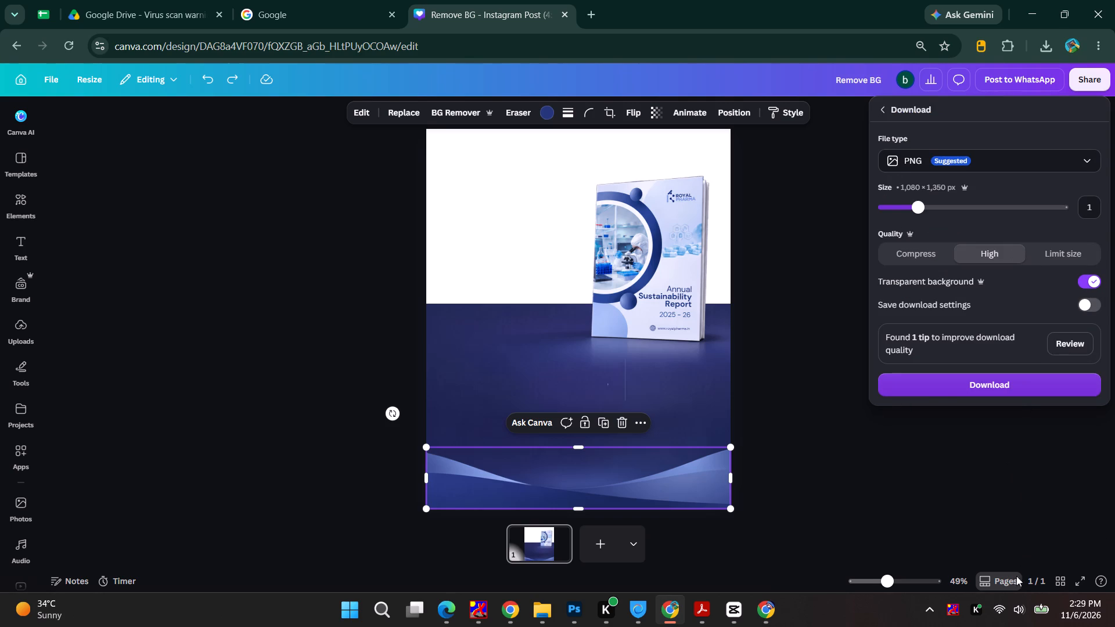
click(984, 392)
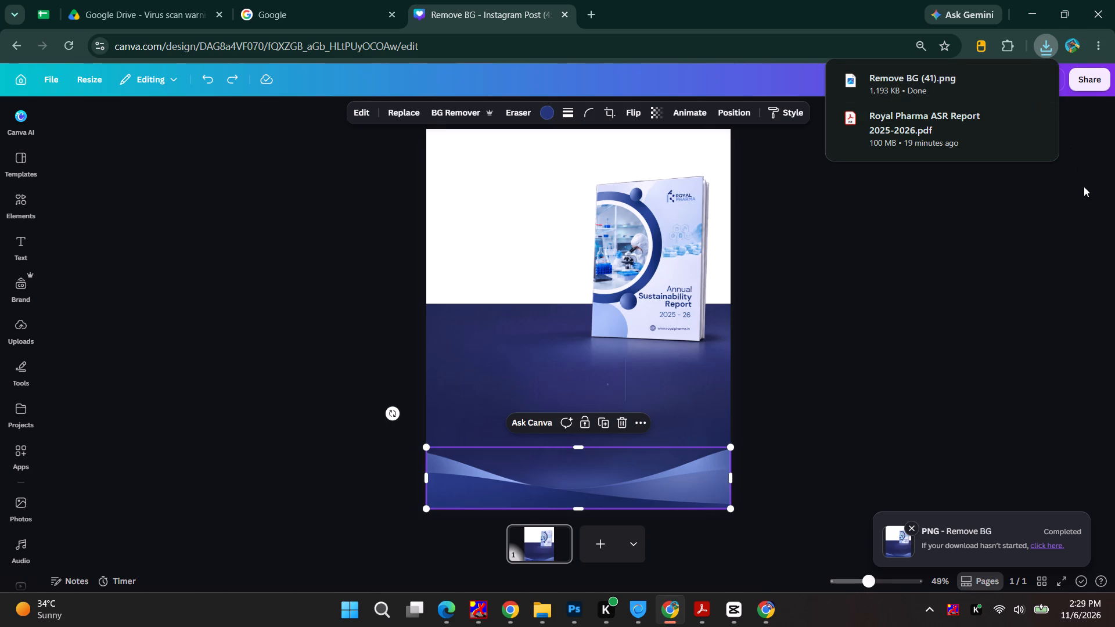
Place the downloaded Remove BG (41).png into RP annual report.psd in Photoshop at its default size and position.
drag(952, 84, 571, 605)
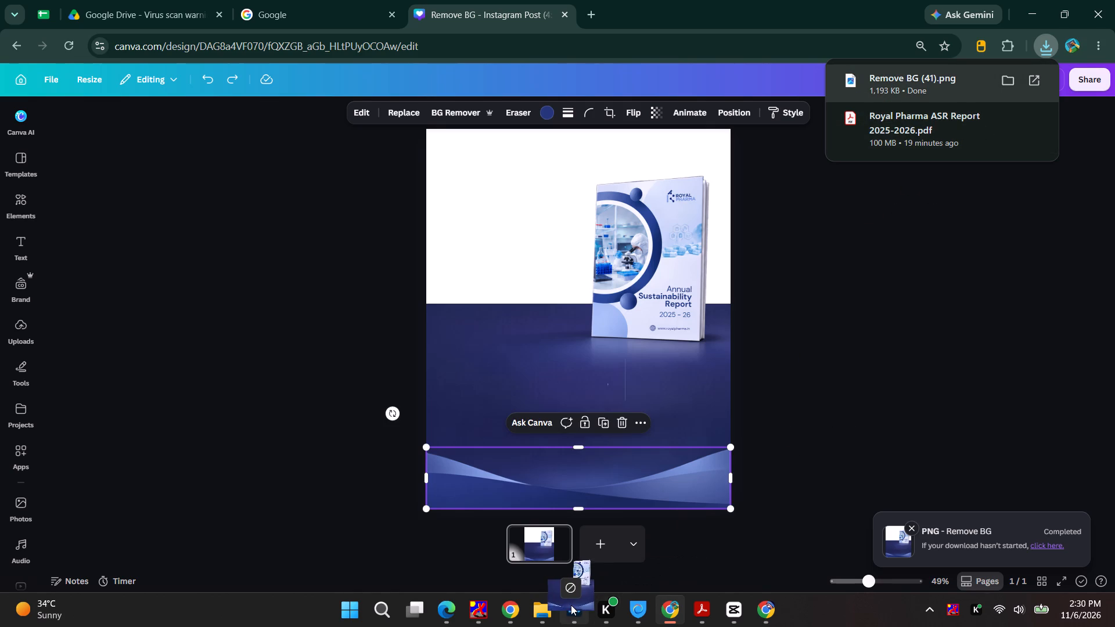
drag(571, 605, 466, 331)
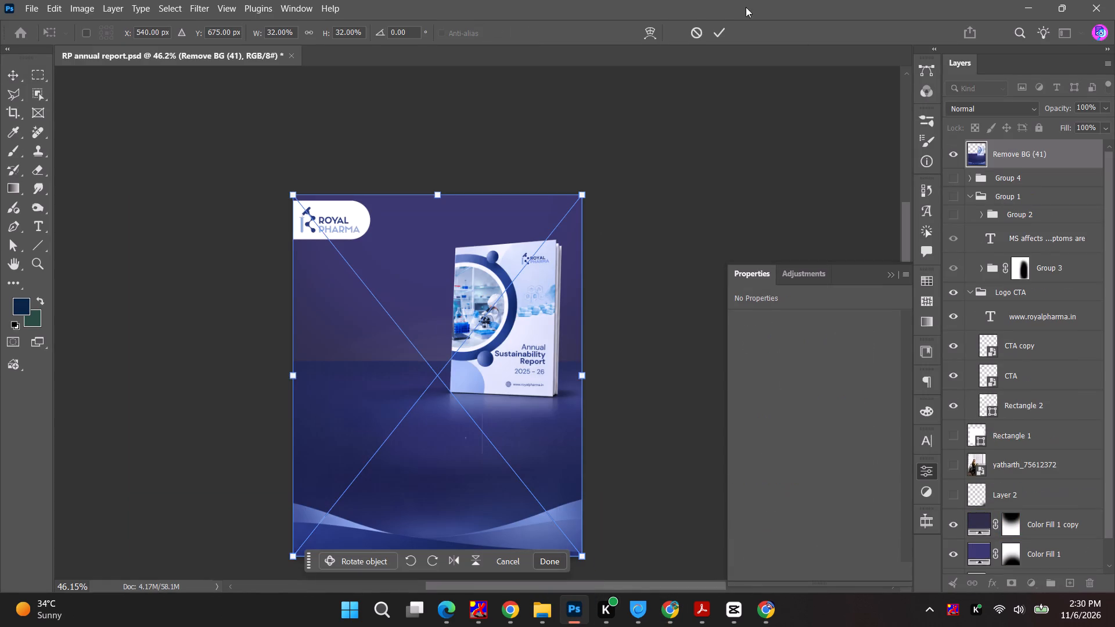
click(720, 30)
click(709, 158)
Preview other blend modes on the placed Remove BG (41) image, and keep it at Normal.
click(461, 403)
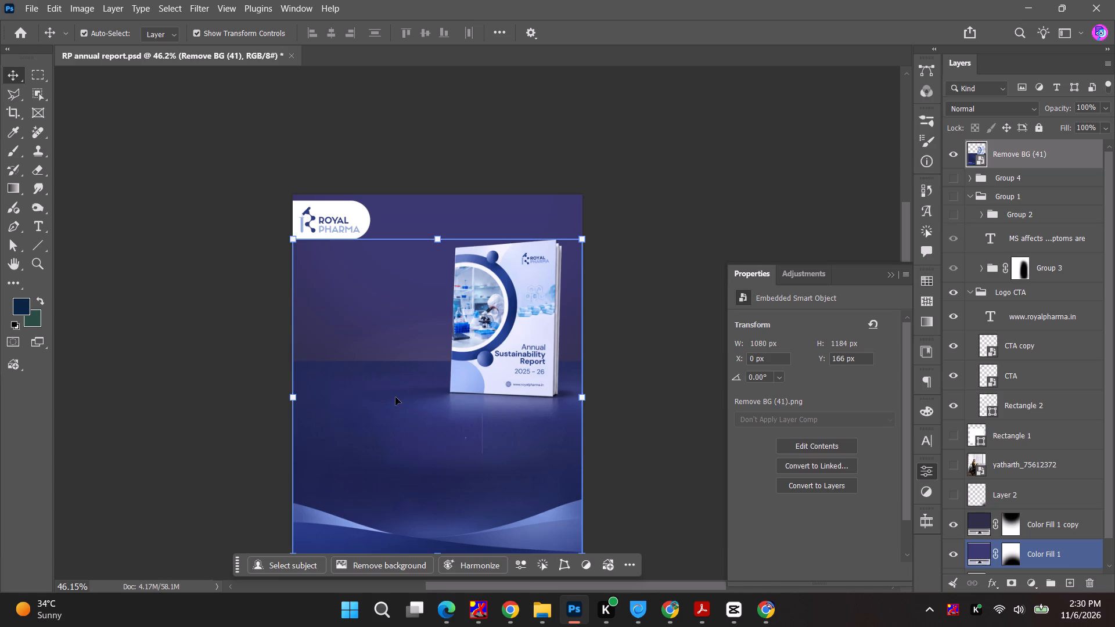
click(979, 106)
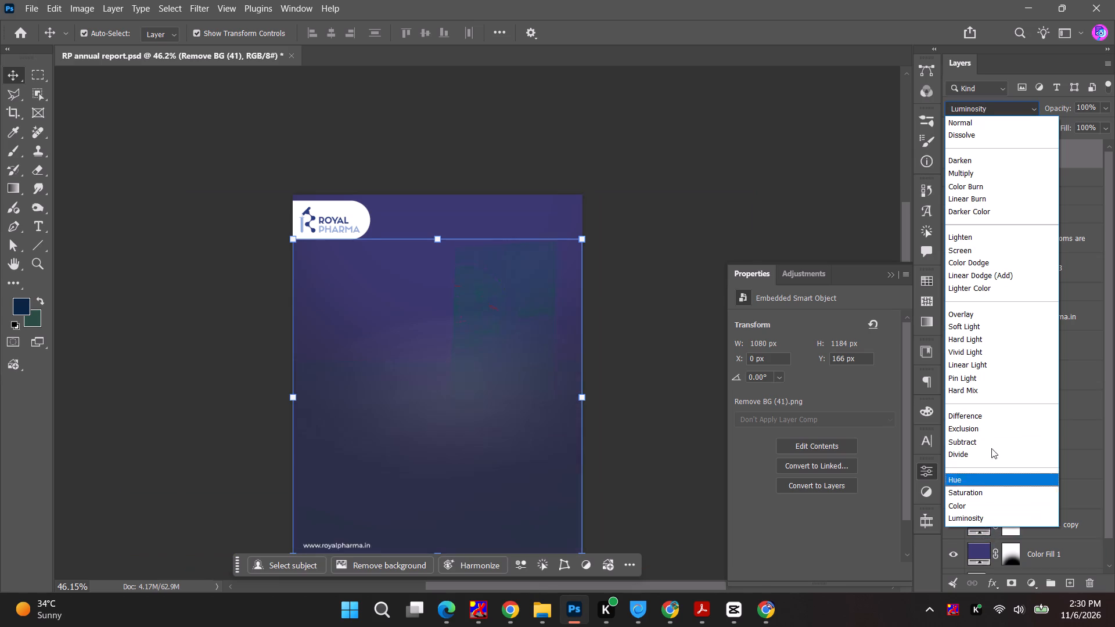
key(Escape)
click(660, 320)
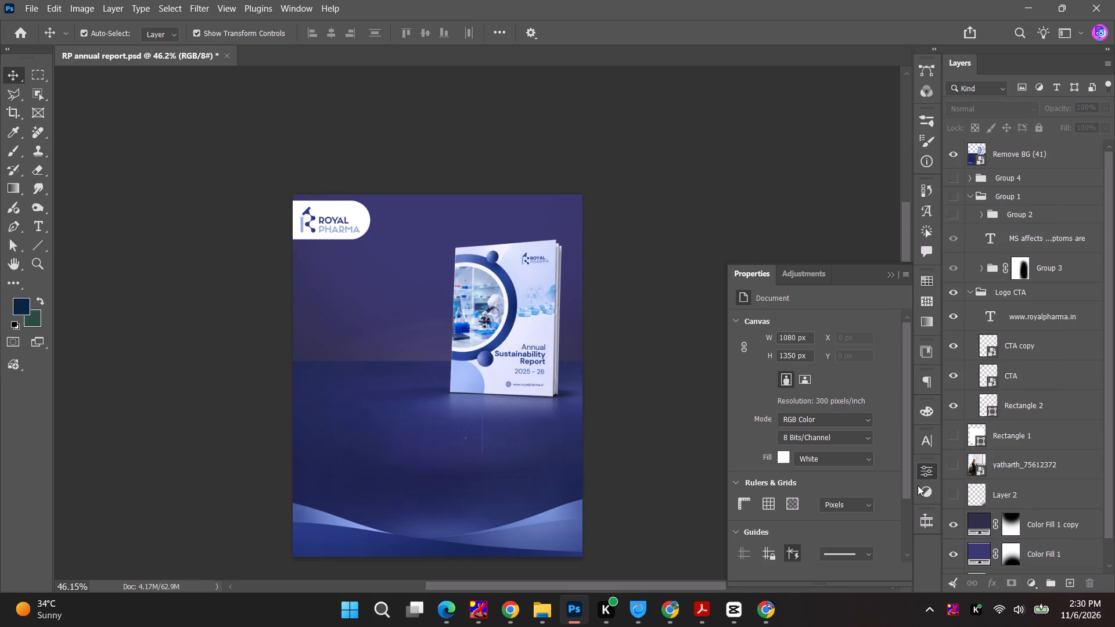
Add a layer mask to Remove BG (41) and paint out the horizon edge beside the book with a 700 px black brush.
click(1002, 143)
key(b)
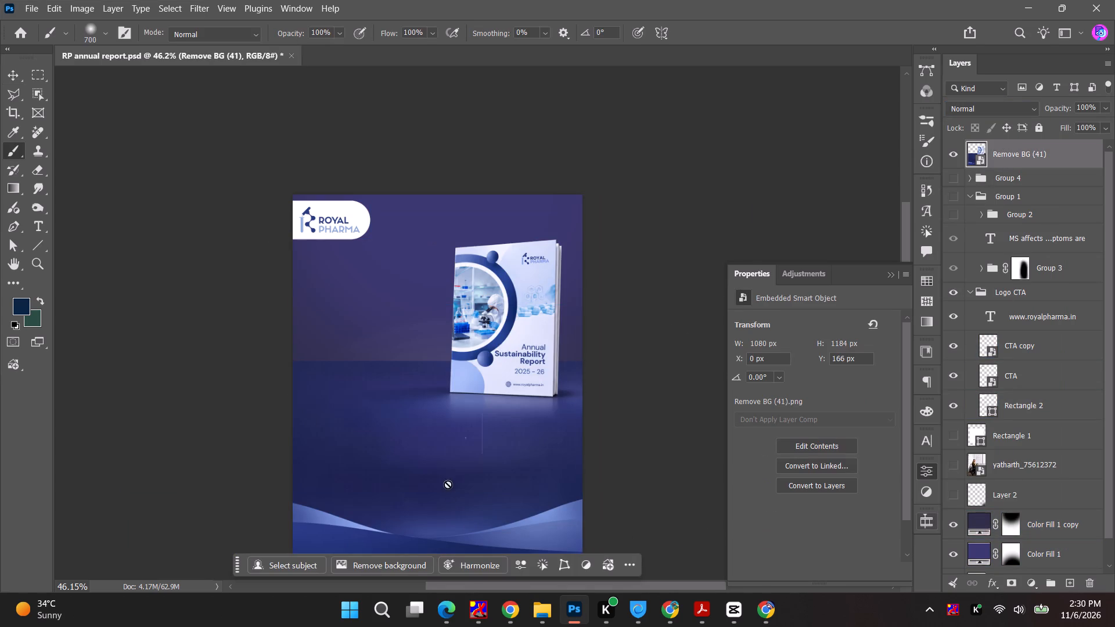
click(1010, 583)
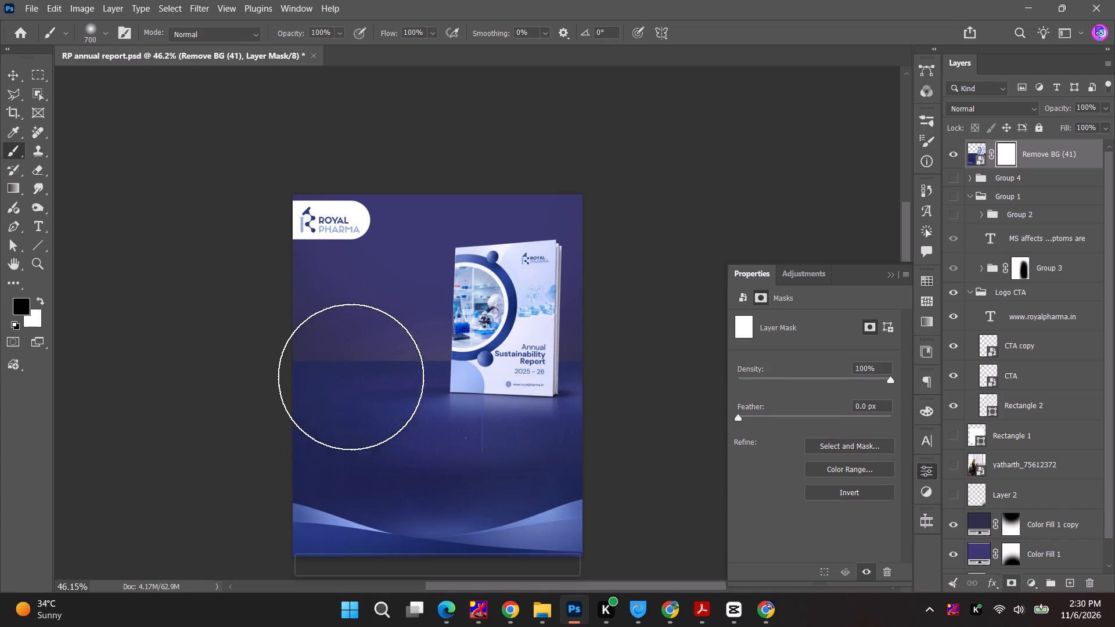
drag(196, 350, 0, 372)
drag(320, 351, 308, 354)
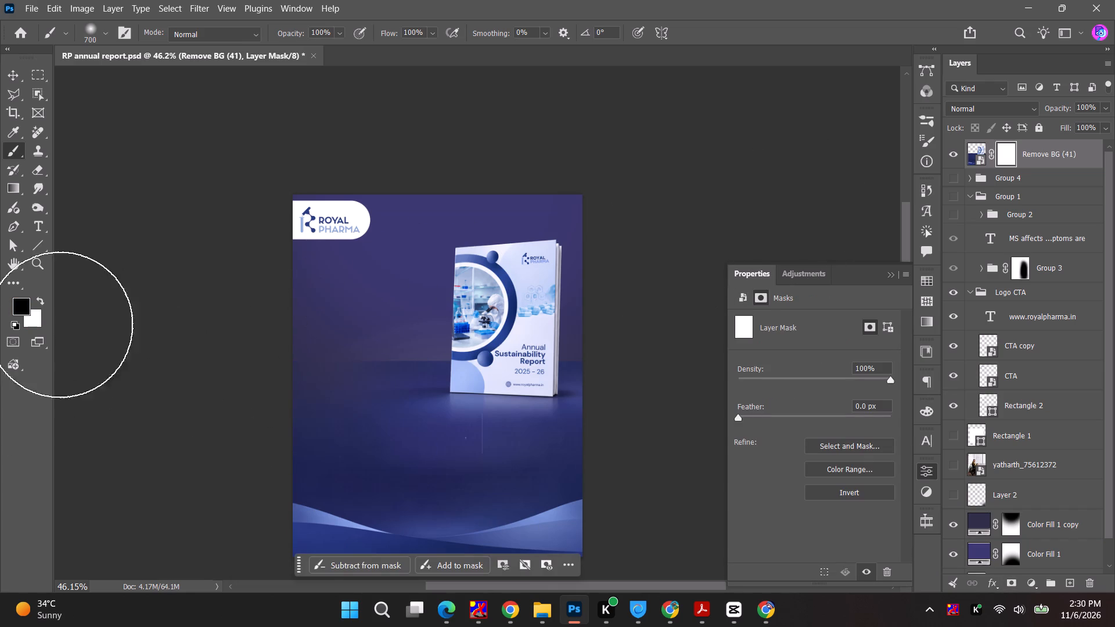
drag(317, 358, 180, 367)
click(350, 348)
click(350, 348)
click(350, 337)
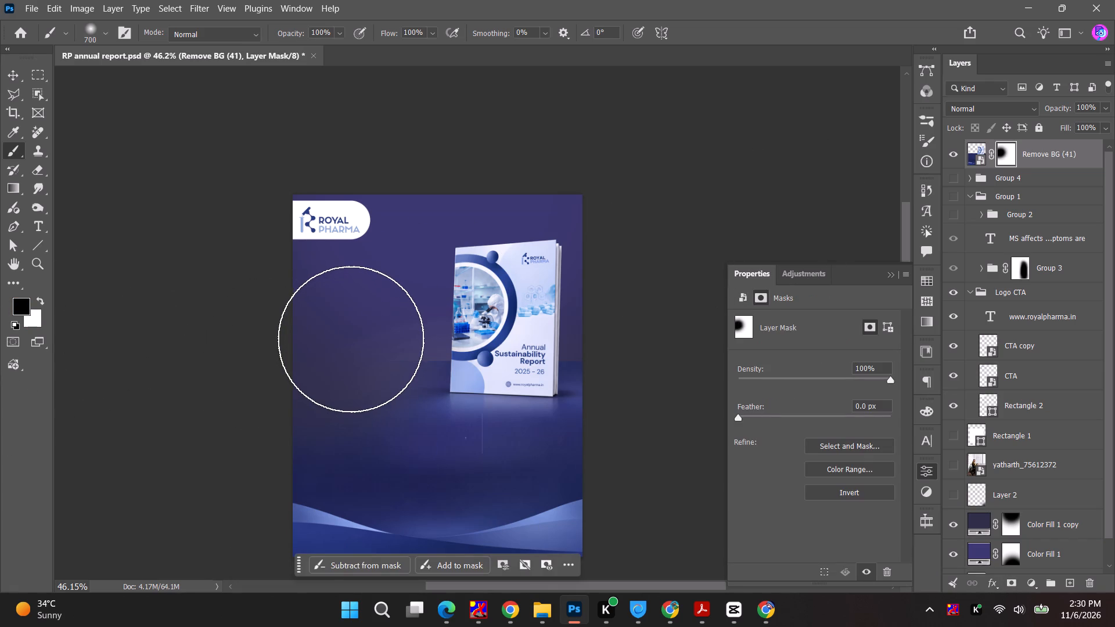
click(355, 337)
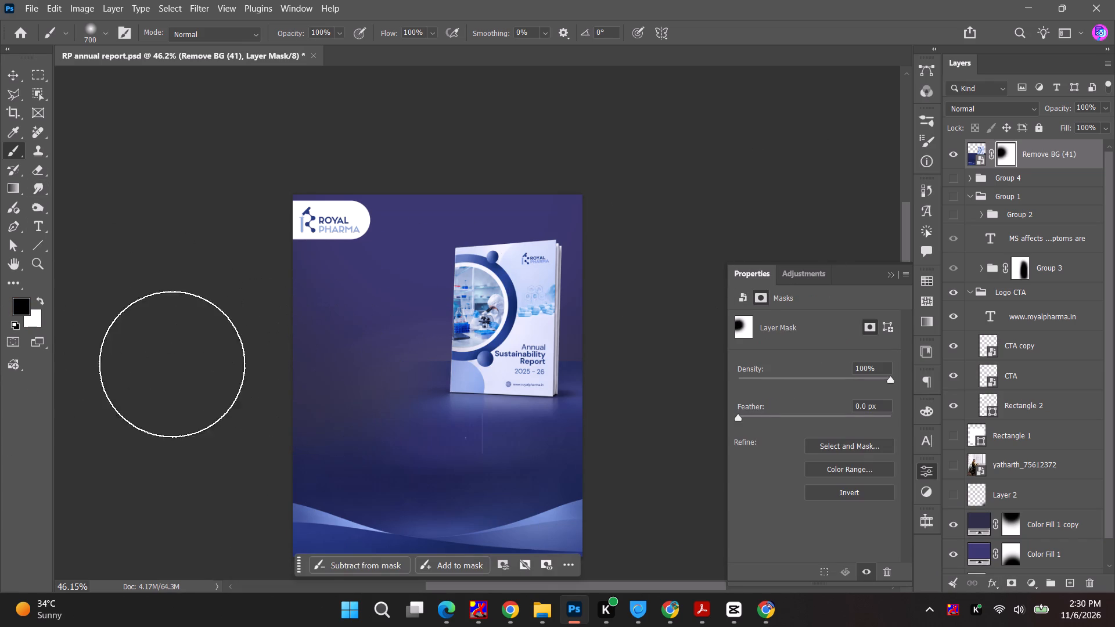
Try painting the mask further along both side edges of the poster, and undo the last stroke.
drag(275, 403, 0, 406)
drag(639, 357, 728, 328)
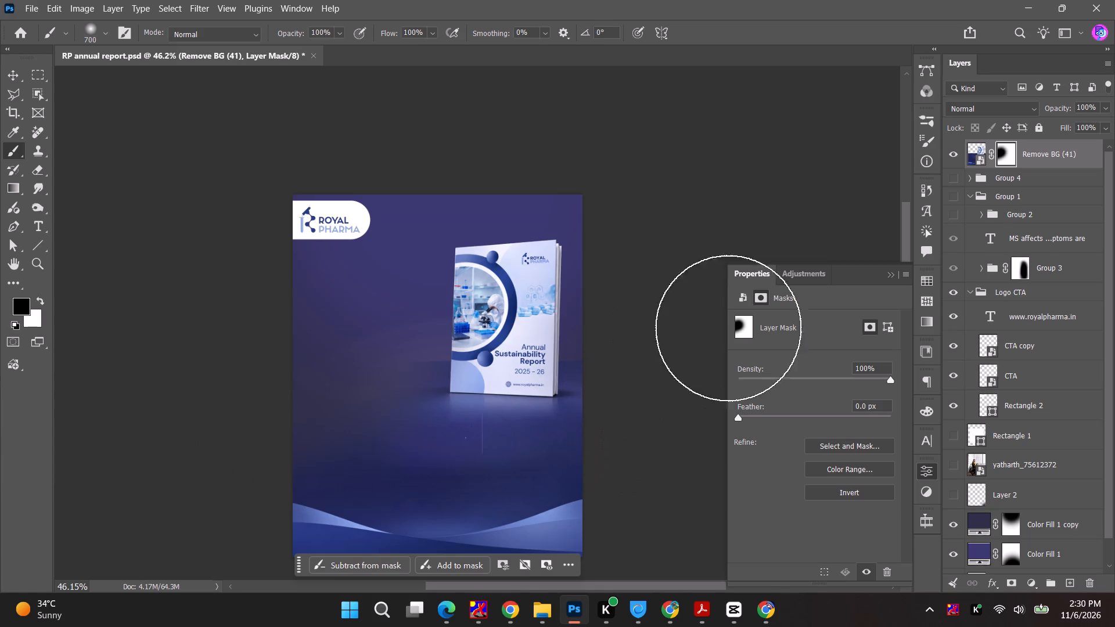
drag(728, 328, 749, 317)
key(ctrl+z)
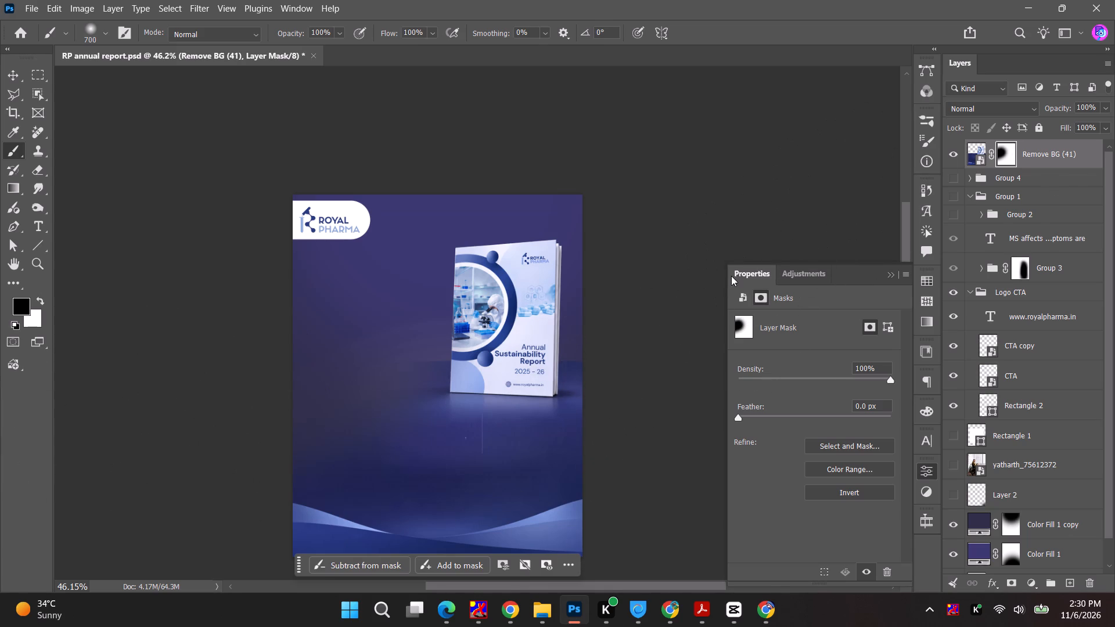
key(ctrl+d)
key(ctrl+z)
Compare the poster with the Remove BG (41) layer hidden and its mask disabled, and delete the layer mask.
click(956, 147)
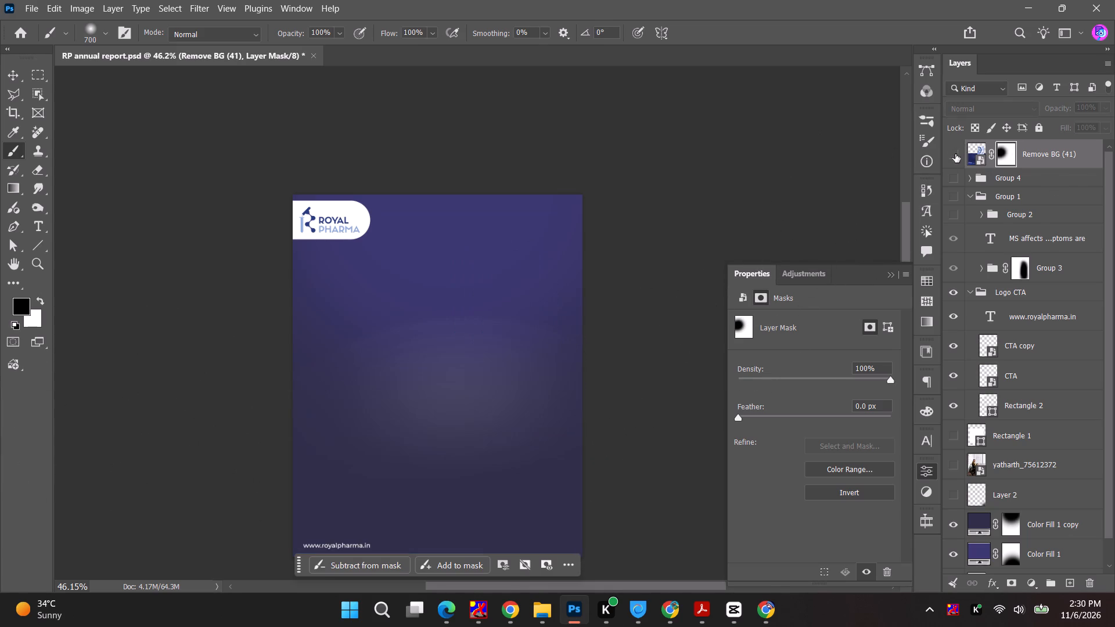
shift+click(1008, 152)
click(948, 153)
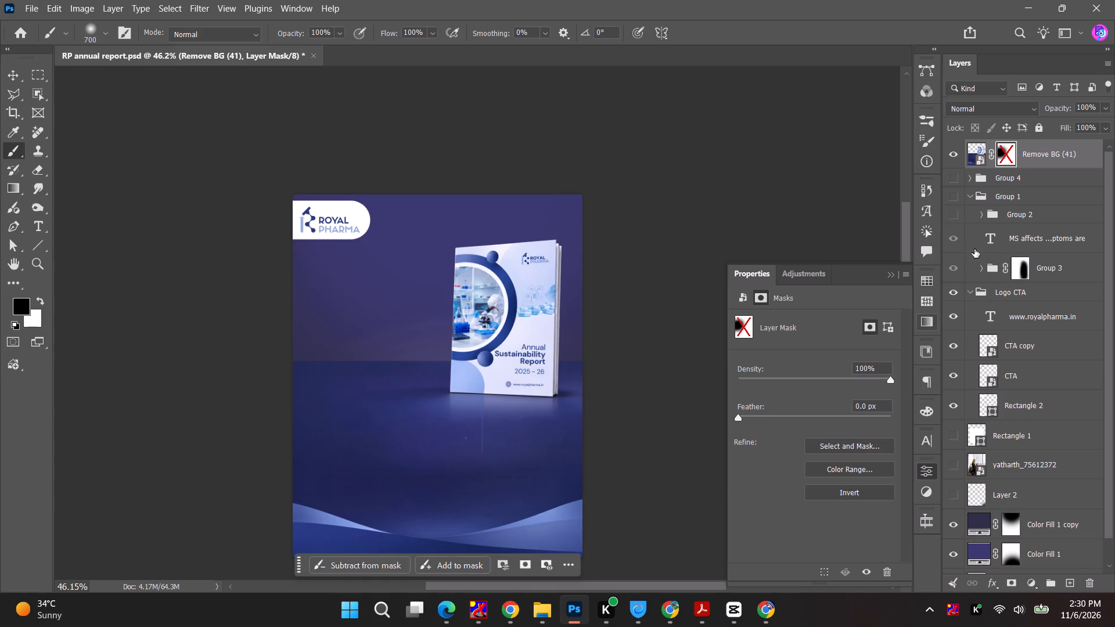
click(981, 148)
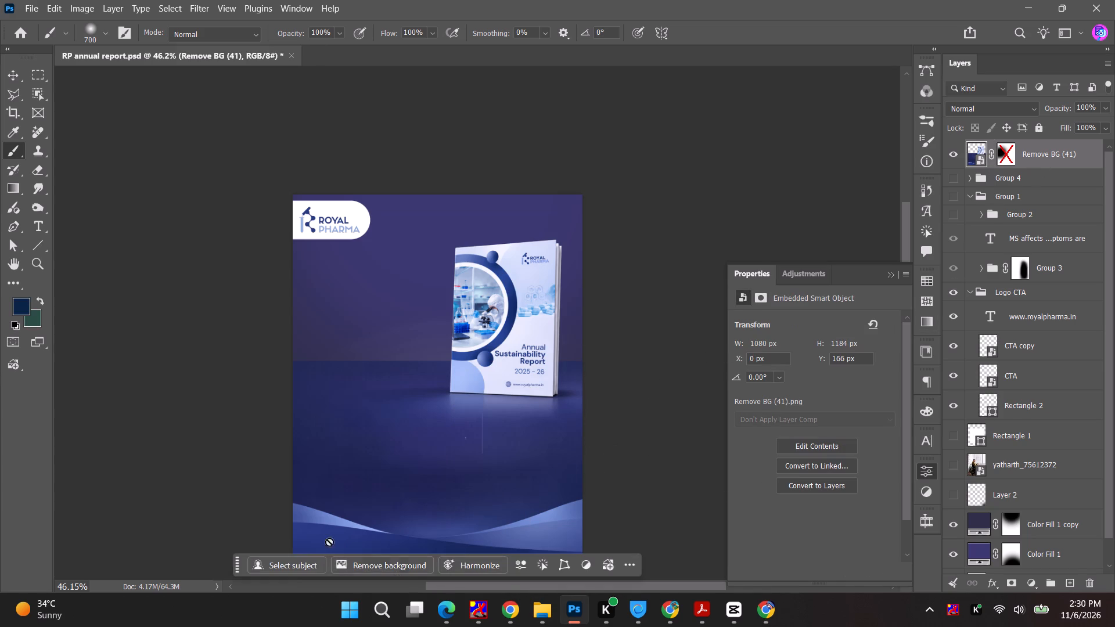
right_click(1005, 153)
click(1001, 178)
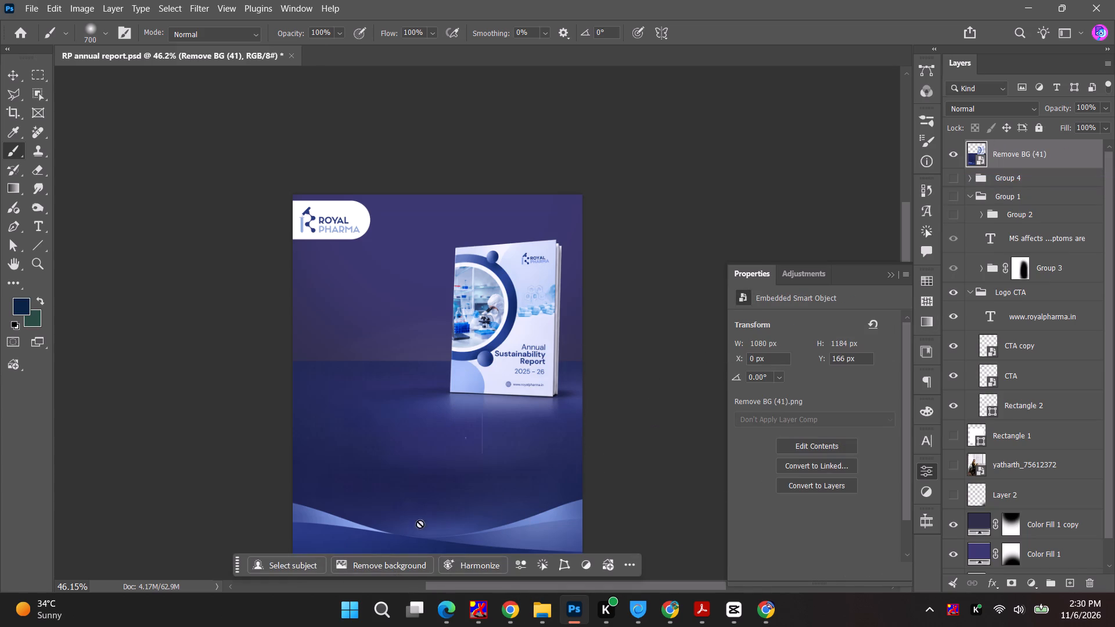
Add a Hue/Saturation adjustment above Remove BG (41) and shift the darkest blue prominent color's hue to +2.
click(15, 74)
click(234, 232)
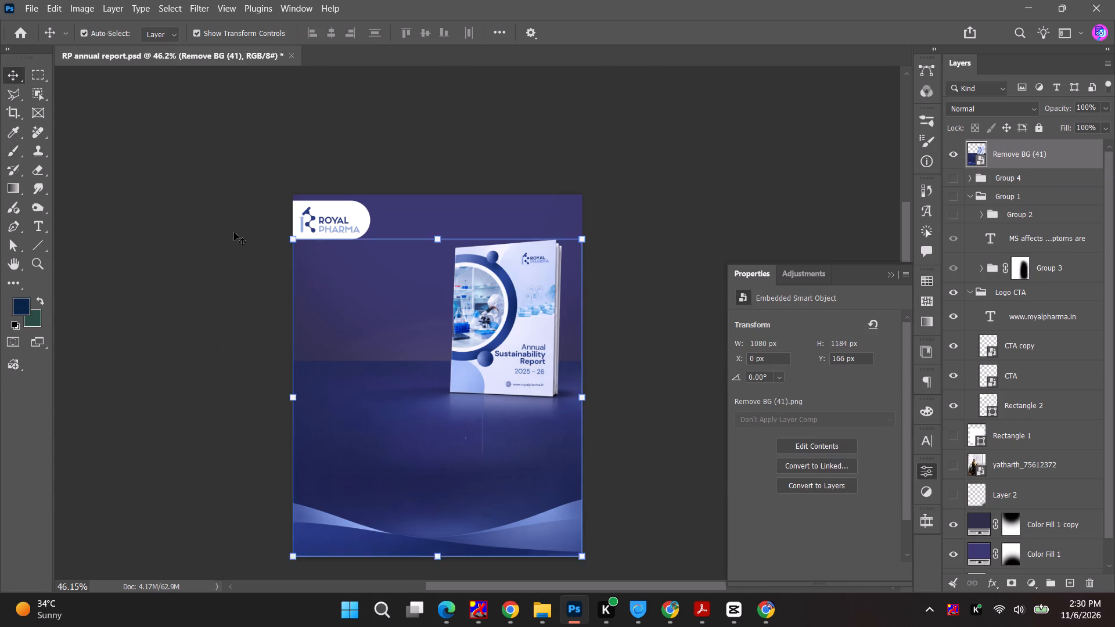
click(398, 427)
click(520, 564)
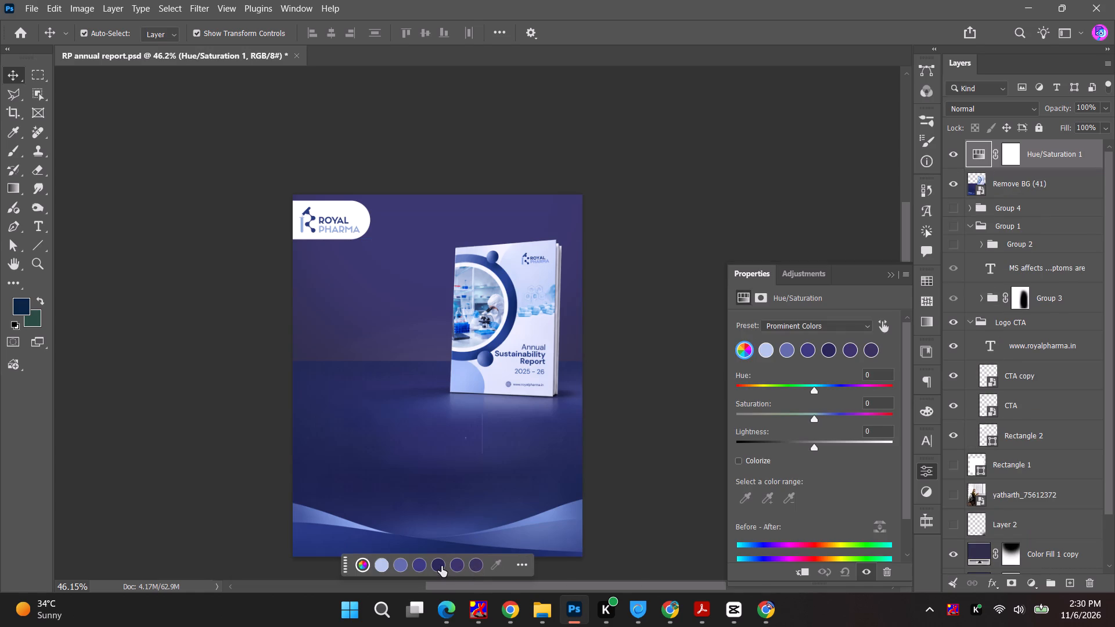
click(441, 566)
click(408, 453)
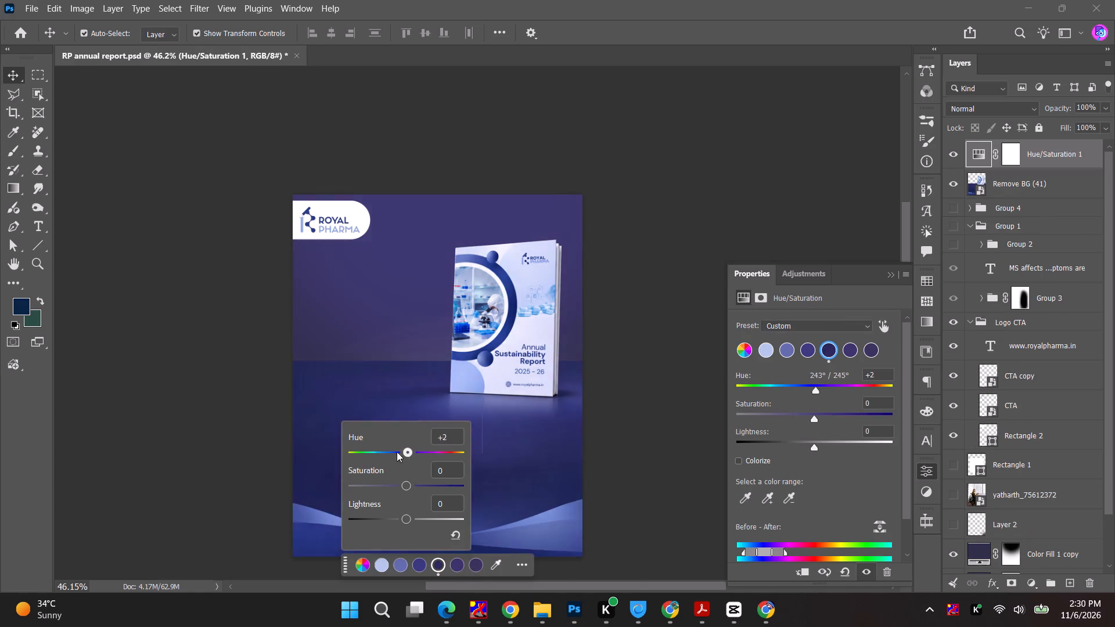
alt+click(987, 168)
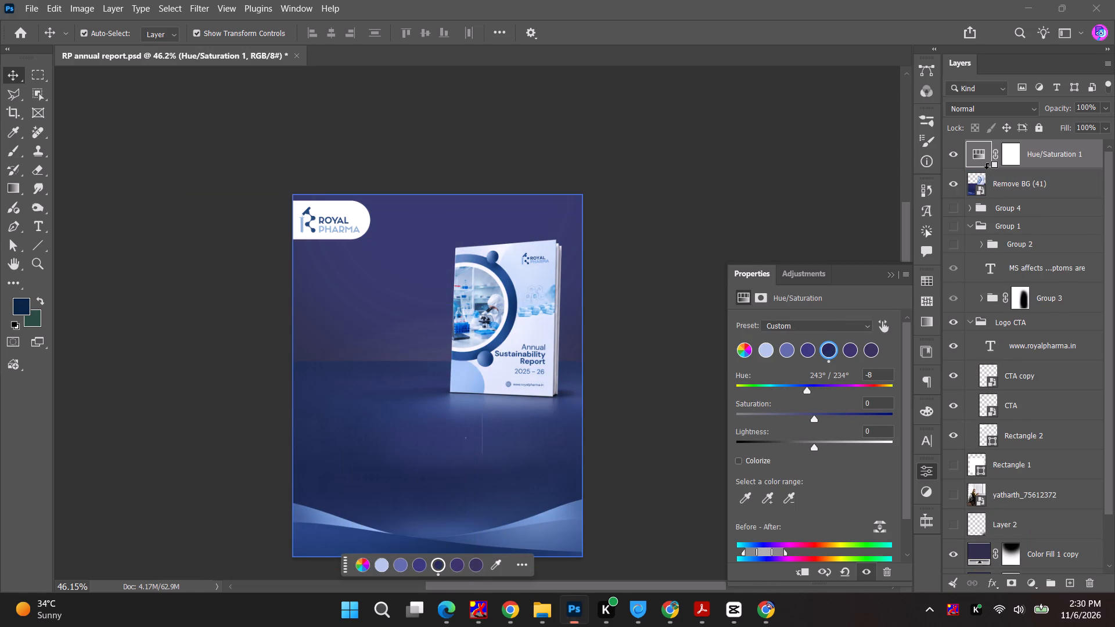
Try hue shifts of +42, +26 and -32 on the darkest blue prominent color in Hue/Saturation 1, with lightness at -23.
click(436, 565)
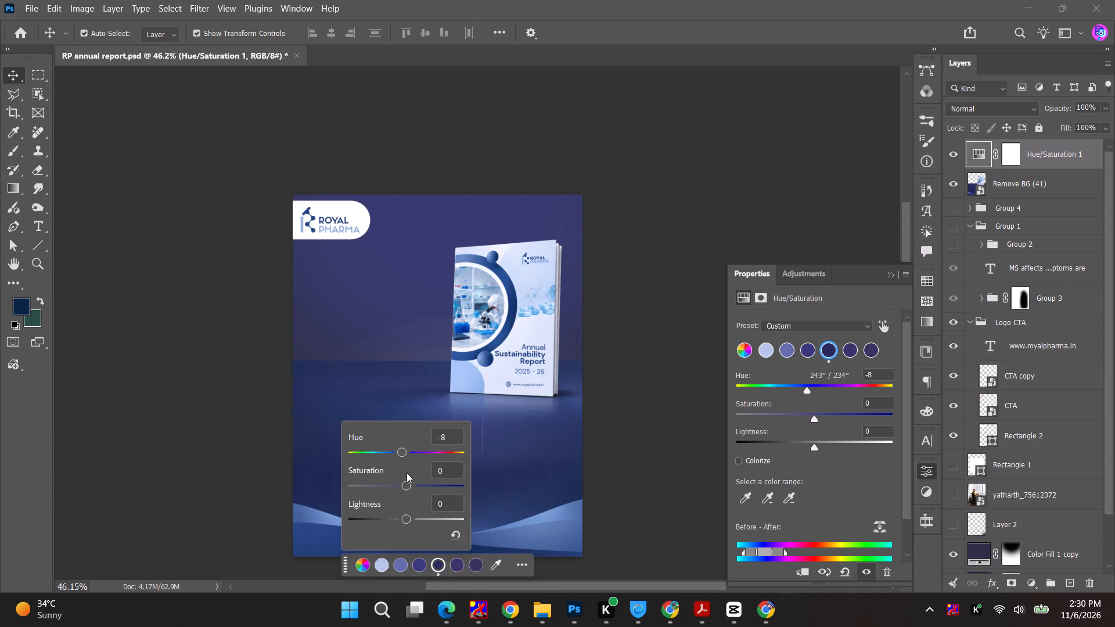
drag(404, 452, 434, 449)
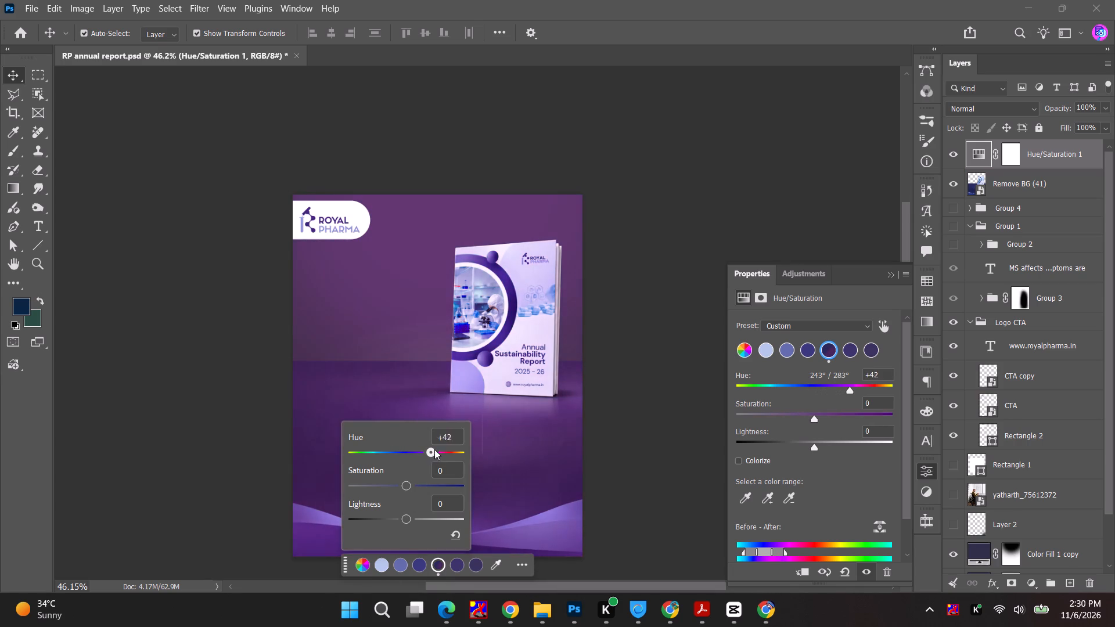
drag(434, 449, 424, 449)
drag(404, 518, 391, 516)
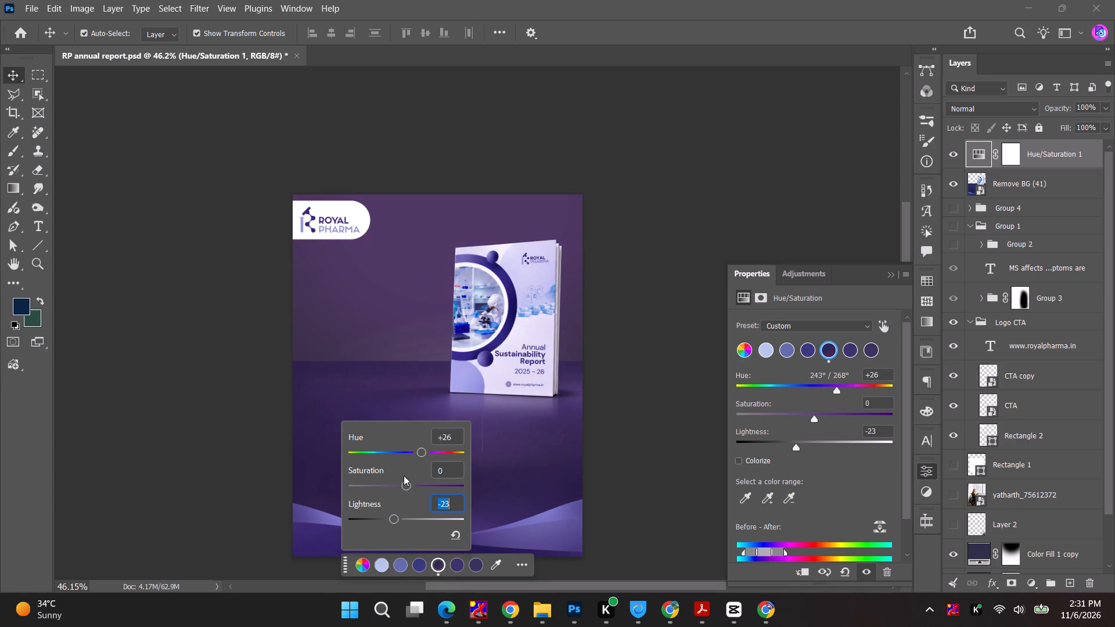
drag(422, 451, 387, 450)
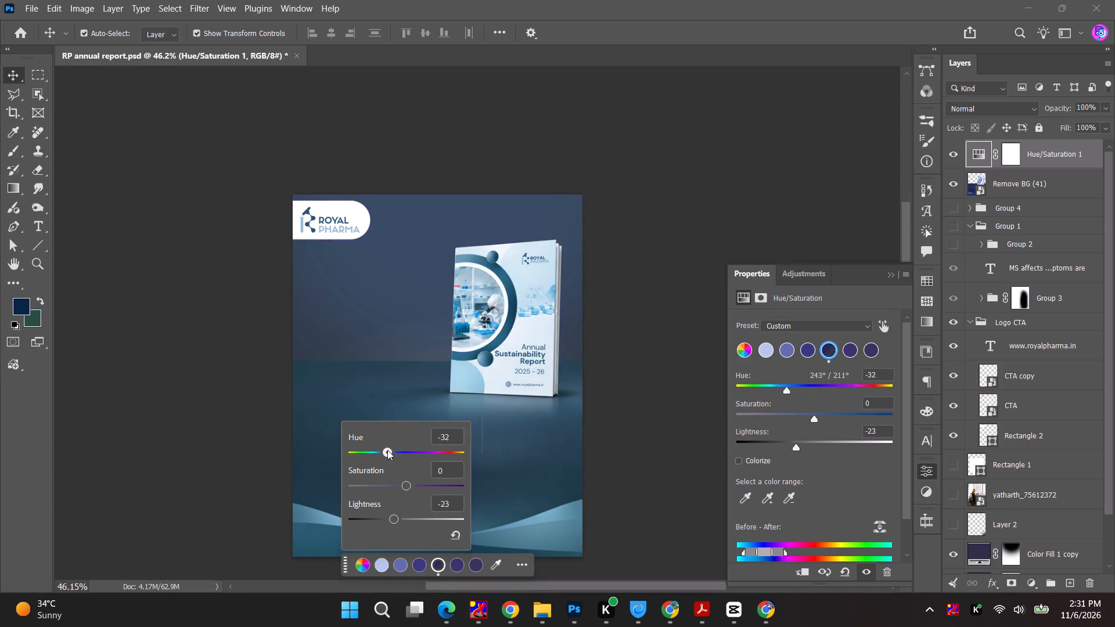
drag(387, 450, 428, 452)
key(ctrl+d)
Switch to the Canva design and delete the dark blue floor and the bottom wave elements, keeping only the report book.
key(alt+Tab)
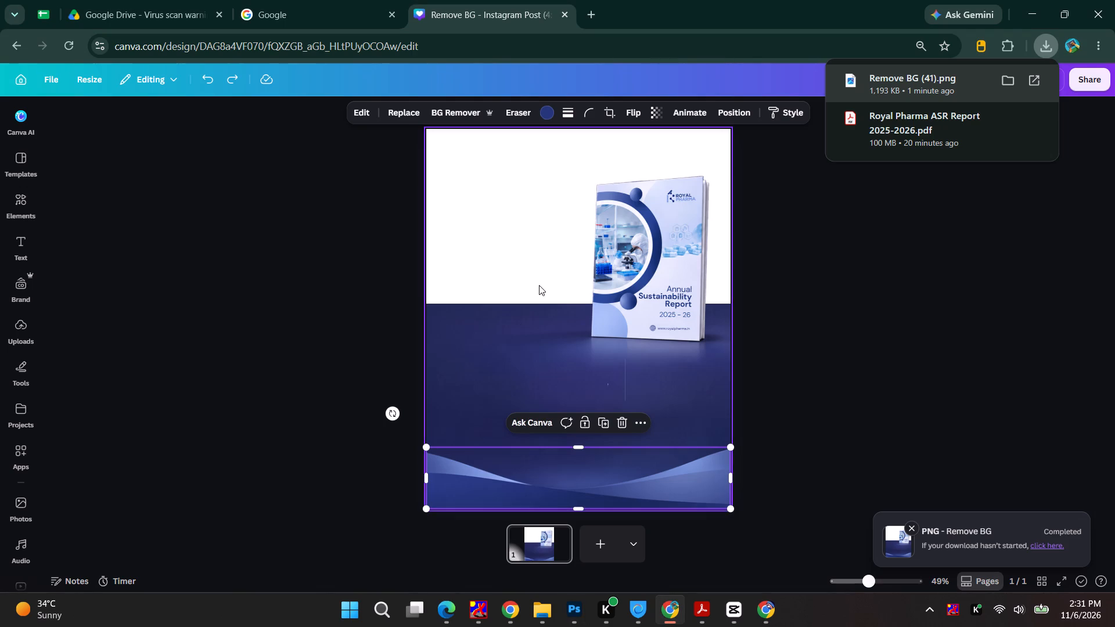
click(757, 352)
click(492, 354)
key(BackSpace)
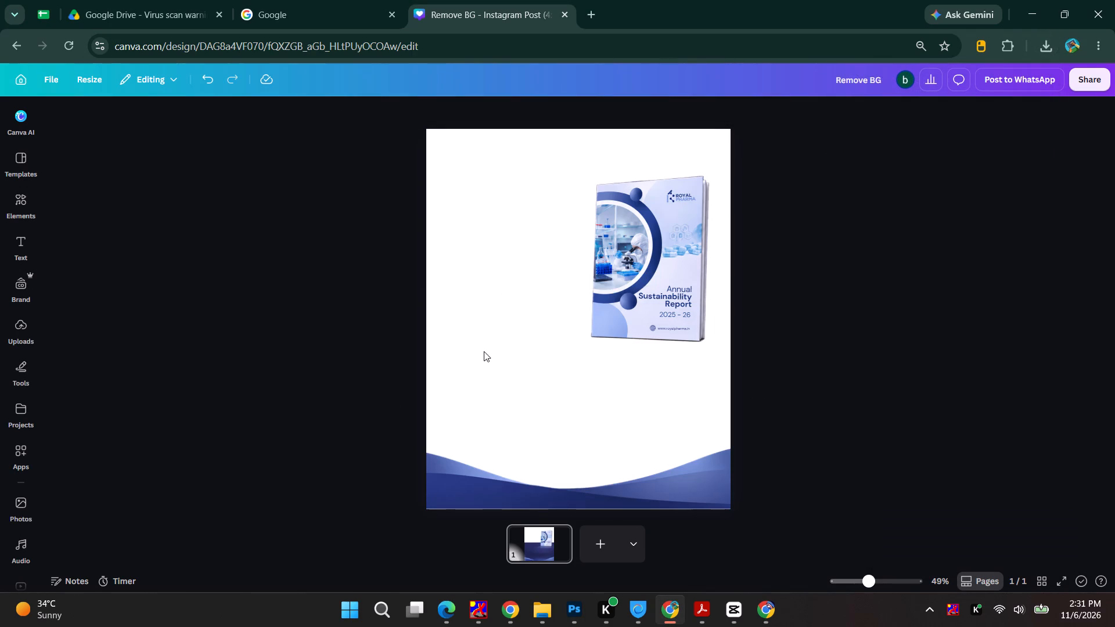
drag(355, 423, 891, 547)
key(BackSpace)
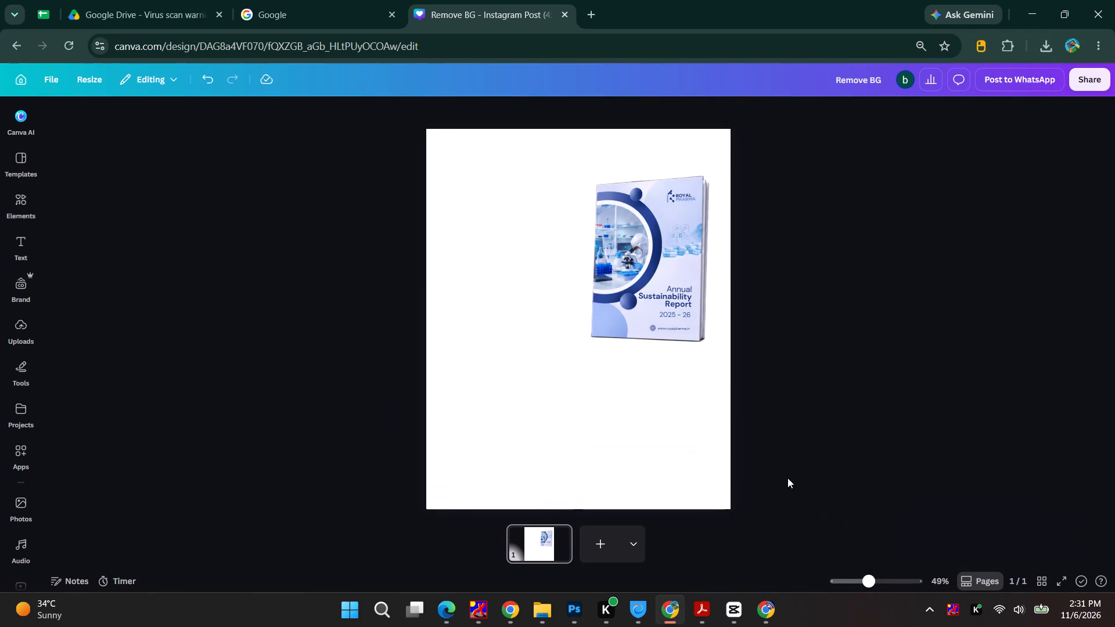
click(918, 338)
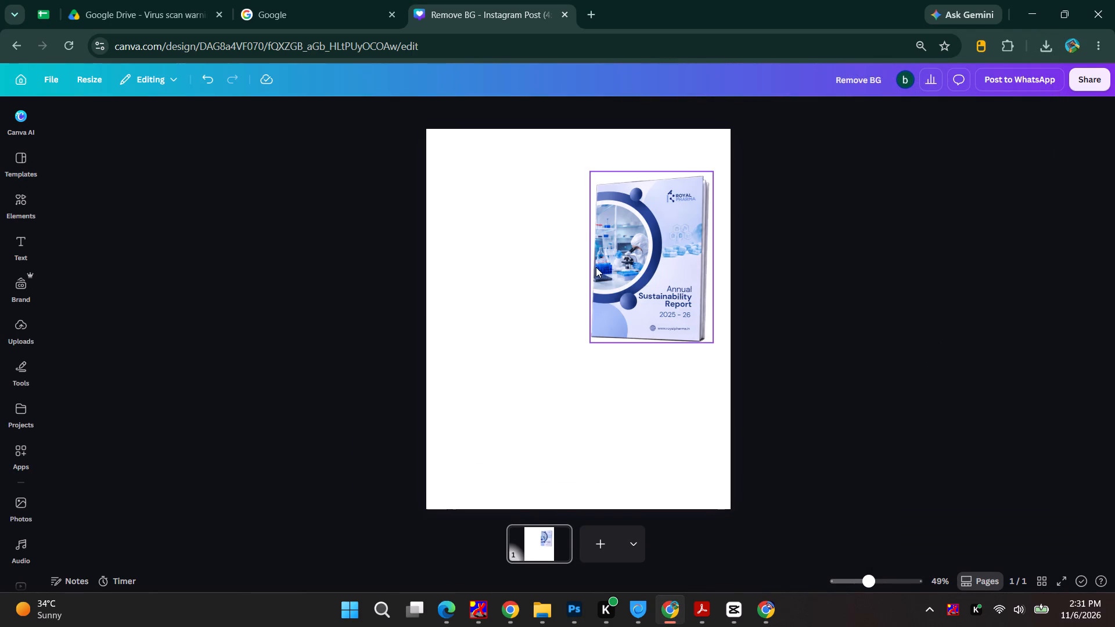
Download the book-only Canva design as a PNG with a transparent background.
click(621, 265)
click(1098, 81)
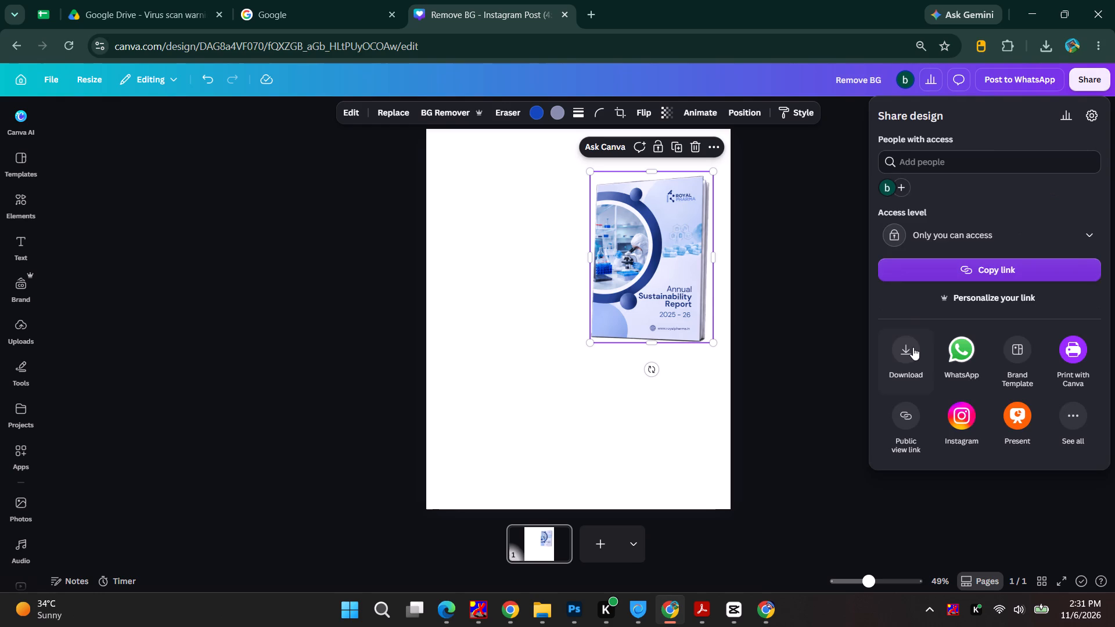
click(913, 347)
click(1049, 381)
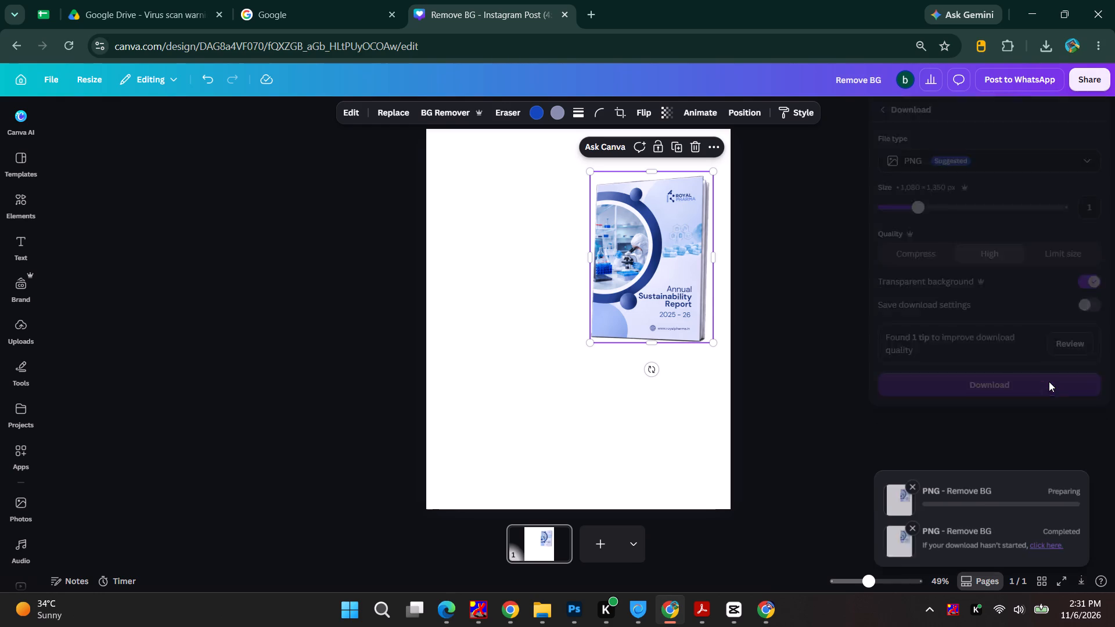
key(alt+Tab)
key(alt+Tab)
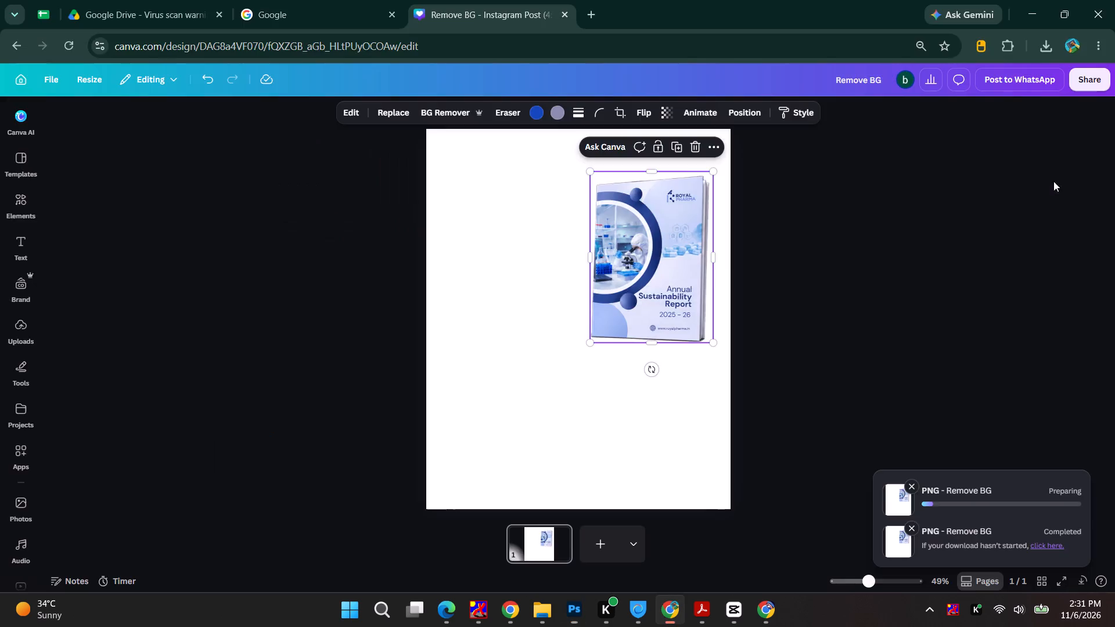
Switch to Photoshop and hide the Remove BG (41) and Hue/Saturation 1 layers.
key(alt+Tab)
click(1024, 178)
click(954, 181)
click(954, 156)
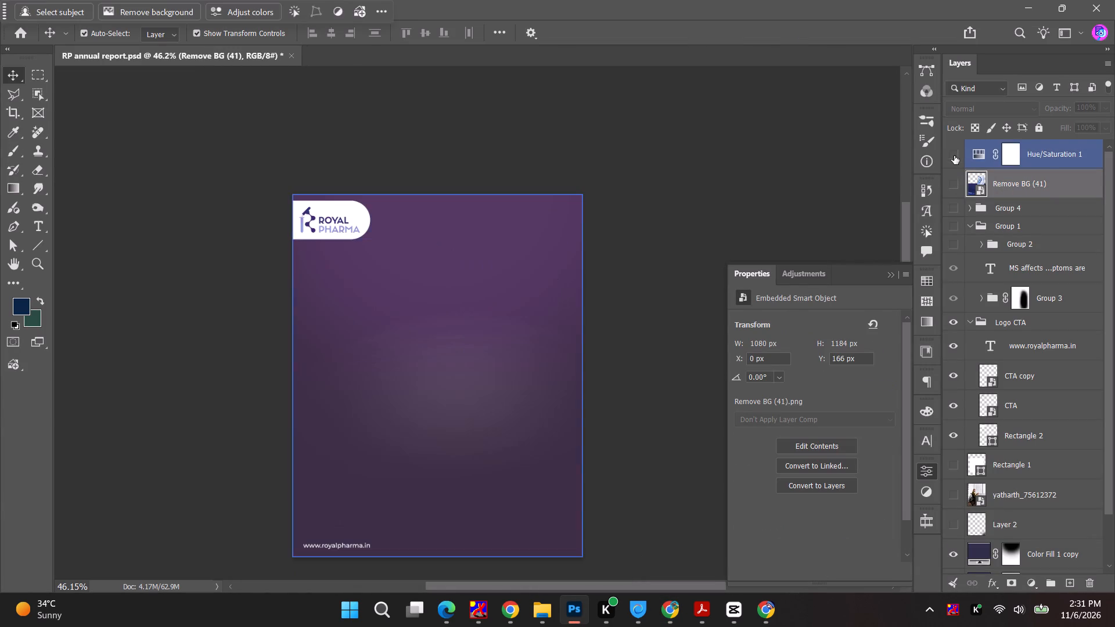
Return to the Canva window in Chrome to fetch the downloaded Remove BG (42).png.
key(alt+Tab)
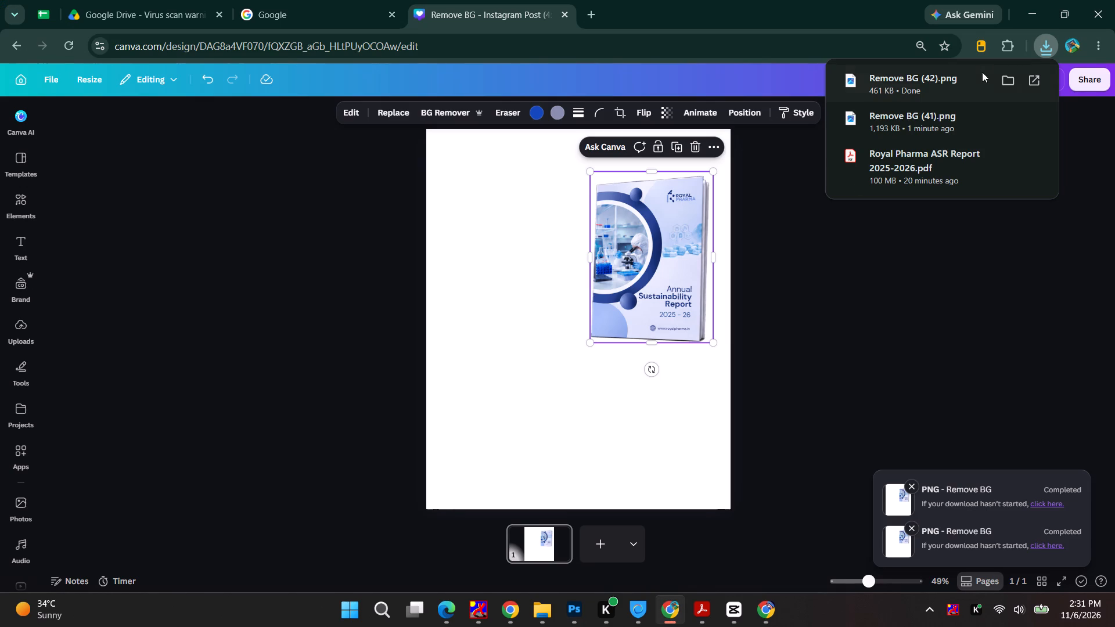
Place the downloaded Remove BG (42).png book cutout into the RP annual report document in Photoshop at its default 32% scale.
drag(963, 78, 502, 321)
key(alt+Tab)
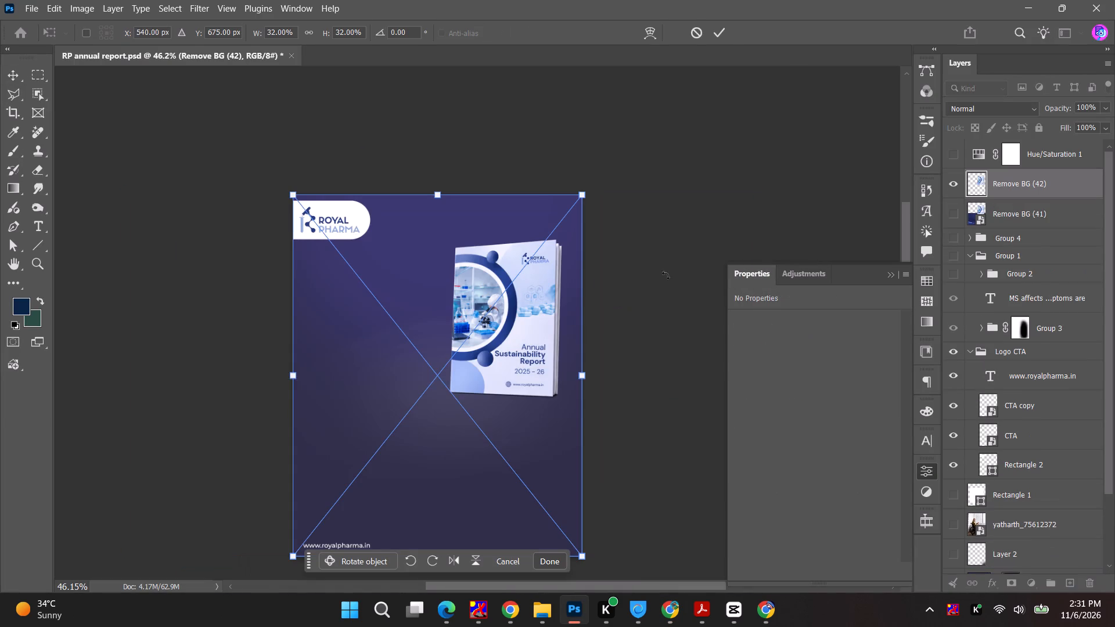
click(723, 31)
click(757, 160)
click(681, 343)
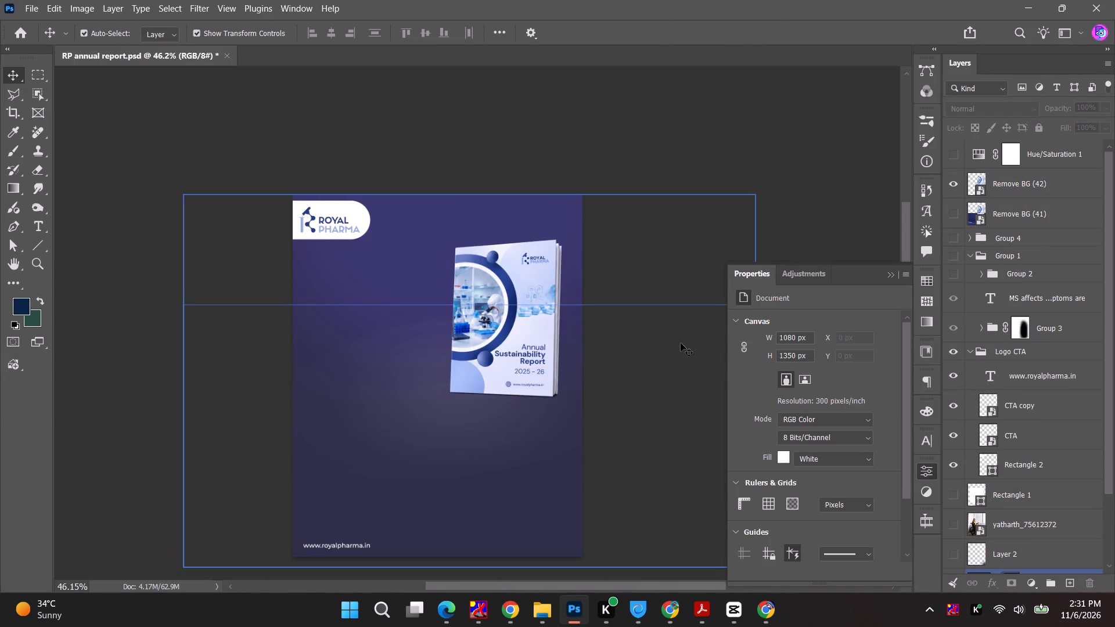
click(551, 319)
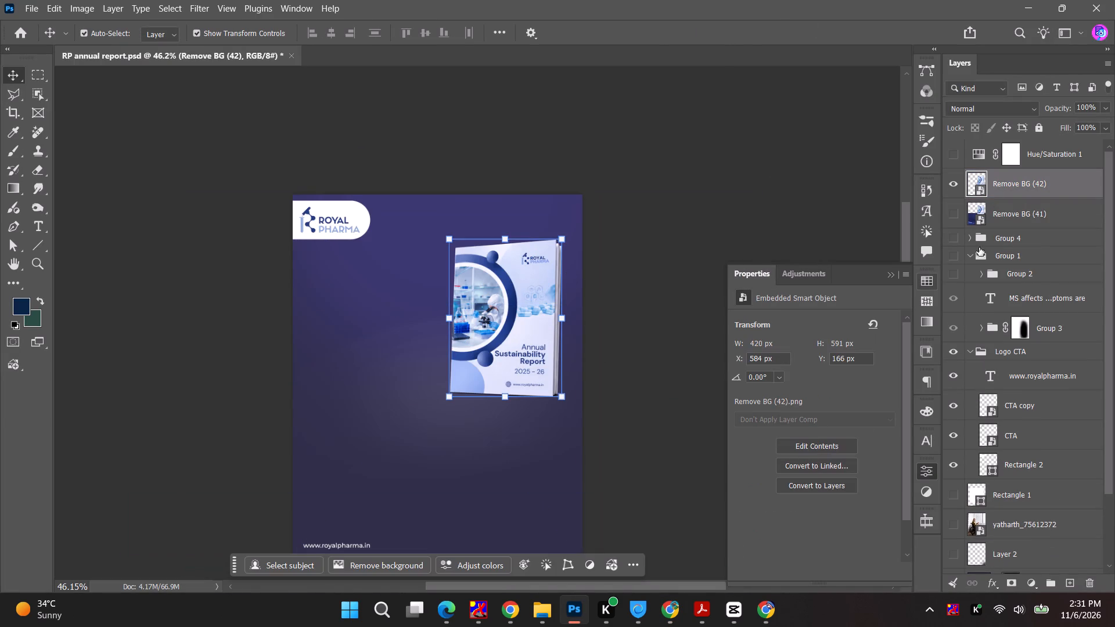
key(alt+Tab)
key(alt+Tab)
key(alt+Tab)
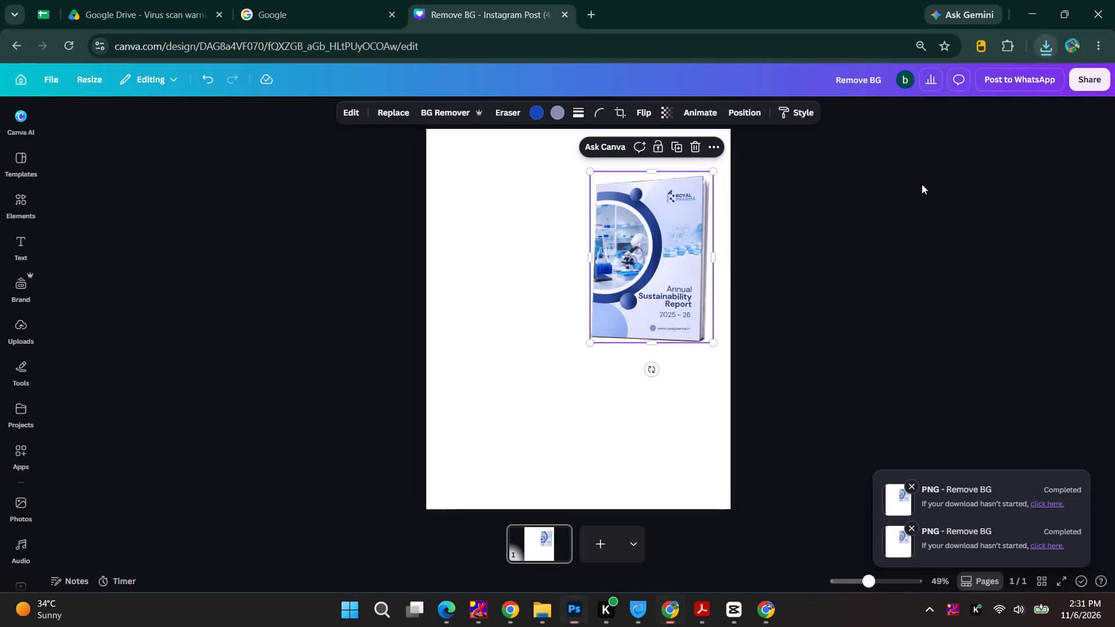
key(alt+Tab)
Compare the poster with the Remove BG (41) layer shown and hidden beneath the new book cutout.
click(953, 215)
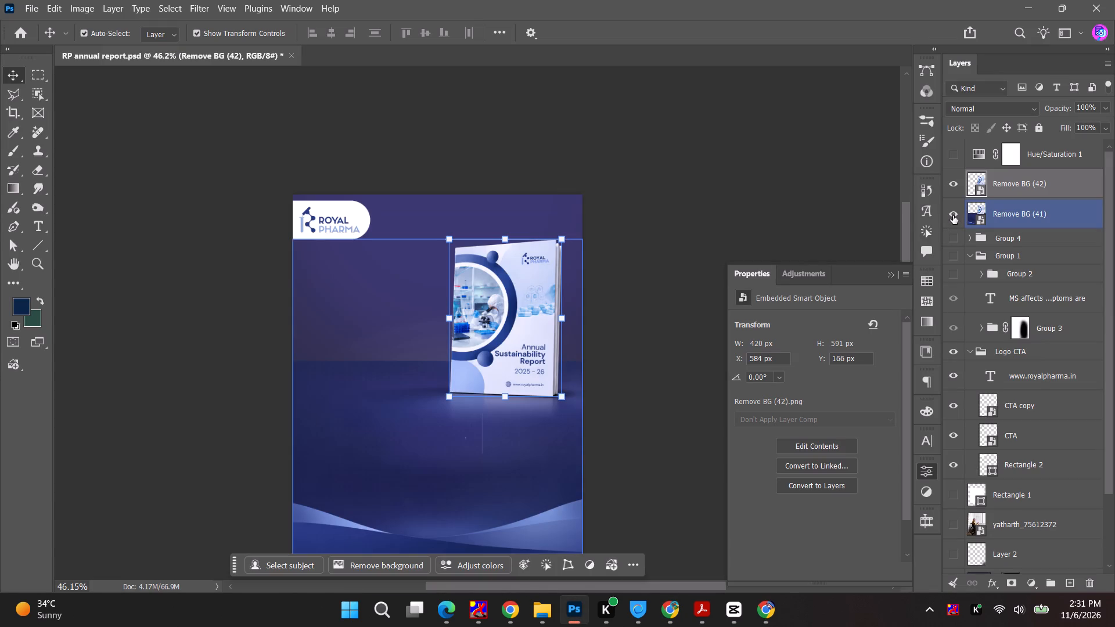
click(953, 215)
click(953, 215)
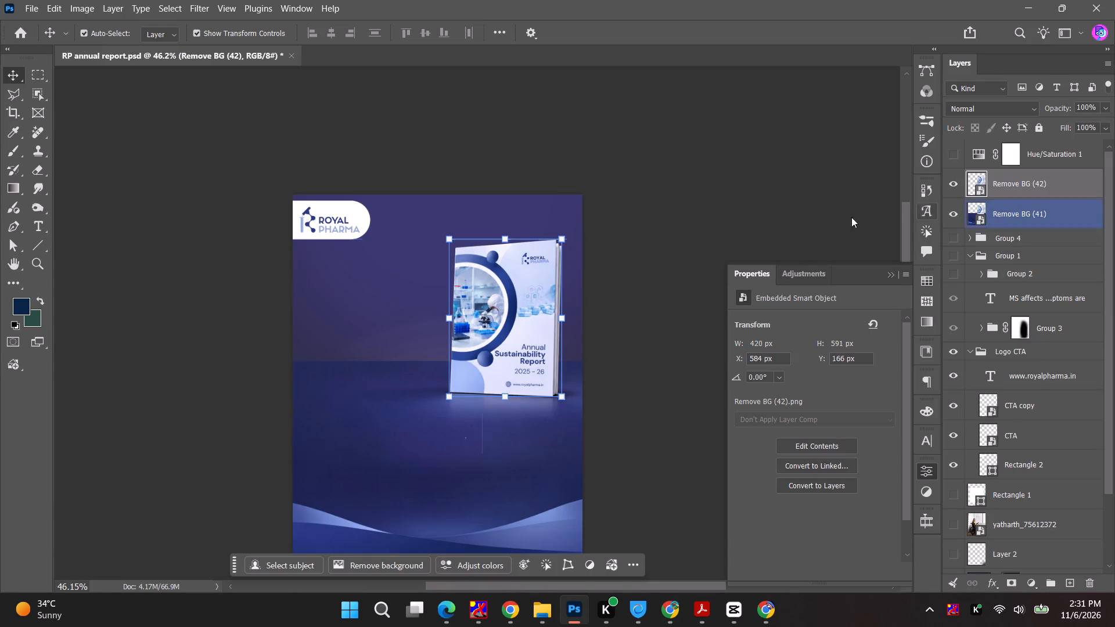
click(642, 356)
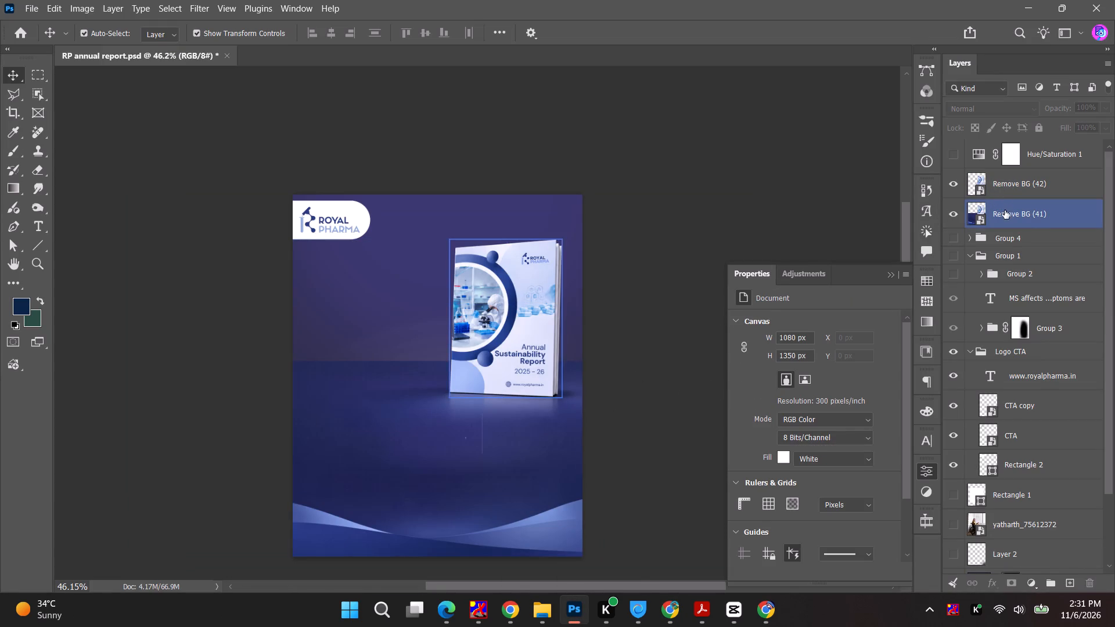
Add an empty layer directly above Remove BG (41).
click(1005, 210)
click(1071, 584)
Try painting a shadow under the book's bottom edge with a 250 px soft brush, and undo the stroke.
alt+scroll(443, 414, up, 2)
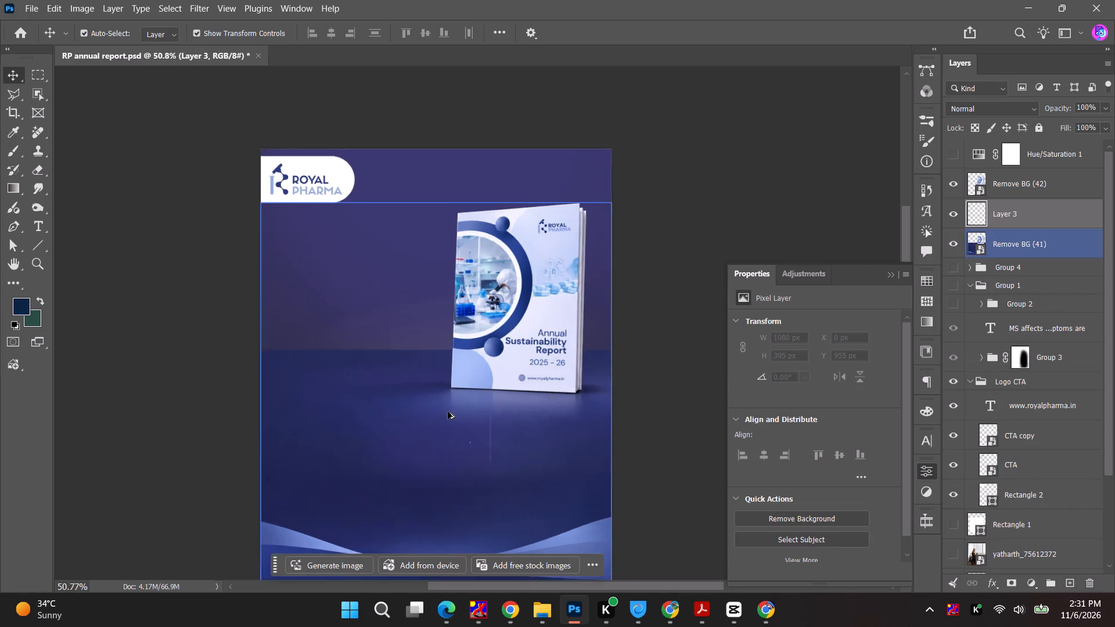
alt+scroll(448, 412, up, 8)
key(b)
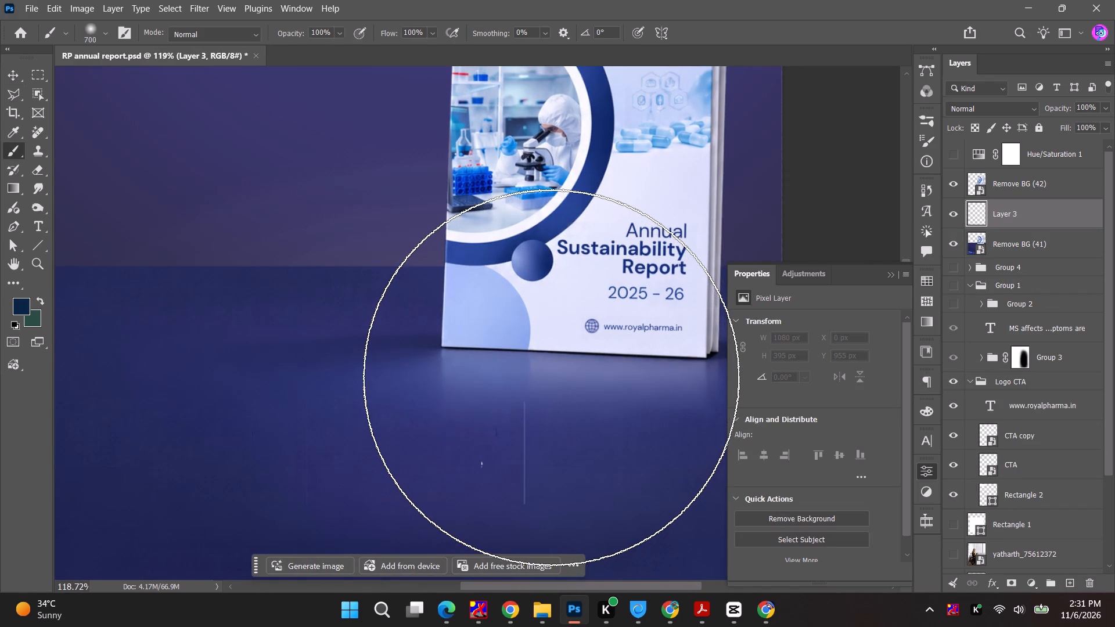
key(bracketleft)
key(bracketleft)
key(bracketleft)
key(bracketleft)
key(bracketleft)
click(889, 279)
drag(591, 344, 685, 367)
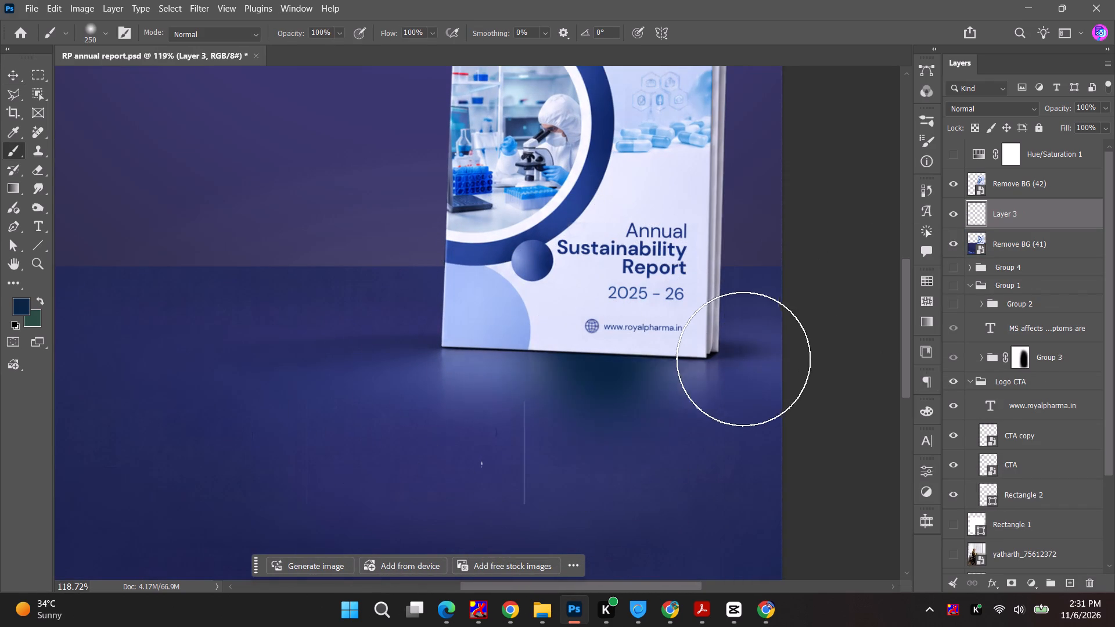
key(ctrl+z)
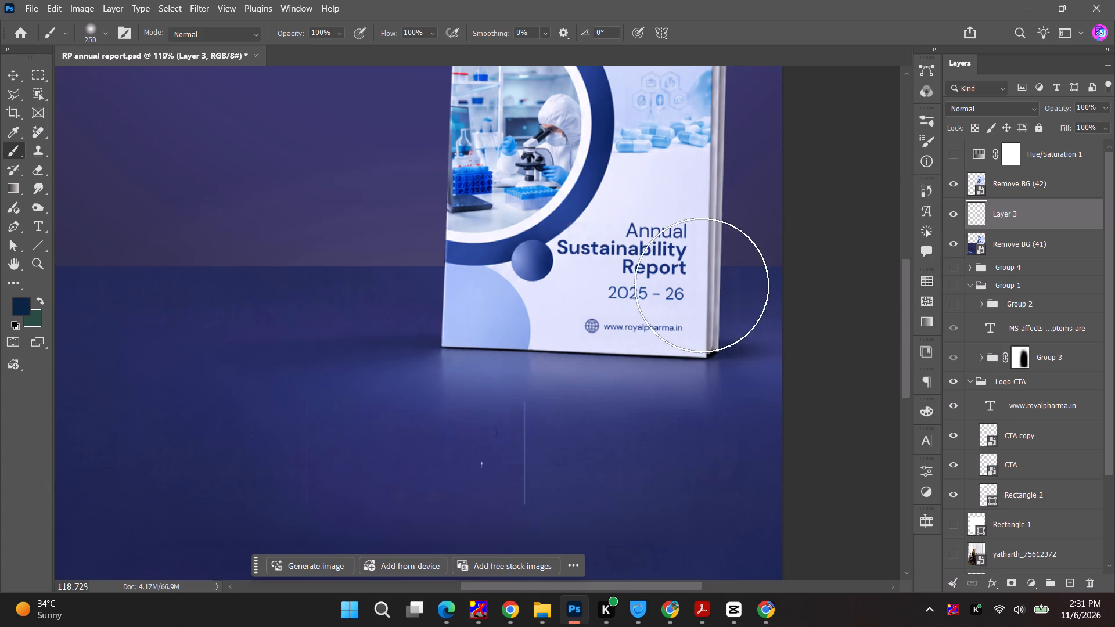
Paint a soft shadow along the book's bottom edge with a flattened 90 px brush in navy sampled beside its lower corner.
alt+click(730, 350)
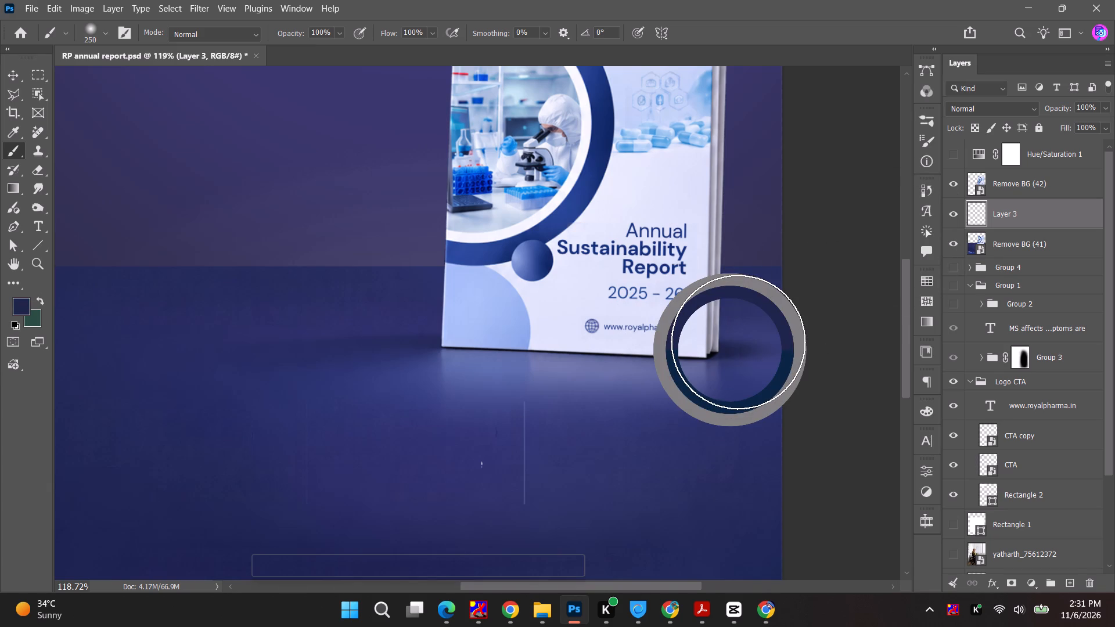
key(p)
key(p)
key(p)
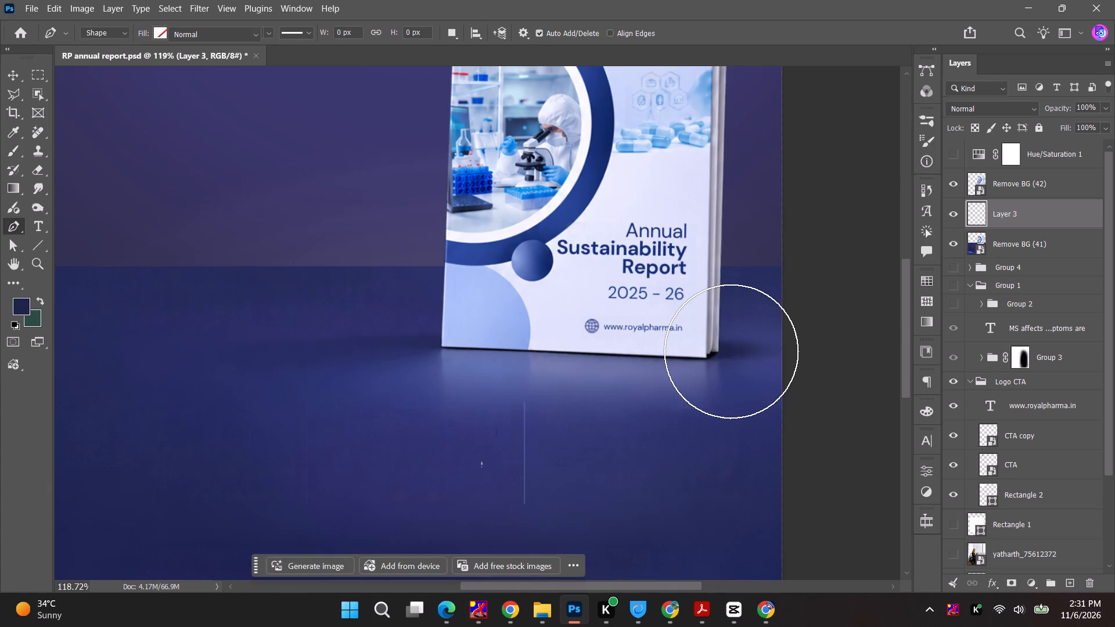
key(bracketleft)
text([[[[)
key(bracketleft)
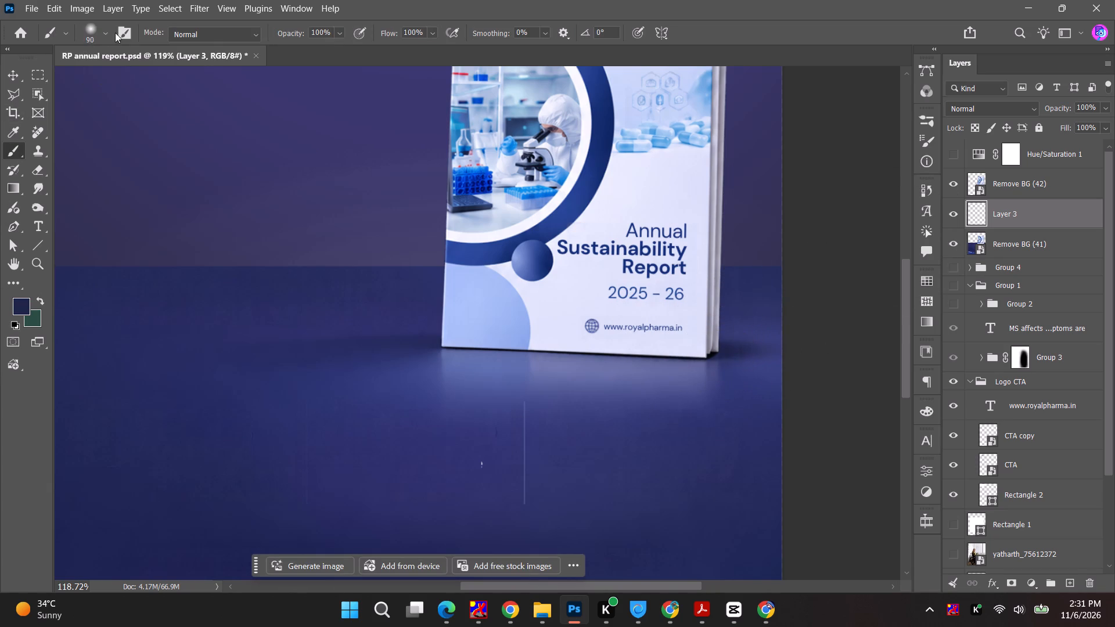
click(92, 28)
drag(44, 102, 45, 95)
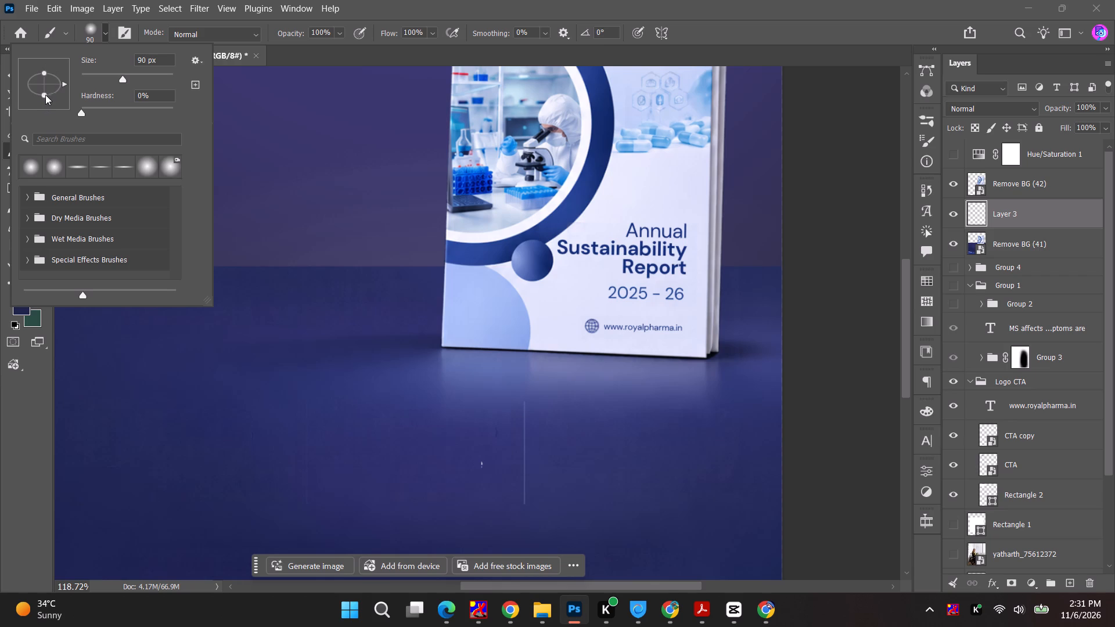
drag(45, 95, 45, 93)
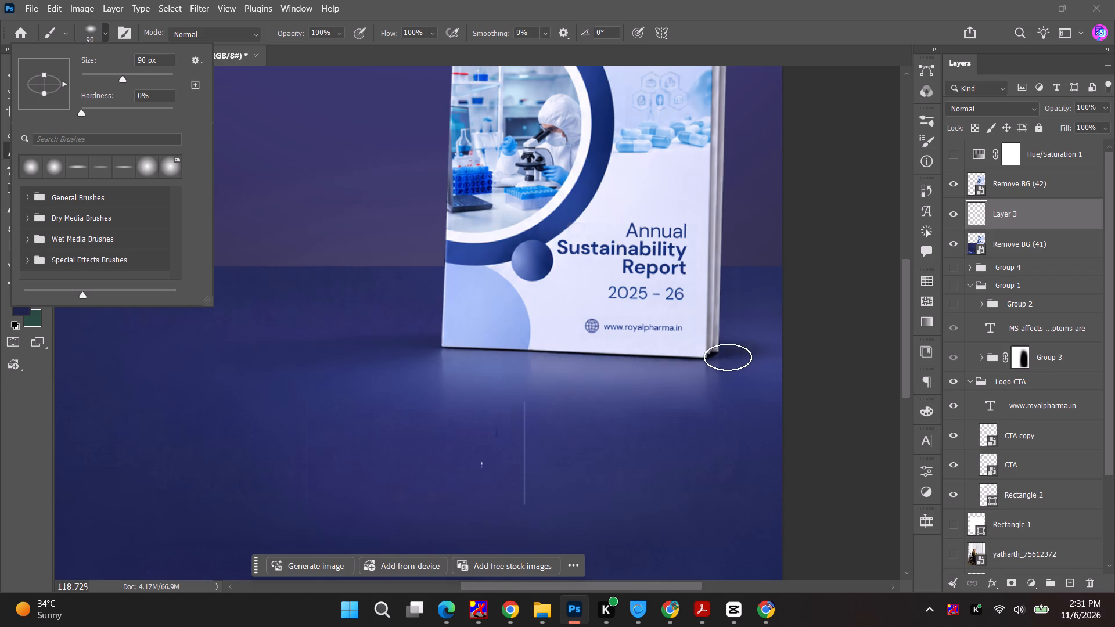
drag(733, 349, 527, 351)
key(ctrl+z)
click(732, 349)
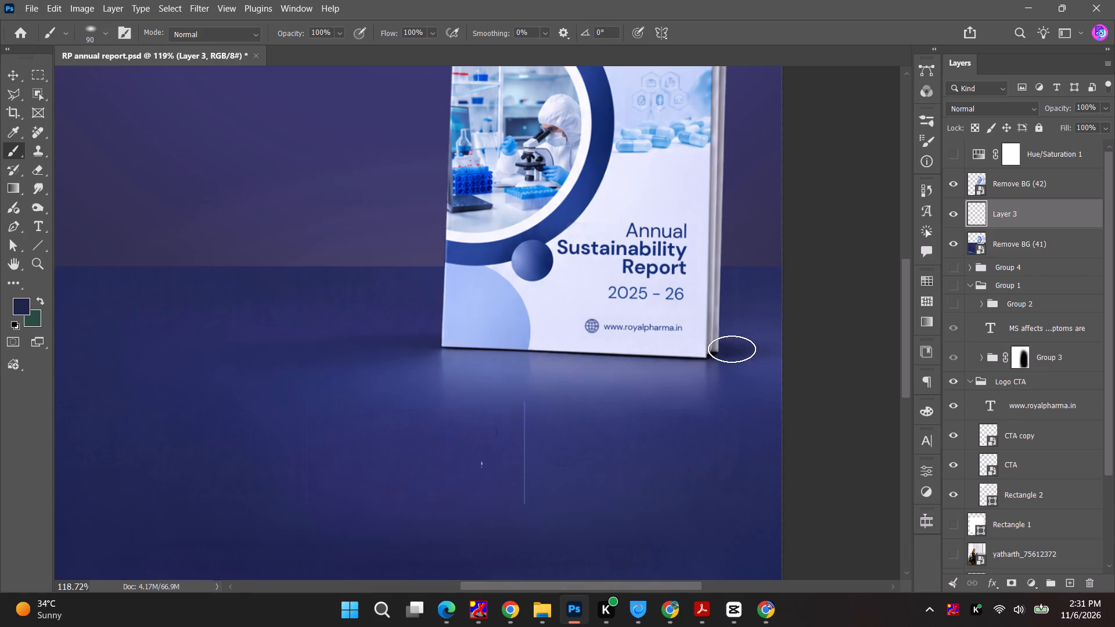
click(695, 347)
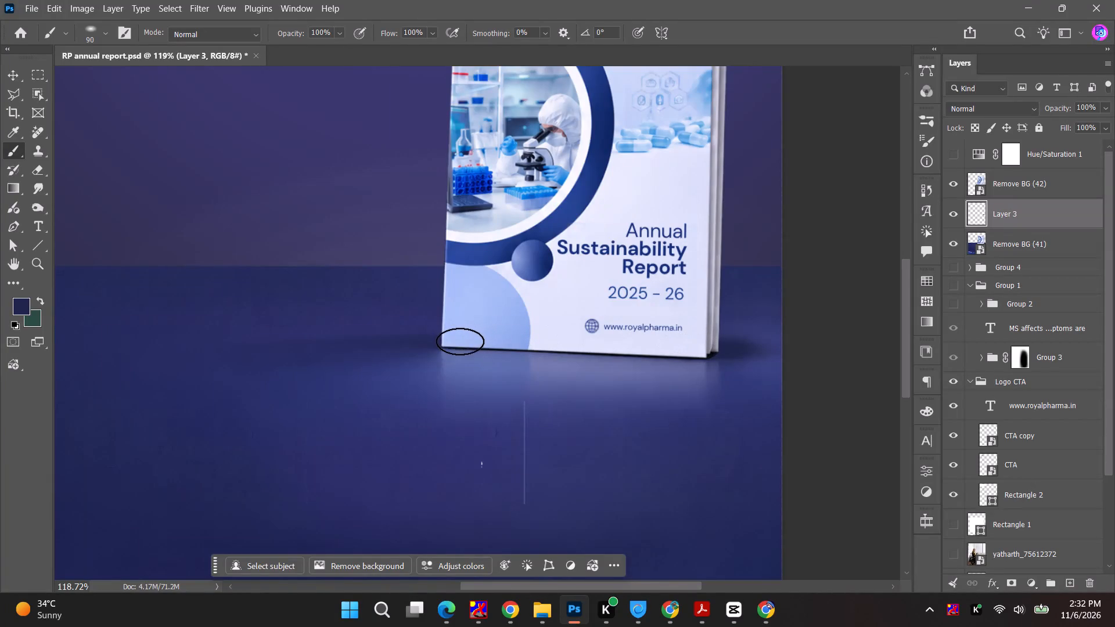
shift+click(451, 334)
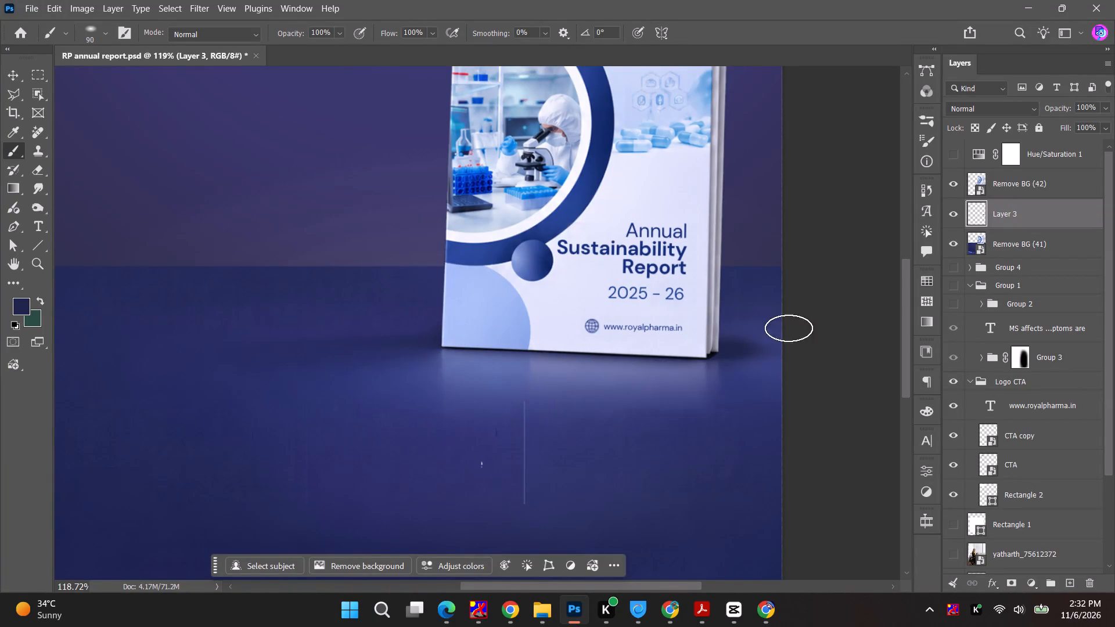
Hide the Remove BG (41) layer.
click(948, 250)
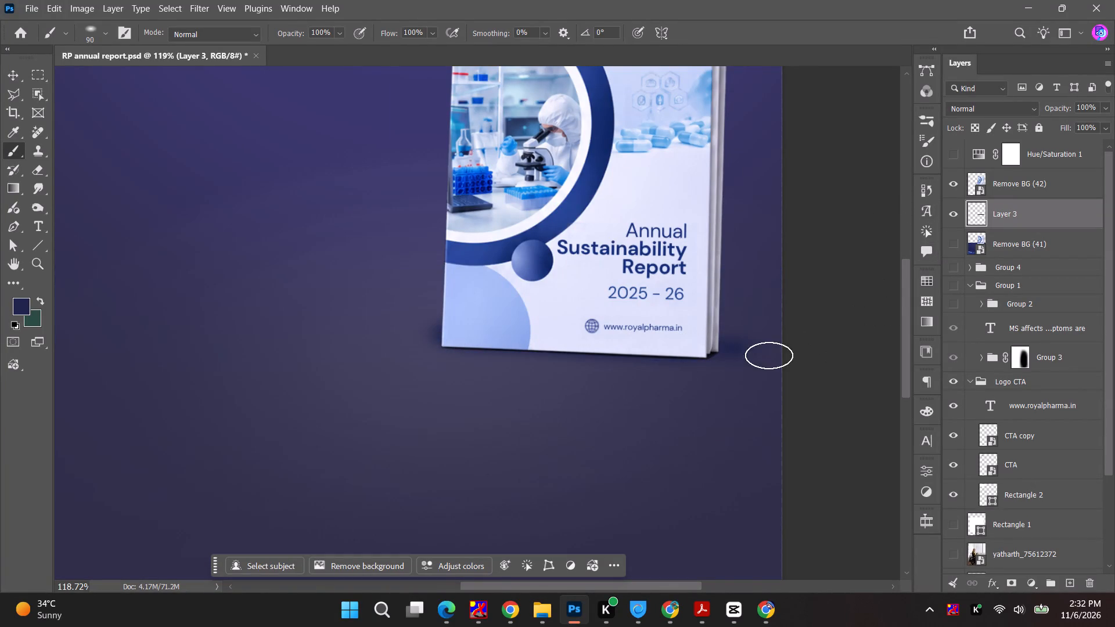
alt+scroll(438, 385, down, 5)
Set the blend mode of the painted shadow layer to Luminosity.
click(1002, 210)
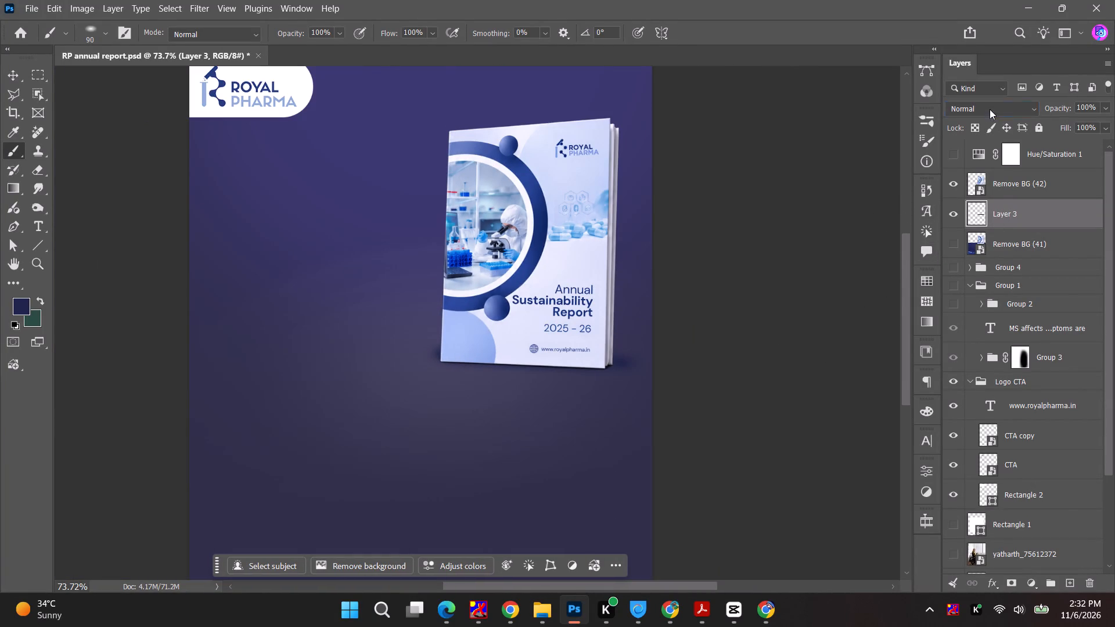
click(990, 109)
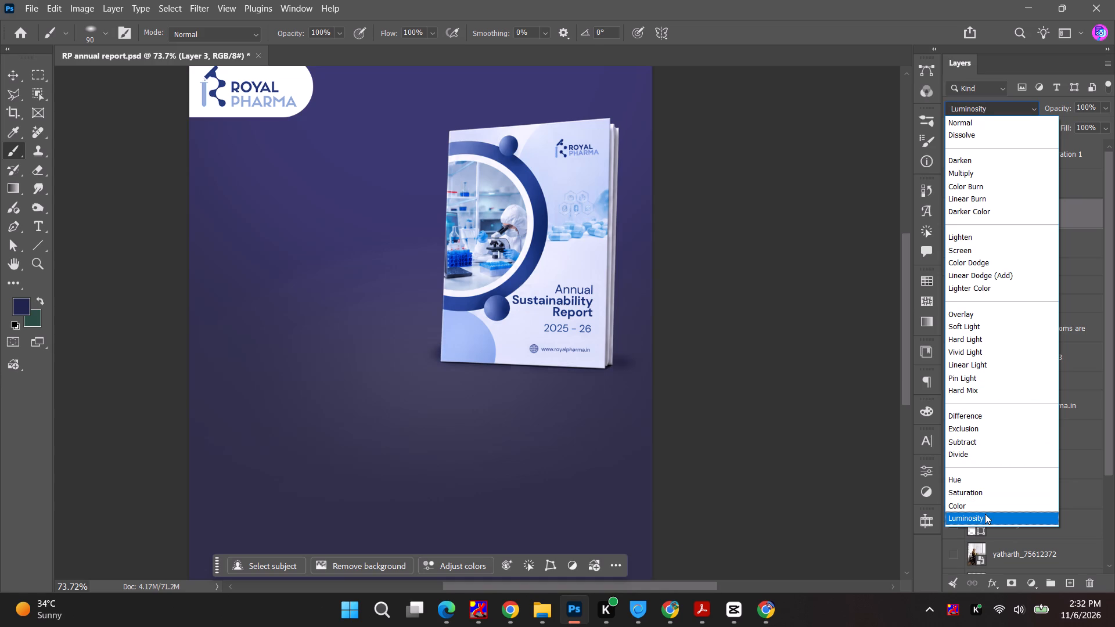
click(985, 514)
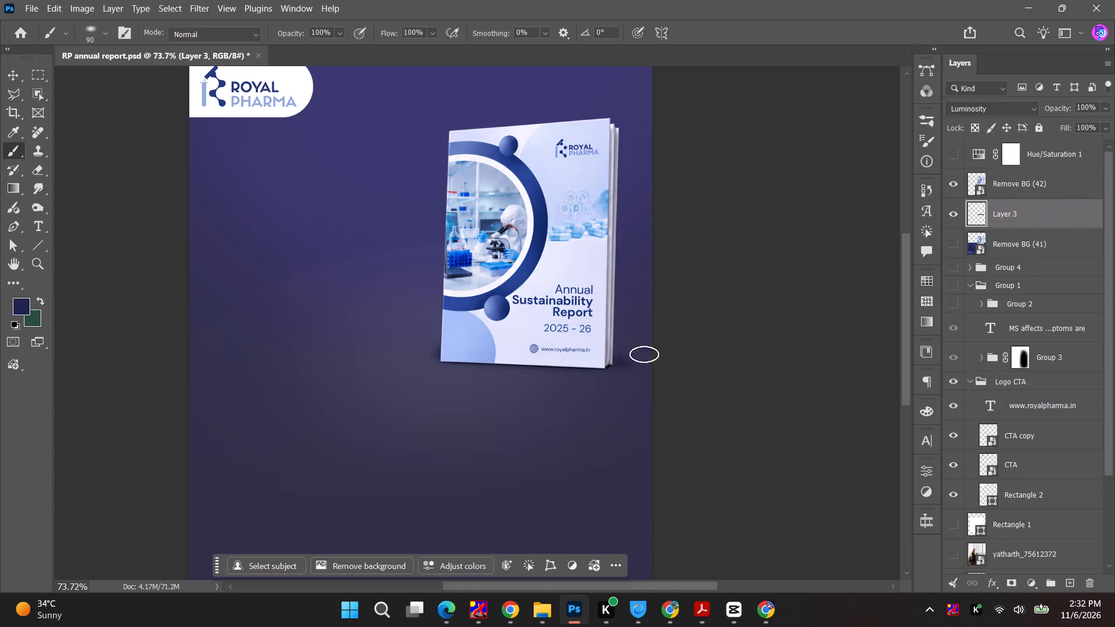
Erase the shadow spilling out beside the book's lower left side with a 250 px soft eraser.
key(e)
drag(401, 326, 380, 431)
drag(404, 351, 360, 250)
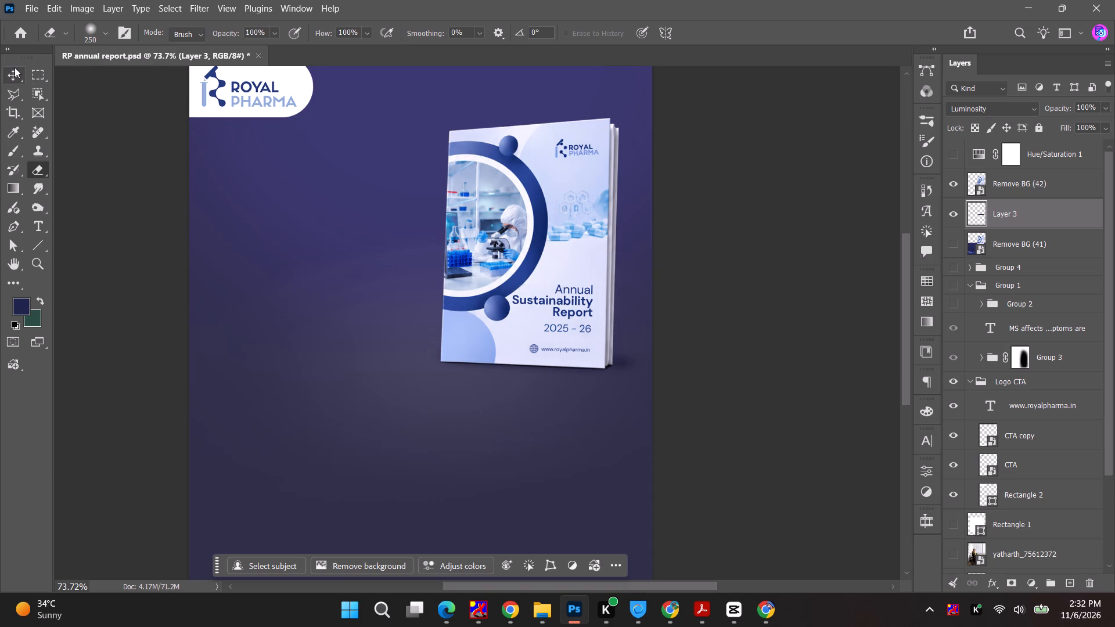
Narrow the book's shadow slightly by pulling in its right side, leaving the height at 100%.
drag(15, 67, 65, 81)
alt+scroll(731, 387, up, 10)
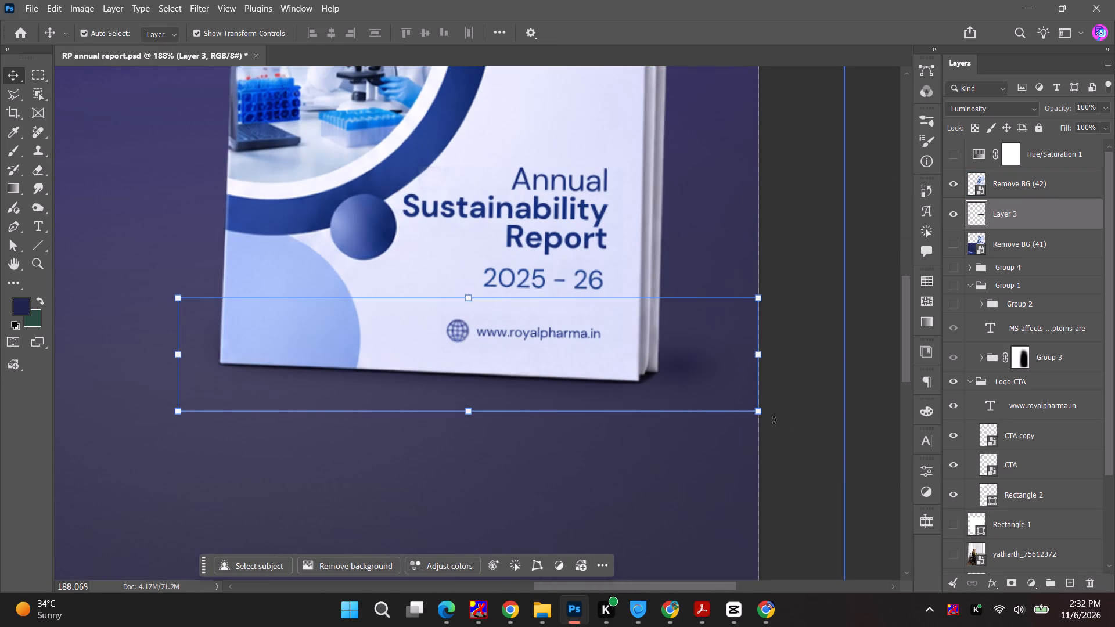
drag(758, 352, 751, 358)
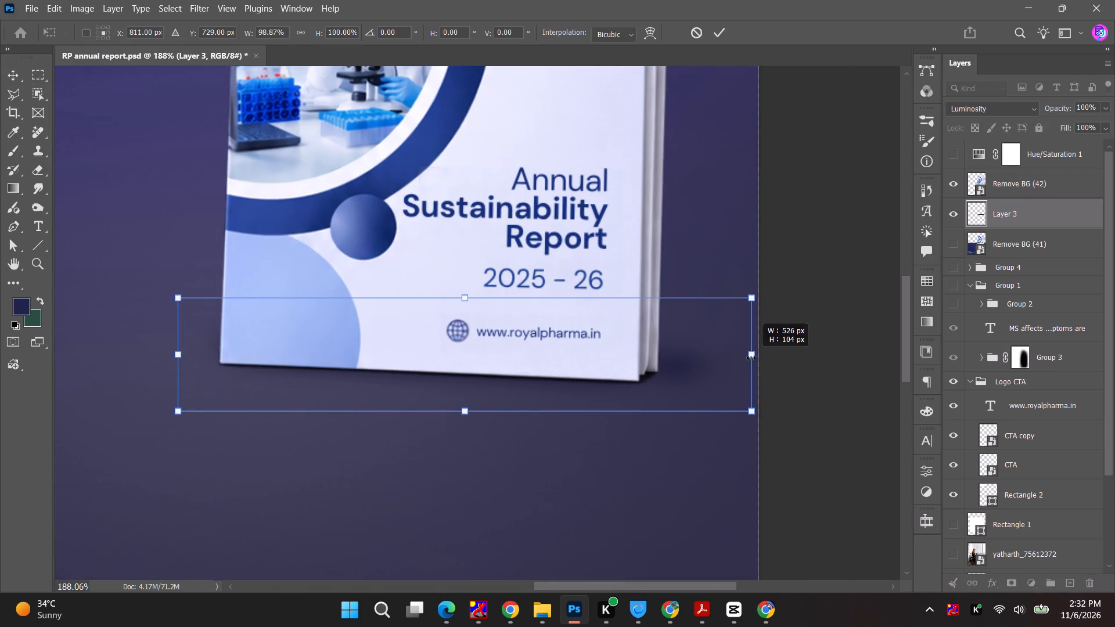
drag(751, 358, 740, 359)
key(b)
click(1012, 216)
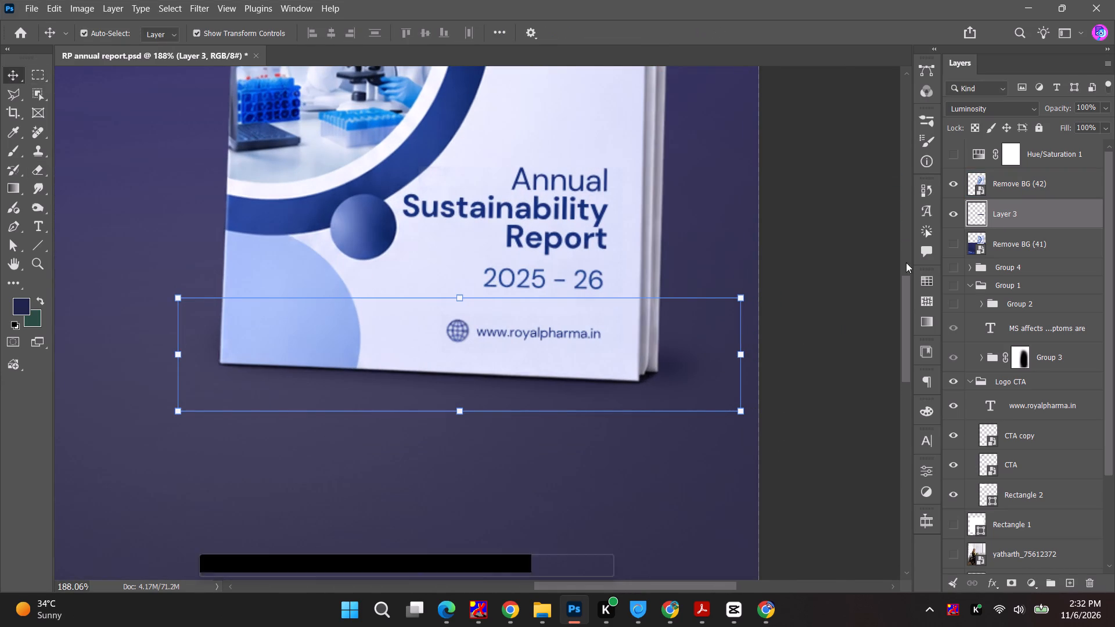
Strengthen the shadow under the book's lower right corner and bottom edge with the flattened 90 px brush.
key(b)
click(648, 363)
drag(643, 365, 595, 363)
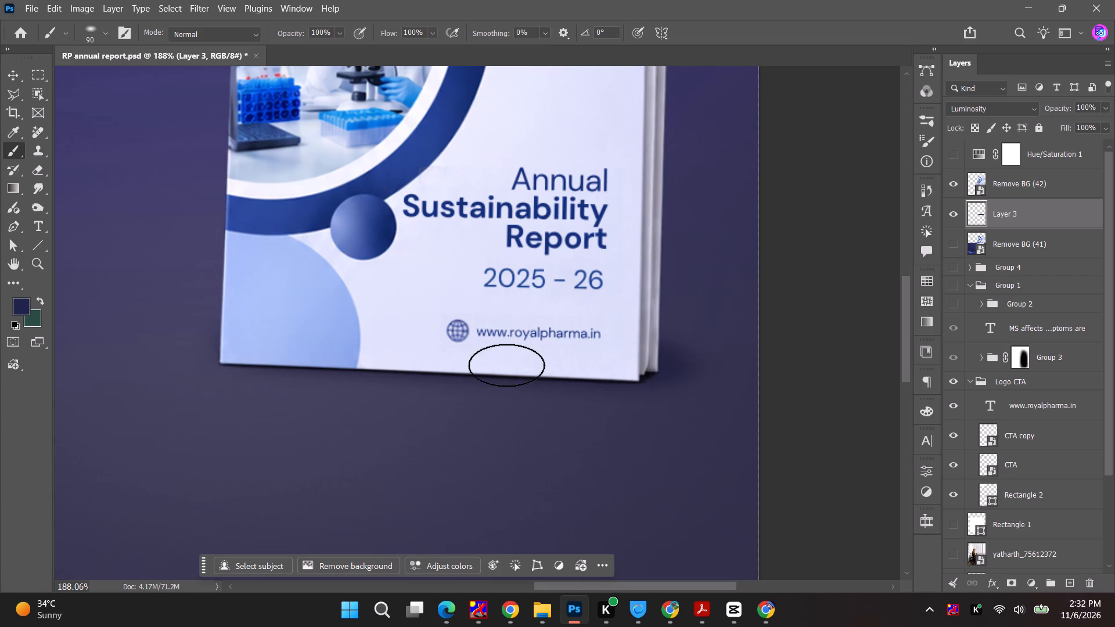
Compare the poster with the Royal Pharma Sustainability Report reference design previewed in the Downloads folder.
alt+scroll(537, 358, down, 11)
key(space)
key(space)
drag(533, 381, 506, 417)
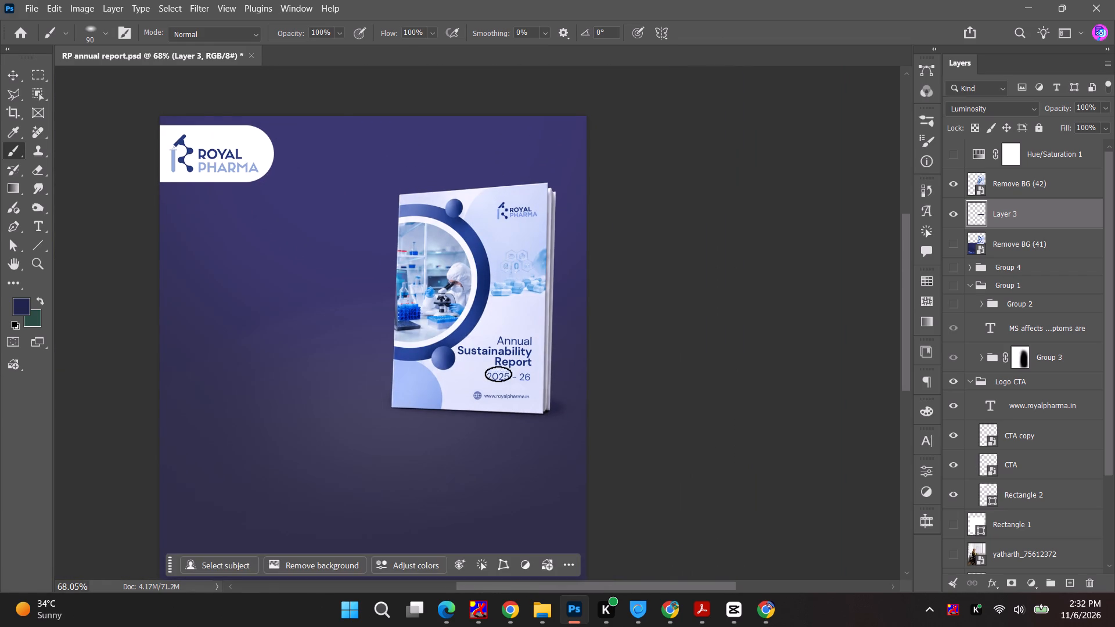
key(alt+Tab)
key(alt+Tab)
key(alt+Tab)
key(alt+Tab)
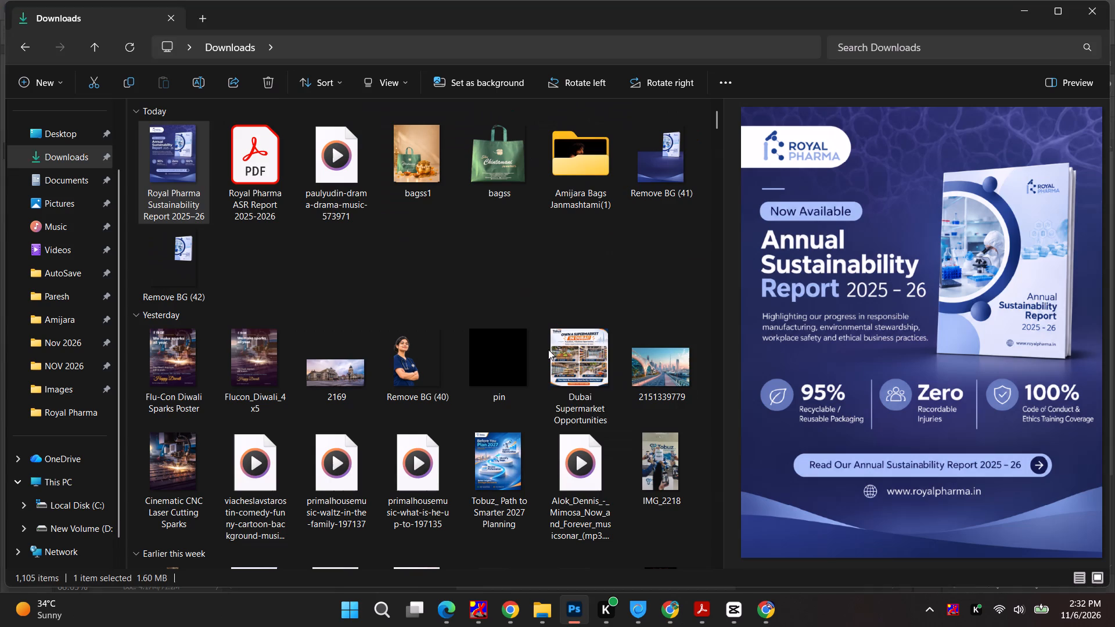
key(alt+Tab)
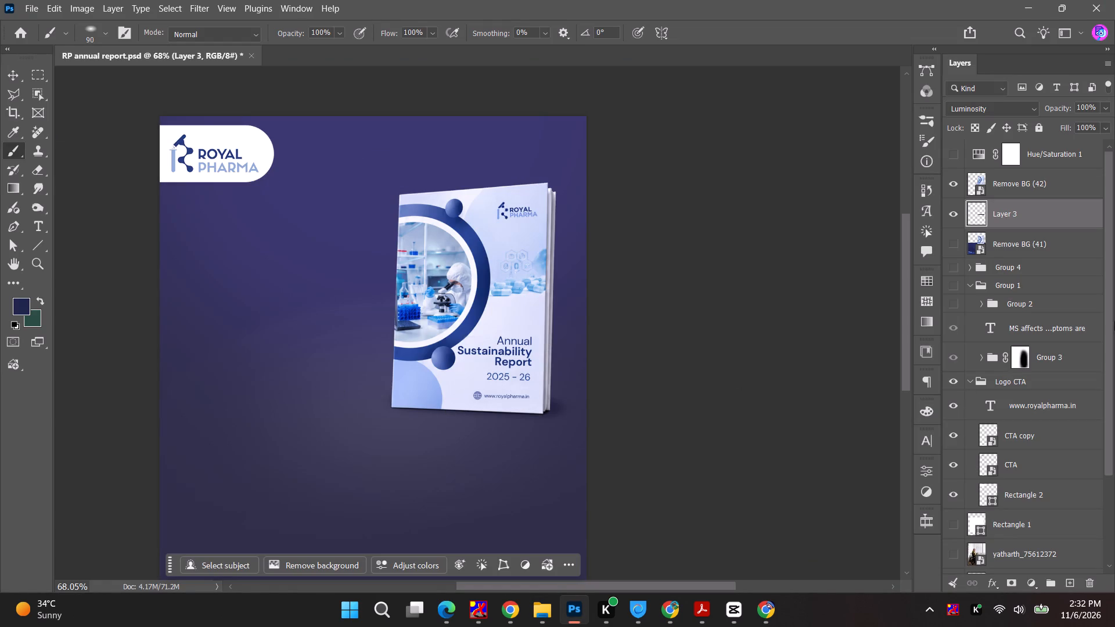
Add an empty layer and place it directly below the book's shadow layer.
click(1070, 580)
drag(1024, 210, 1026, 230)
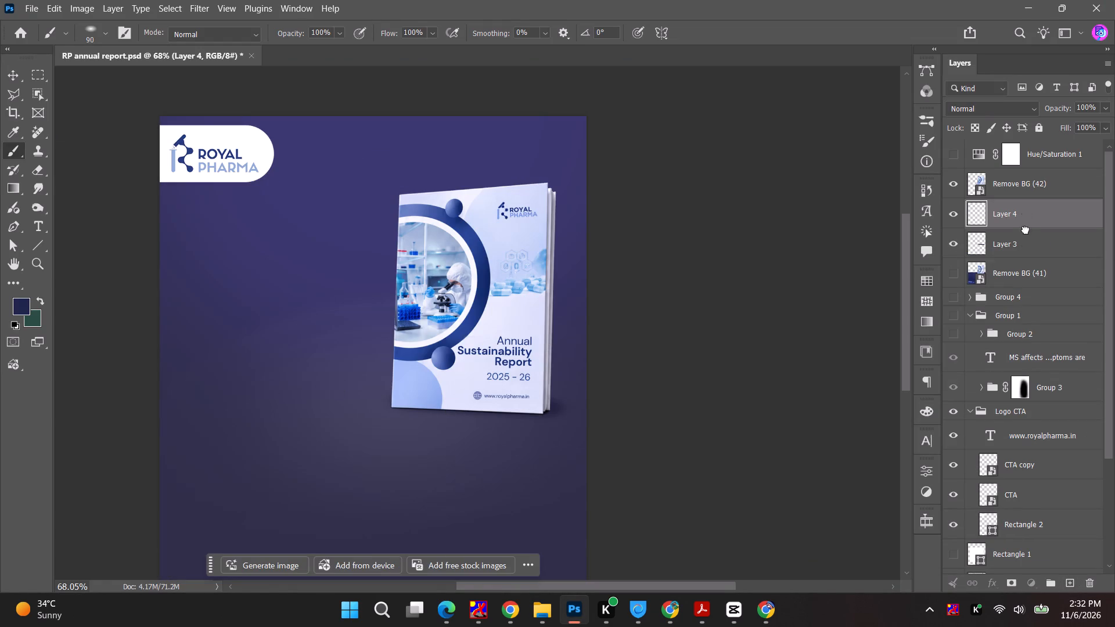
drag(1026, 230, 1023, 248)
Sample the purple background beside the book's lower left corner and choose a lighter greyish-purple tint of it as the brush colour.
key(b)
alt+click(363, 427)
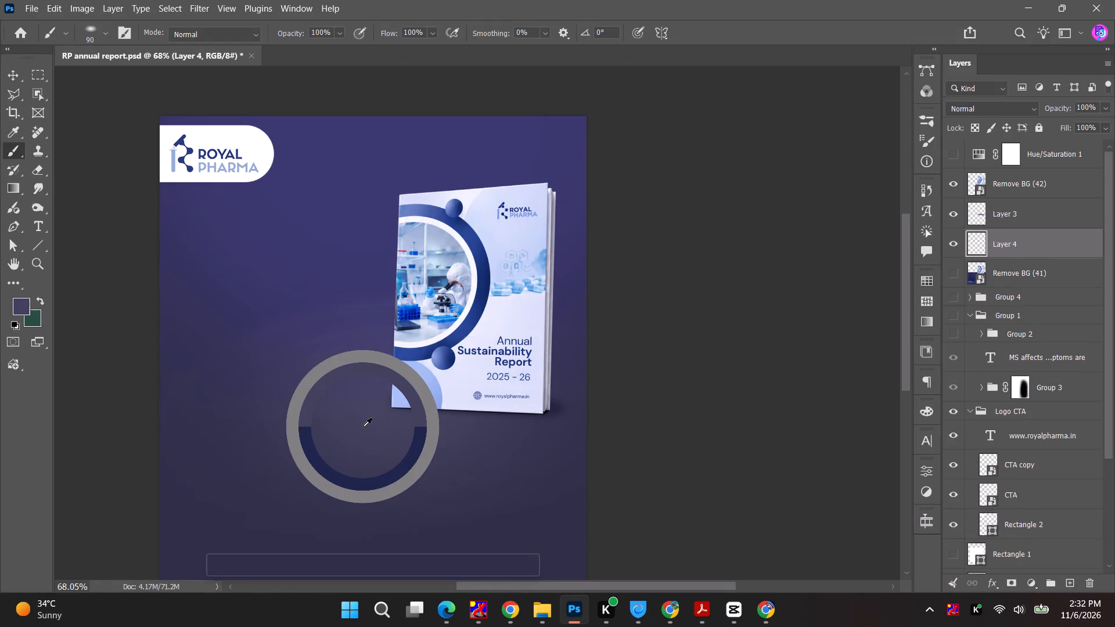
click(27, 300)
click(738, 152)
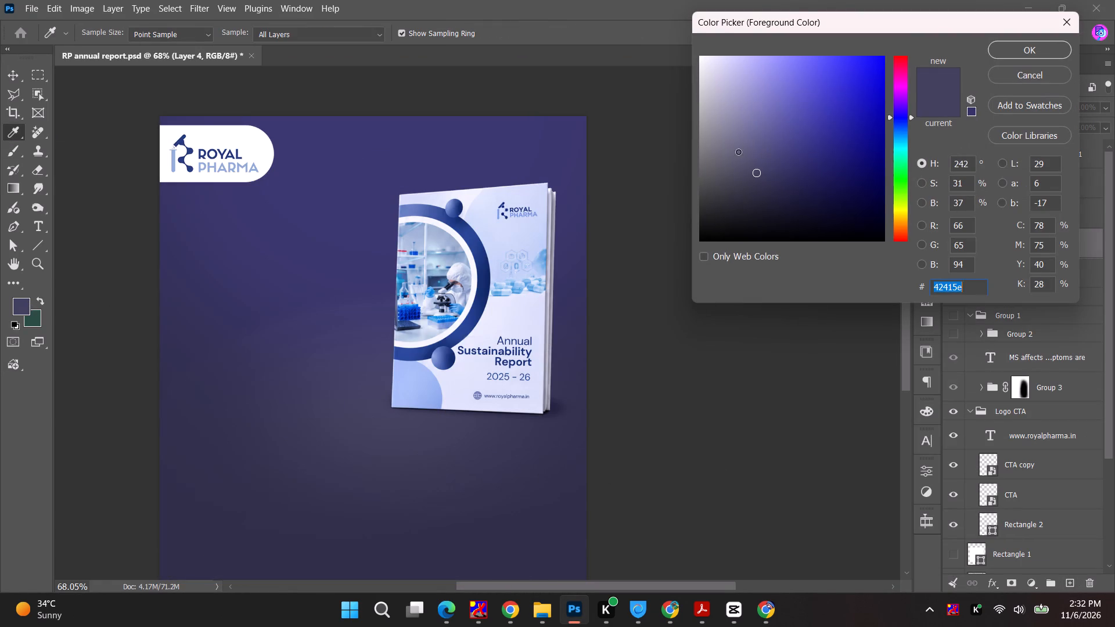
click(1059, 45)
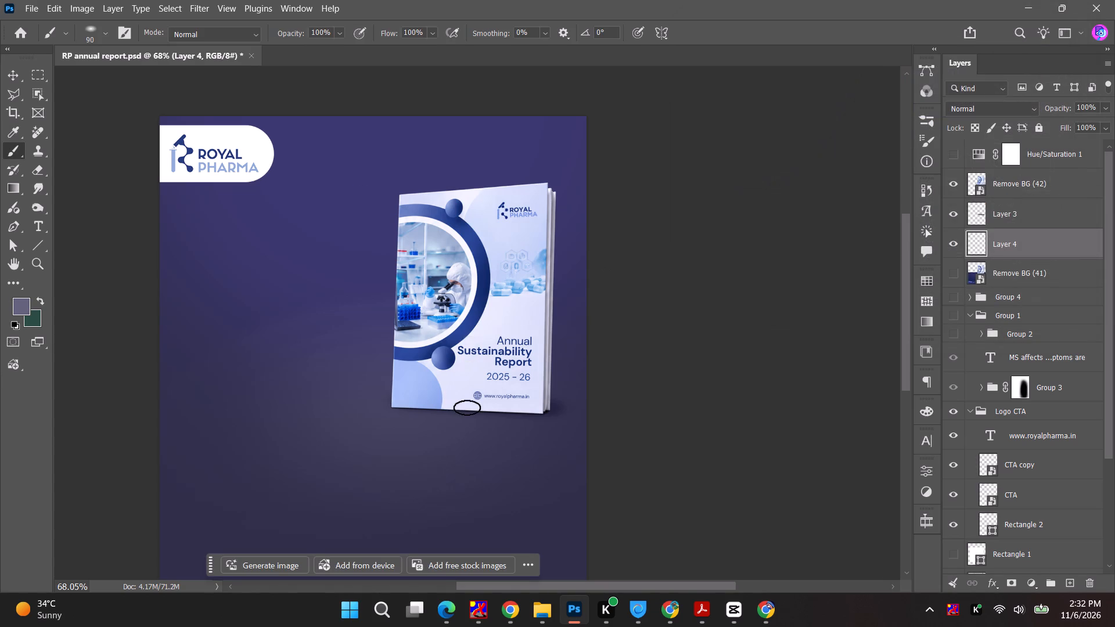
Paint a soft light glow beneath the book on the new layer with an 800 px brush flattened into a thinner ellipse.
text(]])
key(bracketright)
key(bracketright)
key(bracketright)
key(bracketright)
key(bracketright)
key(bracketright)
key(bracketright)
text(]]])
click(99, 37)
drag(47, 95, 48, 88)
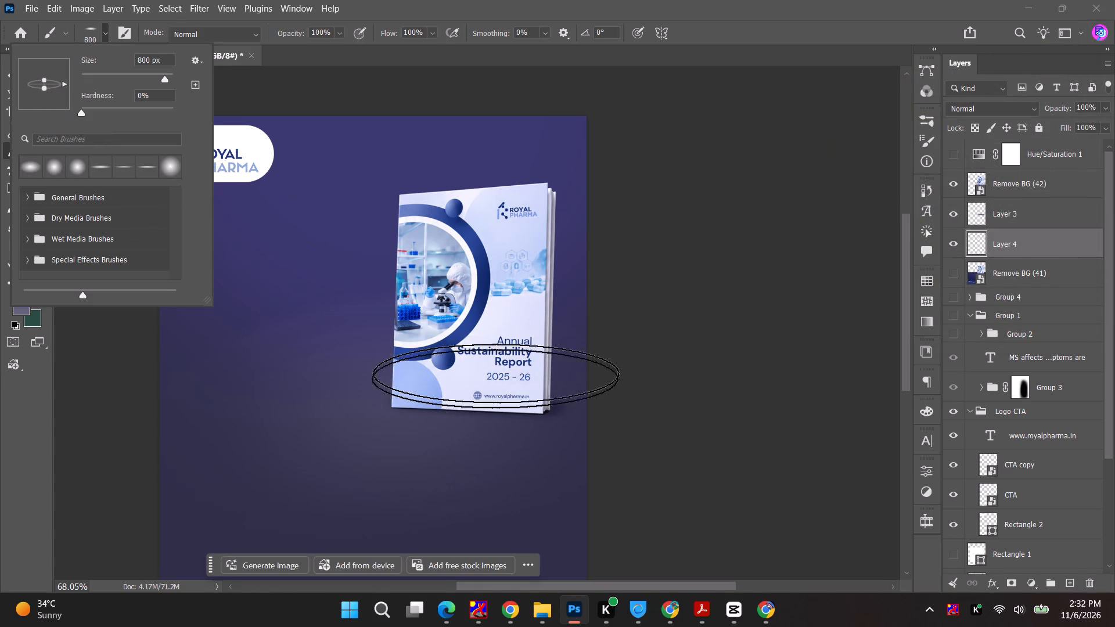
click(461, 402)
click(474, 405)
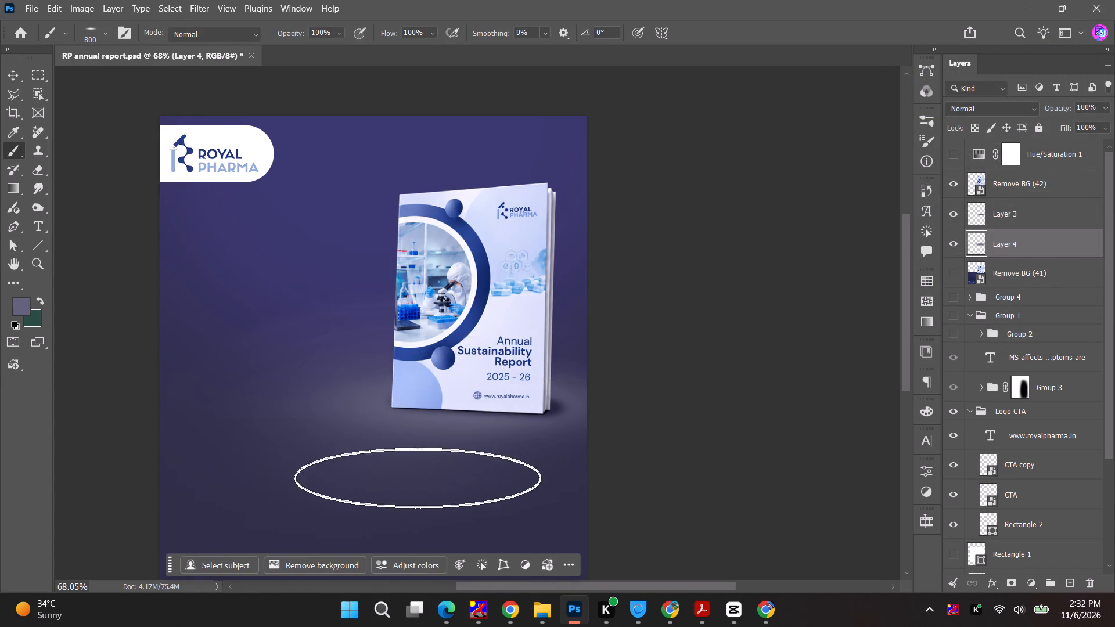
Darken the lower background fill, Color Fill 1 copy, to #212036 after checking the poster against the reference design.
alt+scroll(459, 498, down, 6)
key(space)
drag(480, 500, 493, 408)
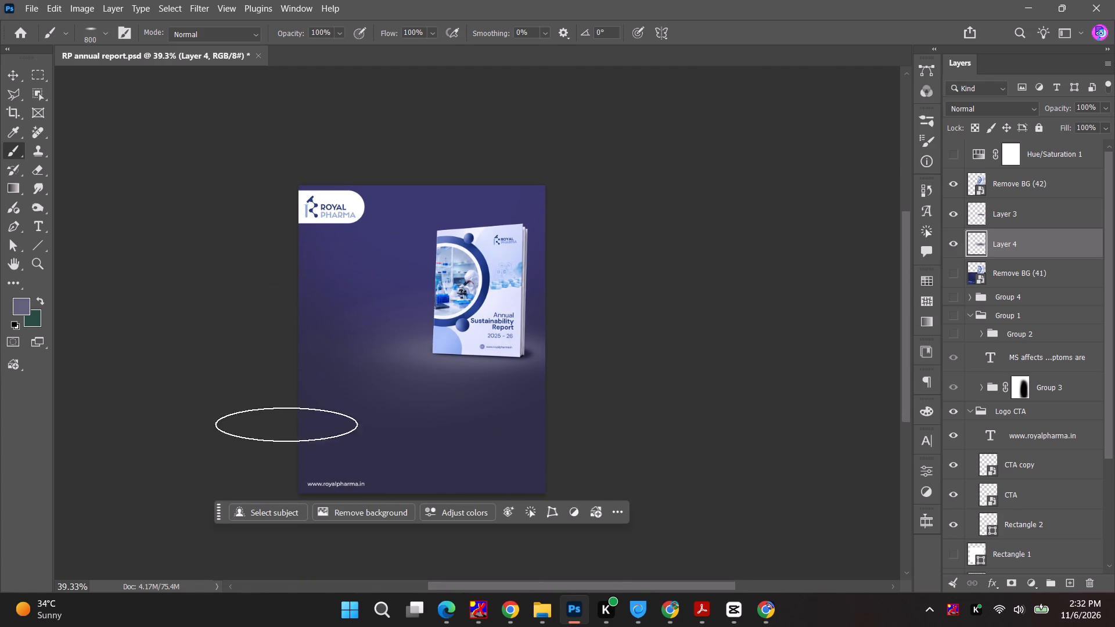
click(12, 71)
click(105, 136)
key(alt+Tab)
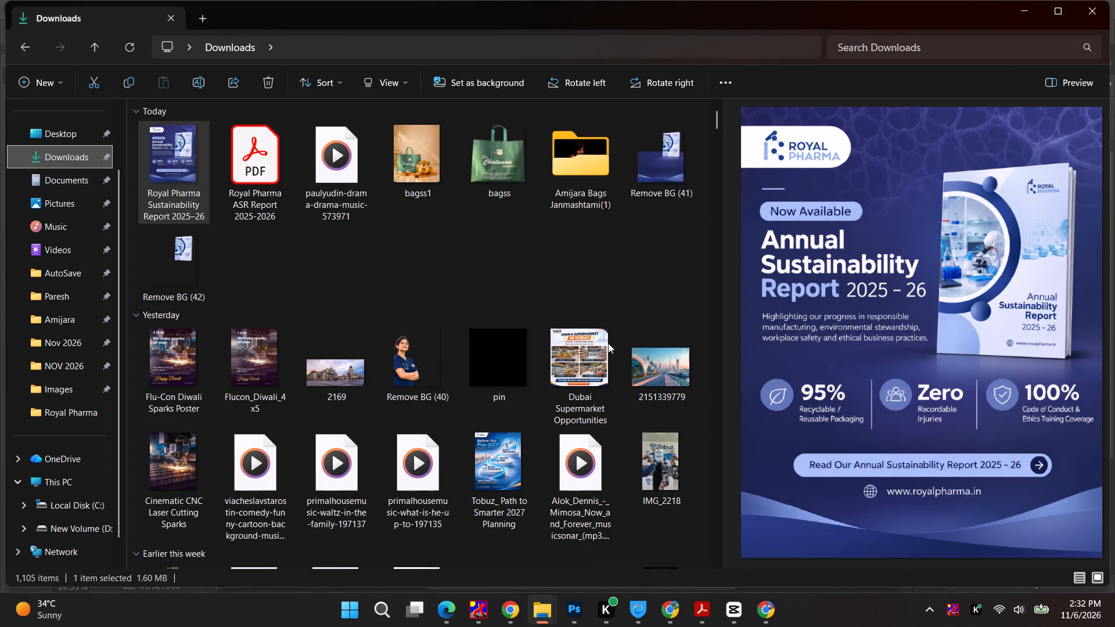
key(alt+Tab)
click(503, 427)
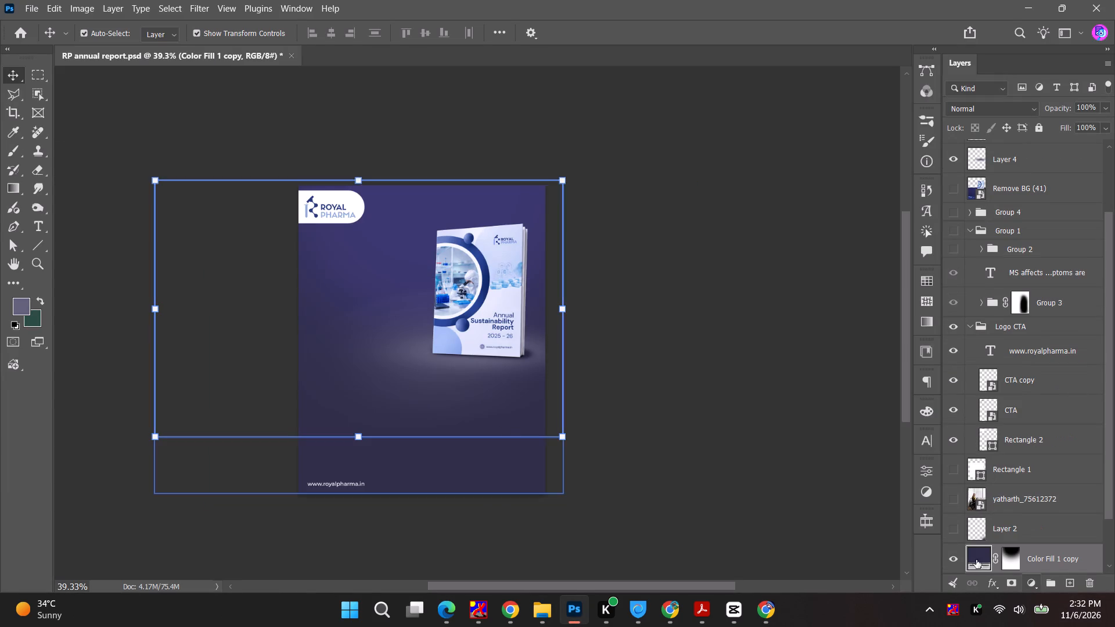
scroll(969, 549, down, 5)
click(954, 500)
click(954, 500)
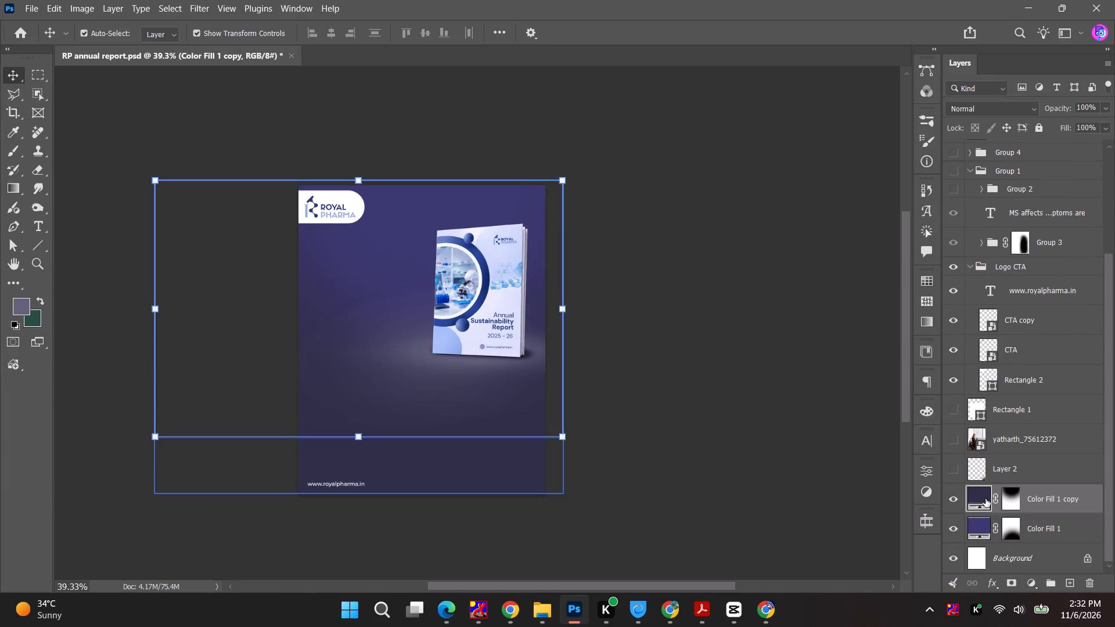
double_click(985, 499)
drag(781, 202, 785, 204)
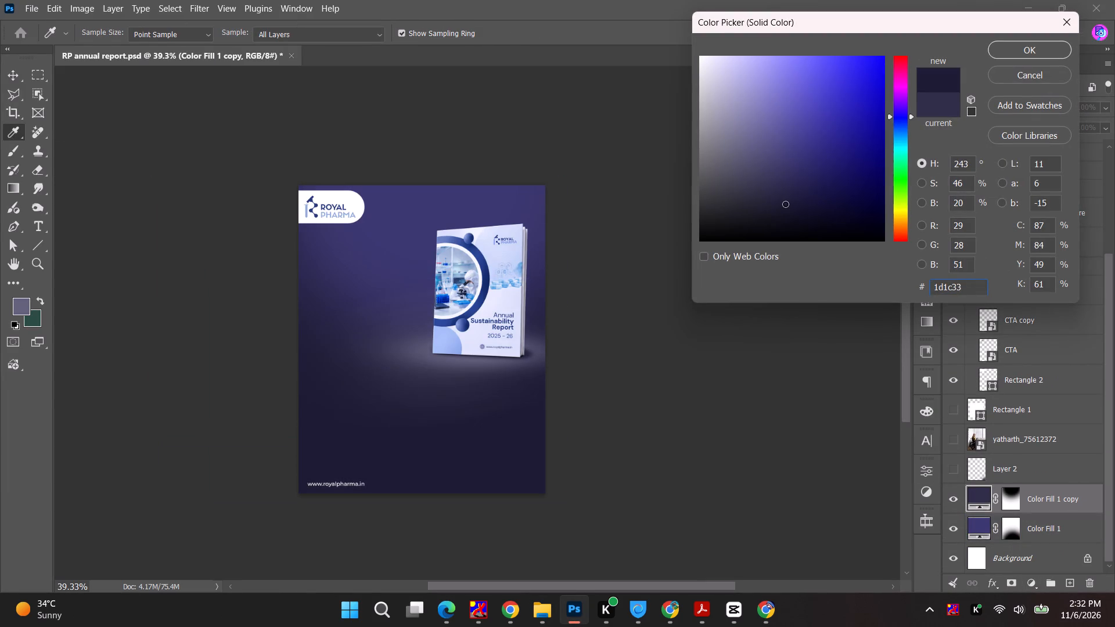
drag(785, 204, 775, 201)
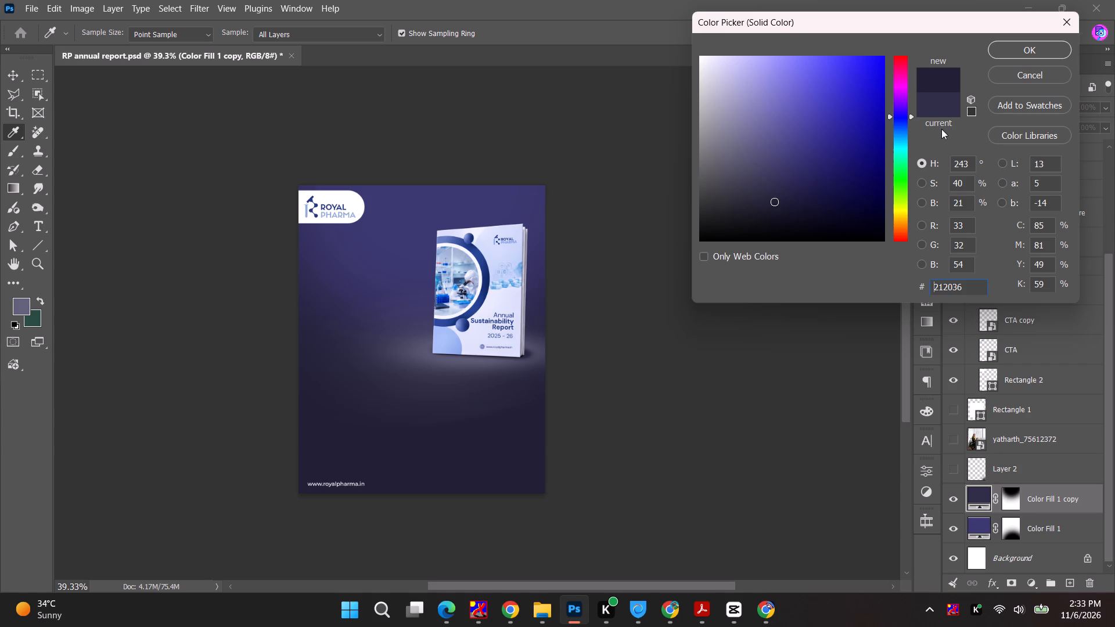
click(1042, 42)
click(753, 401)
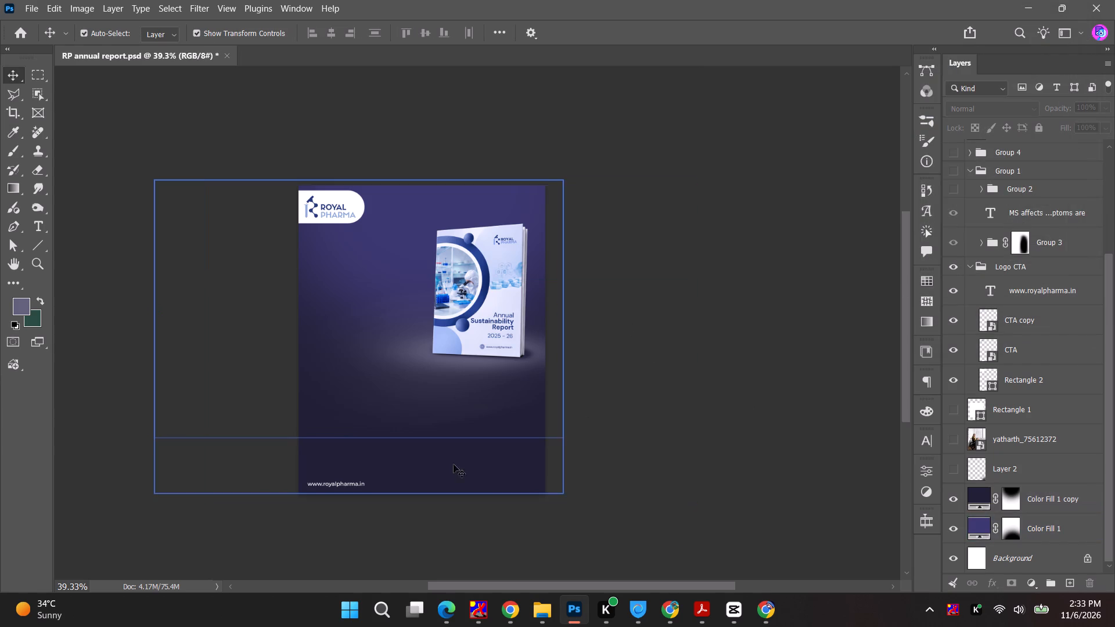
click(718, 418)
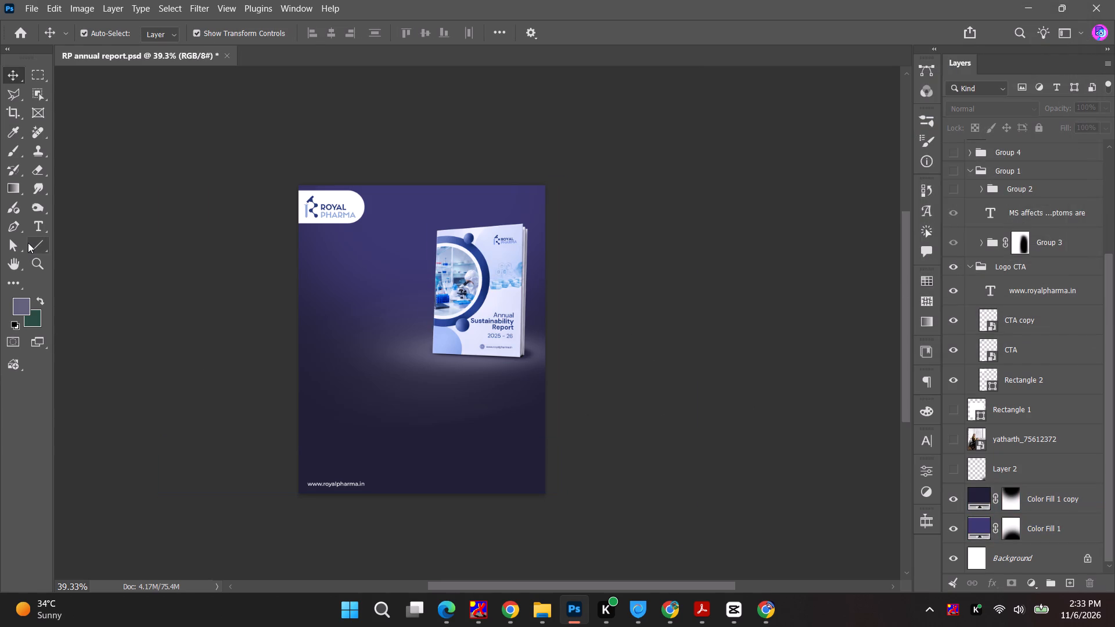
Open the recent file Royal Pharma MS Day and select its headline, subheading and bullet text layers, checking them against the reference design.
key(alt+Tab)
key(alt+Tab)
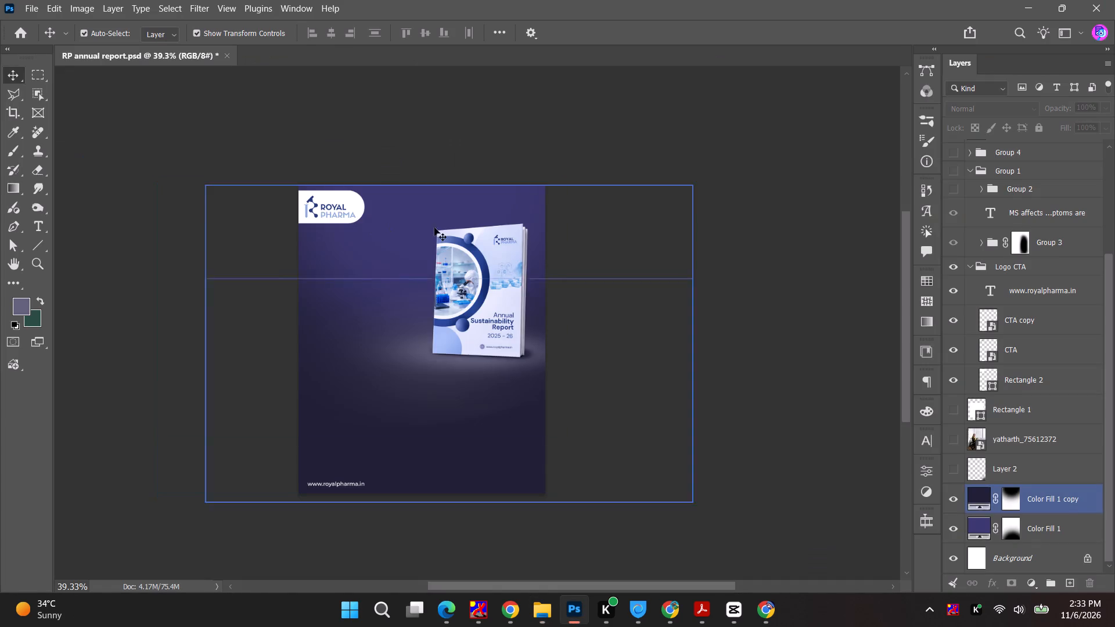
click(27, 31)
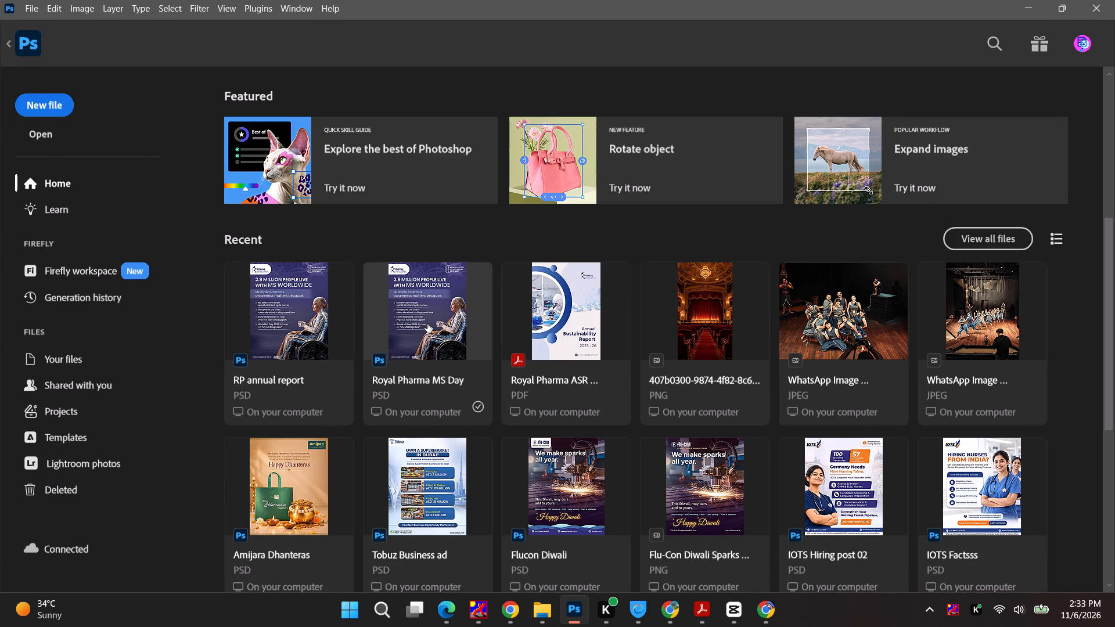
click(427, 324)
alt+scroll(367, 236, up, 5)
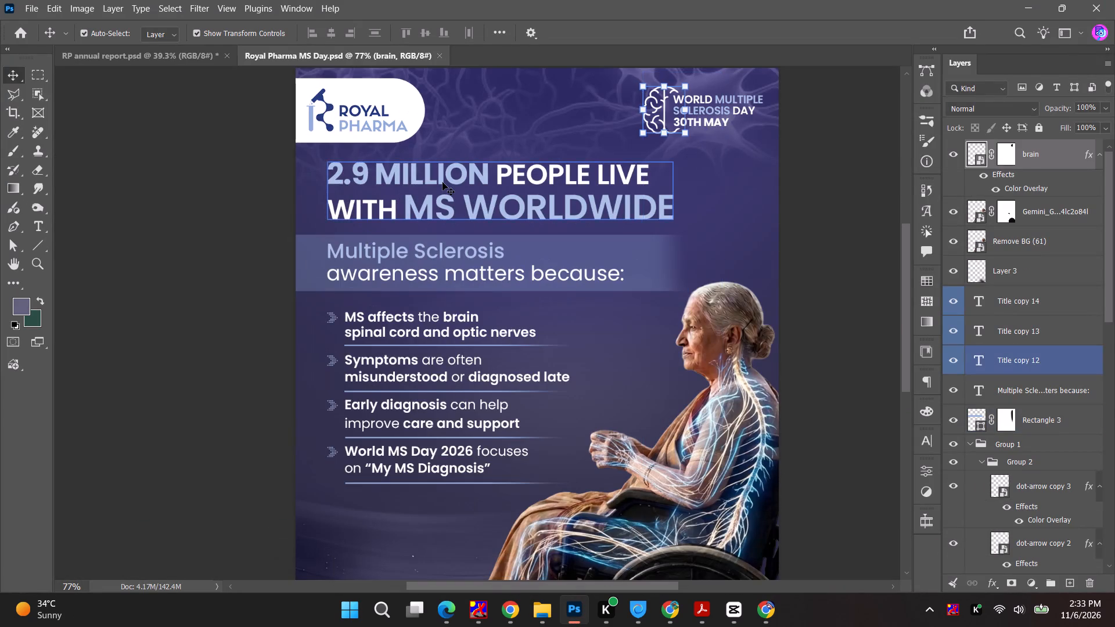
click(443, 182)
shift+click(369, 253)
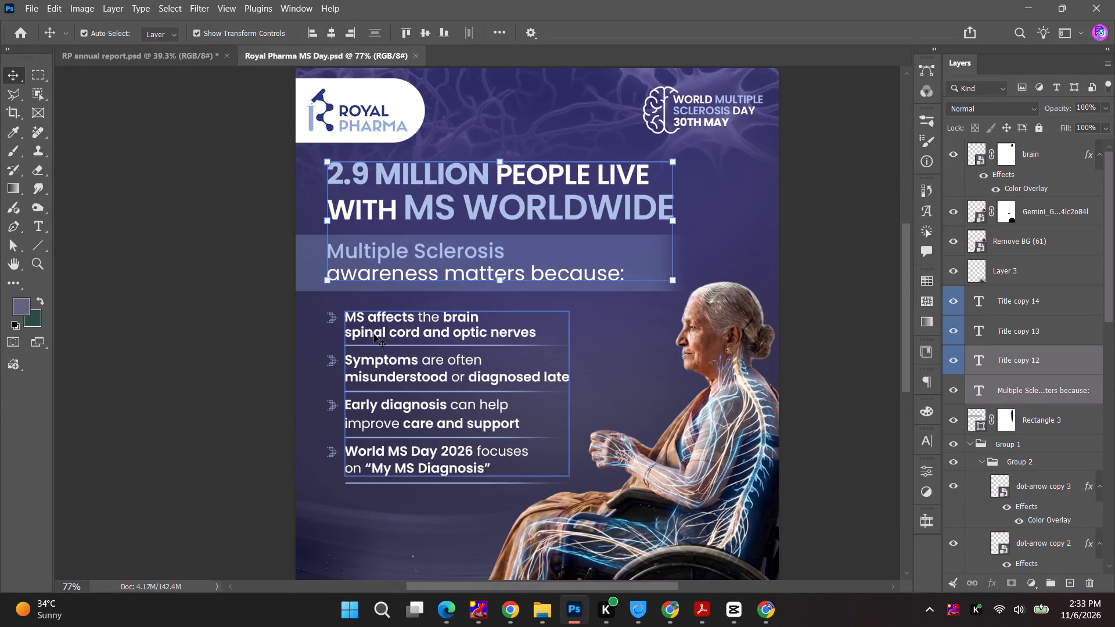
key(alt+Tab)
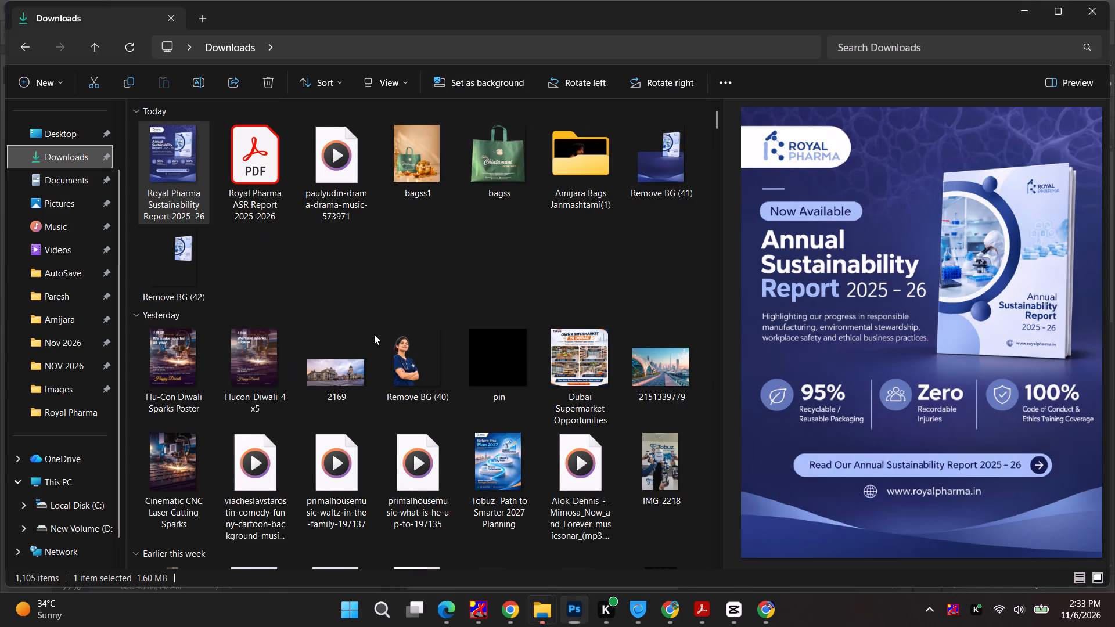
key(alt+Tab)
shift+click(382, 331)
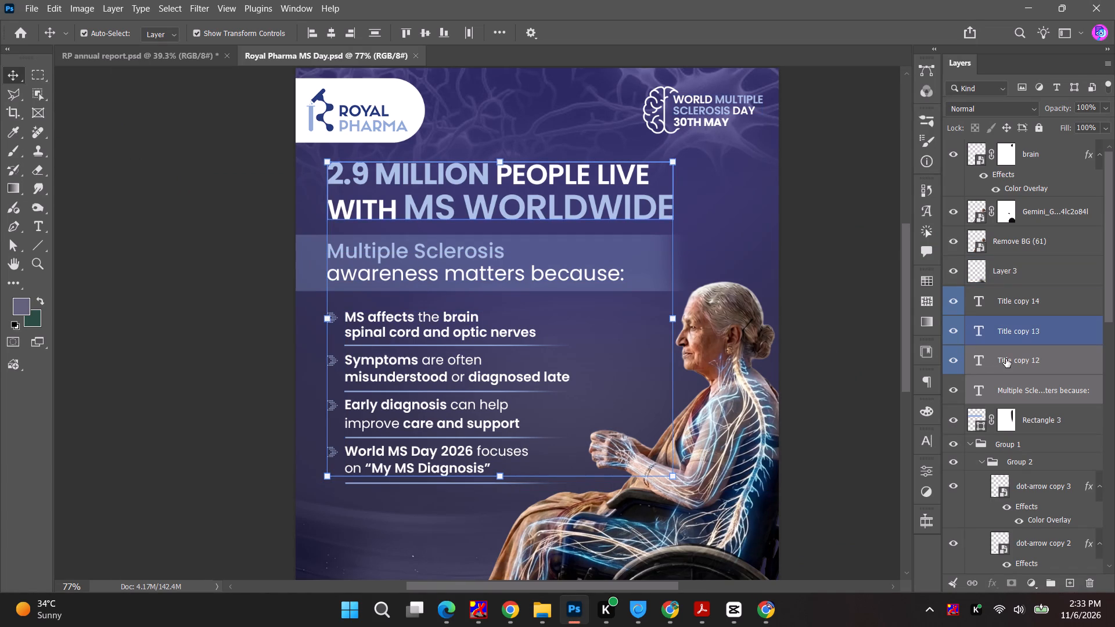
Start a Poppins Medium text line beside the book in the annual report poster, coloured with the pale tint sampled from the cover.
click(110, 53)
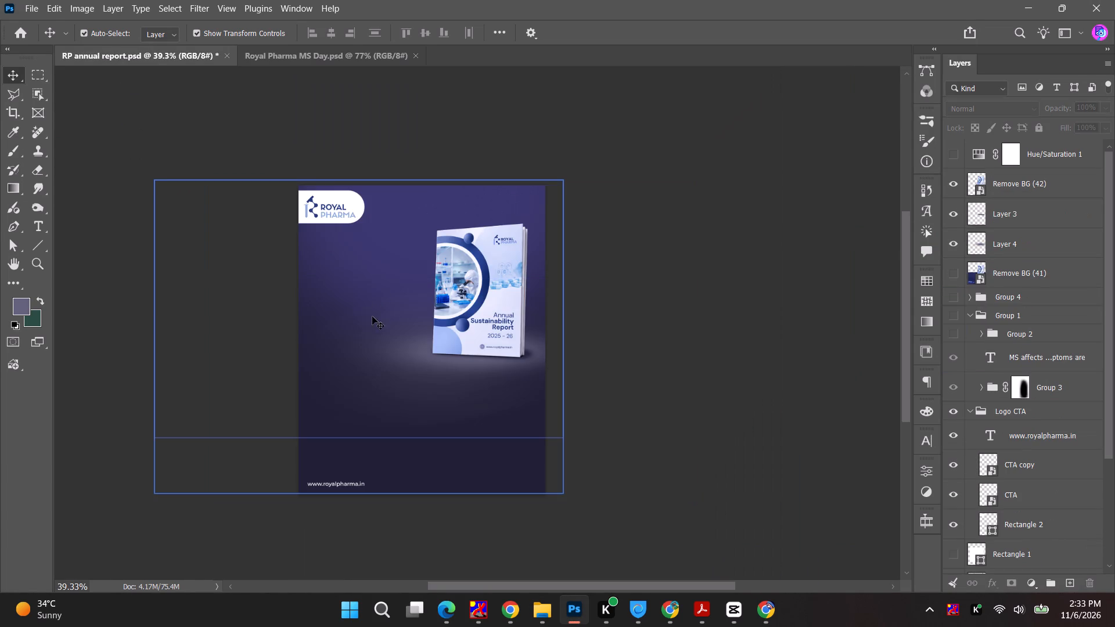
key(t)
alt+scroll(314, 302, up, 8)
click(328, 255)
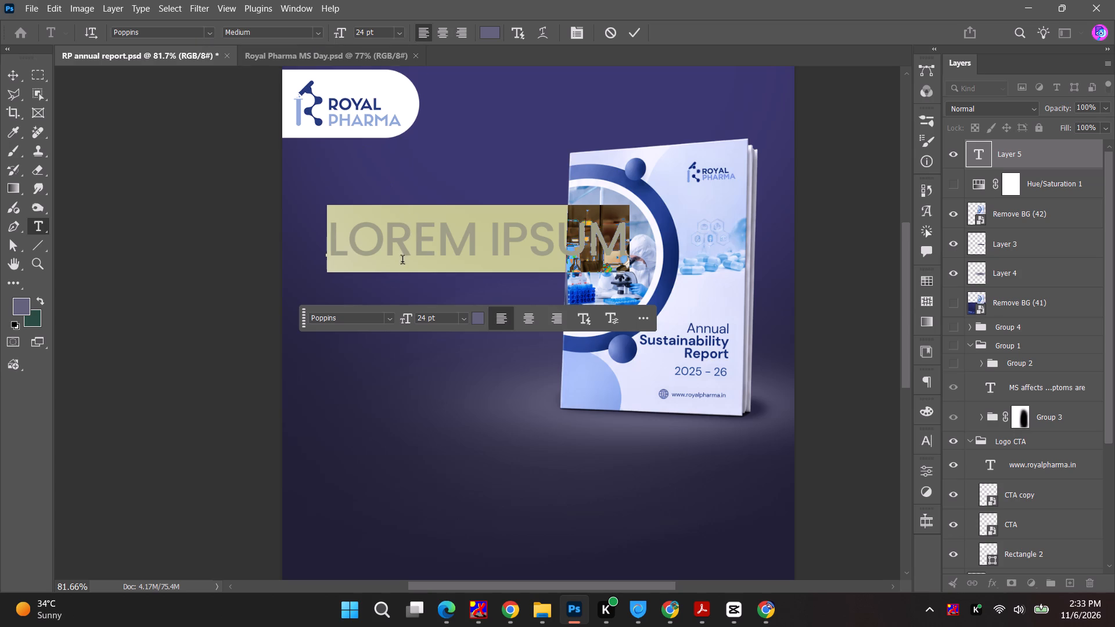
click(477, 321)
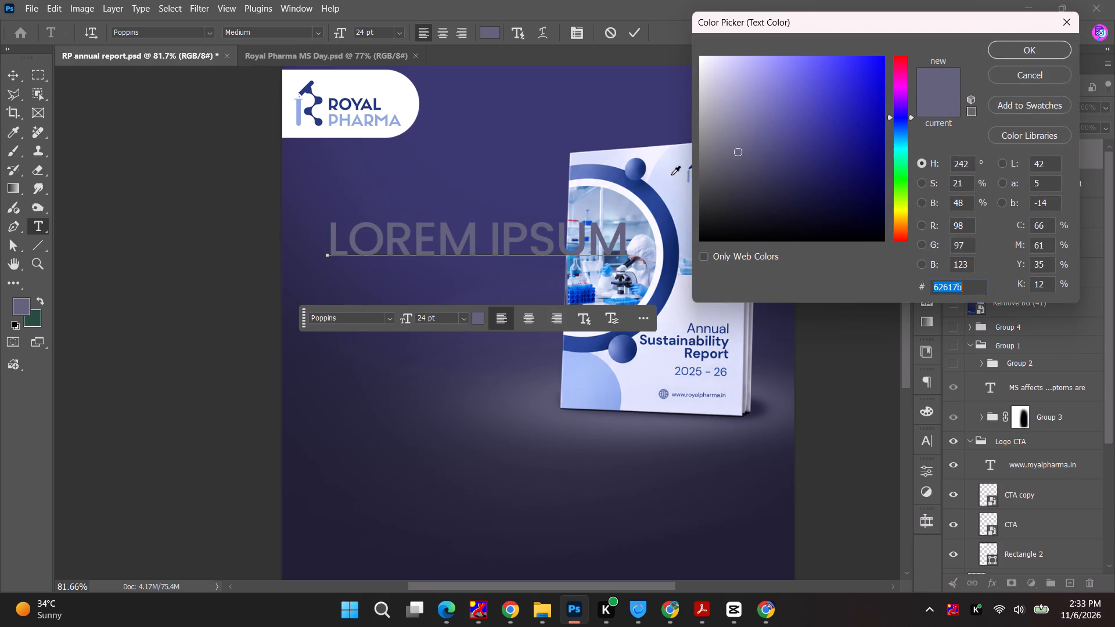
click(671, 174)
click(1056, 53)
key(alt+Tab)
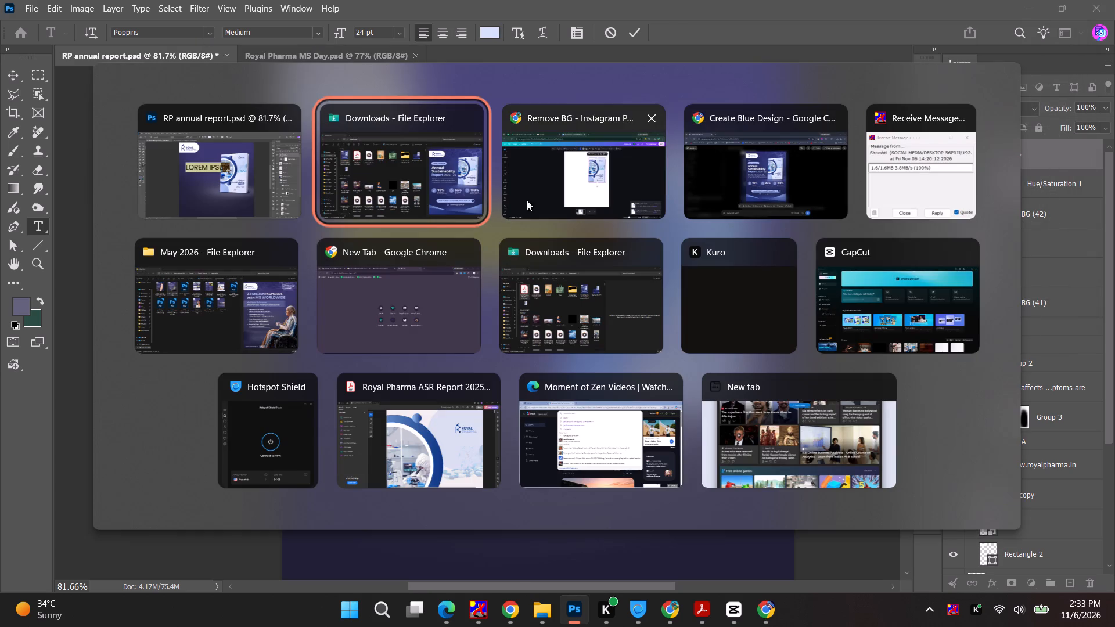
alt+click(760, 188)
key(alt+Tab)
key(alt+Tab)
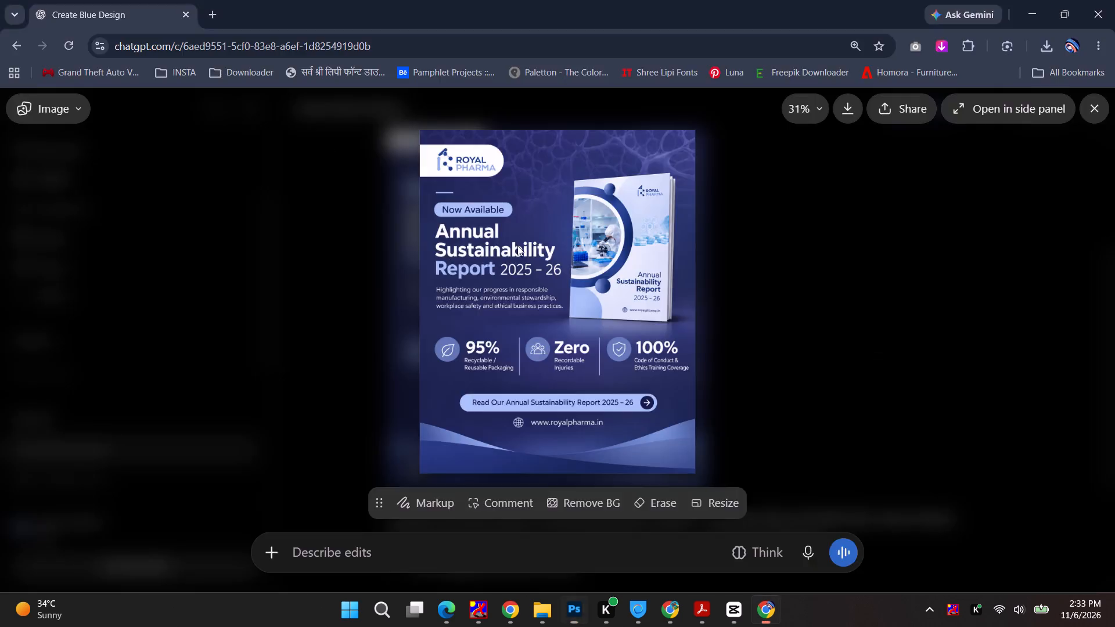
key(alt+Tab)
key(alt+Tab)
key(alt+Tab)
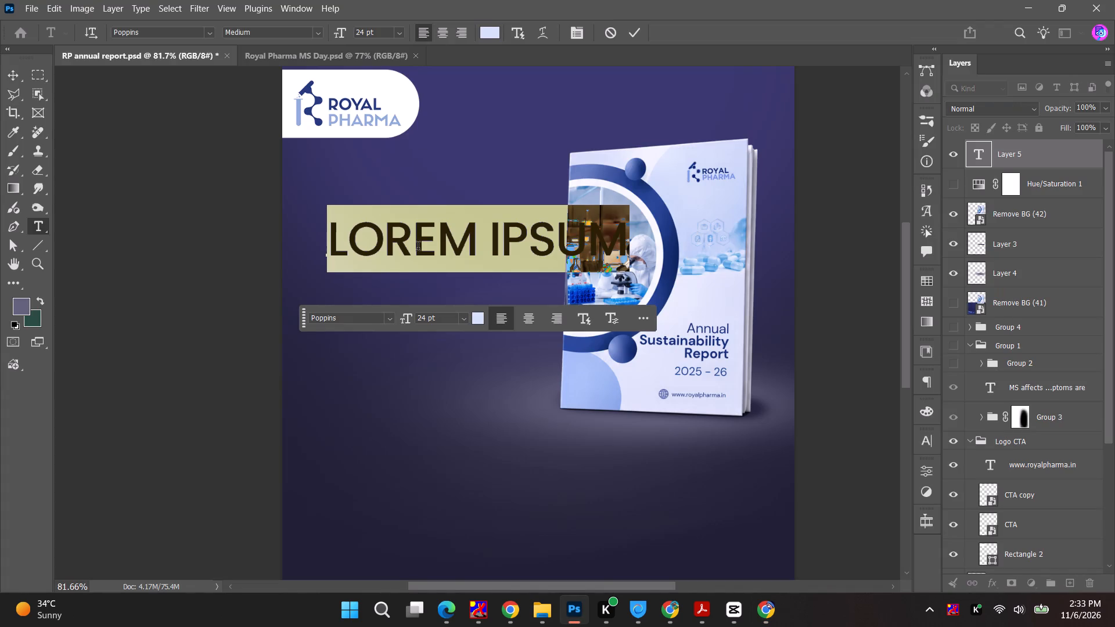
Fill the text line with NOW AVAILABLE, copied from the annual report post's row in the 2026 Social Media - Creative Designing spreadsheet.
text(Now)
key(space)
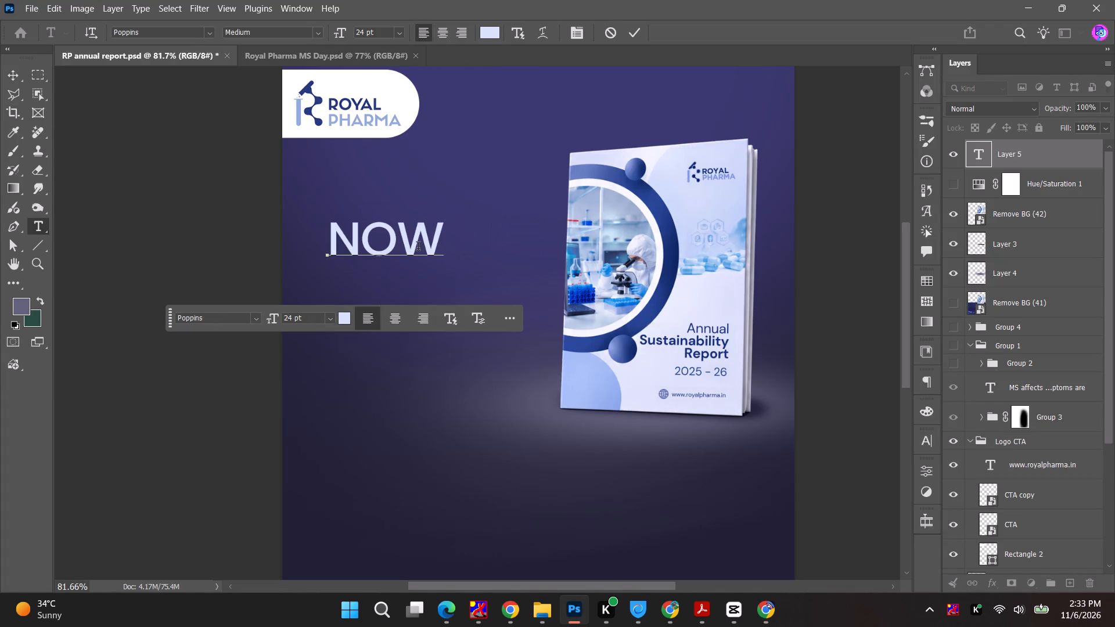
key(alt+Tab)
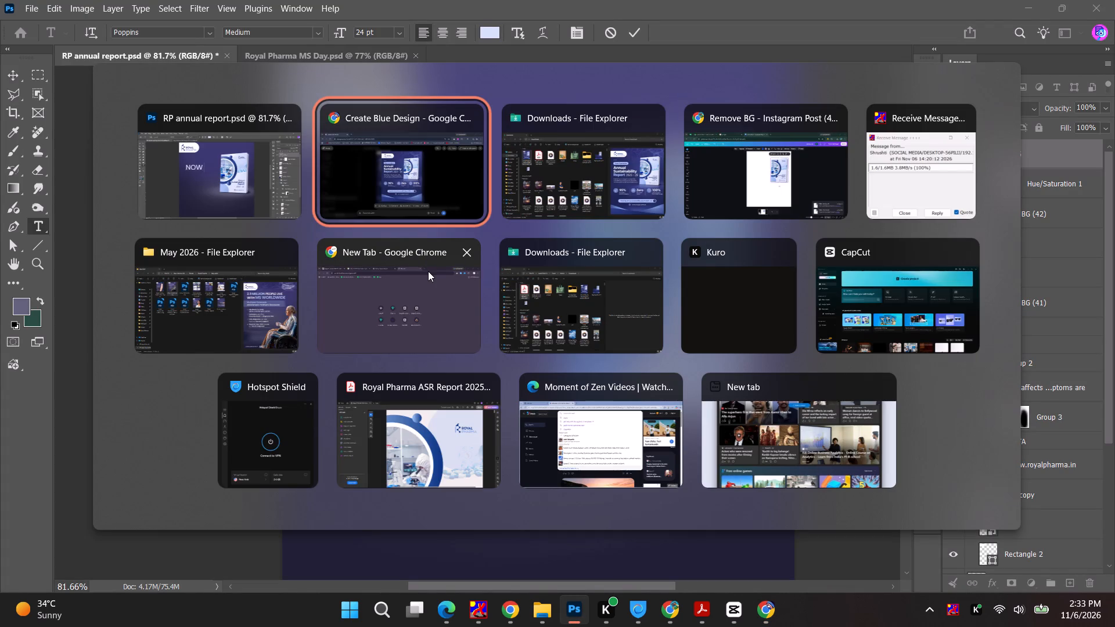
key(alt+Tab)
key(alt+Tab)
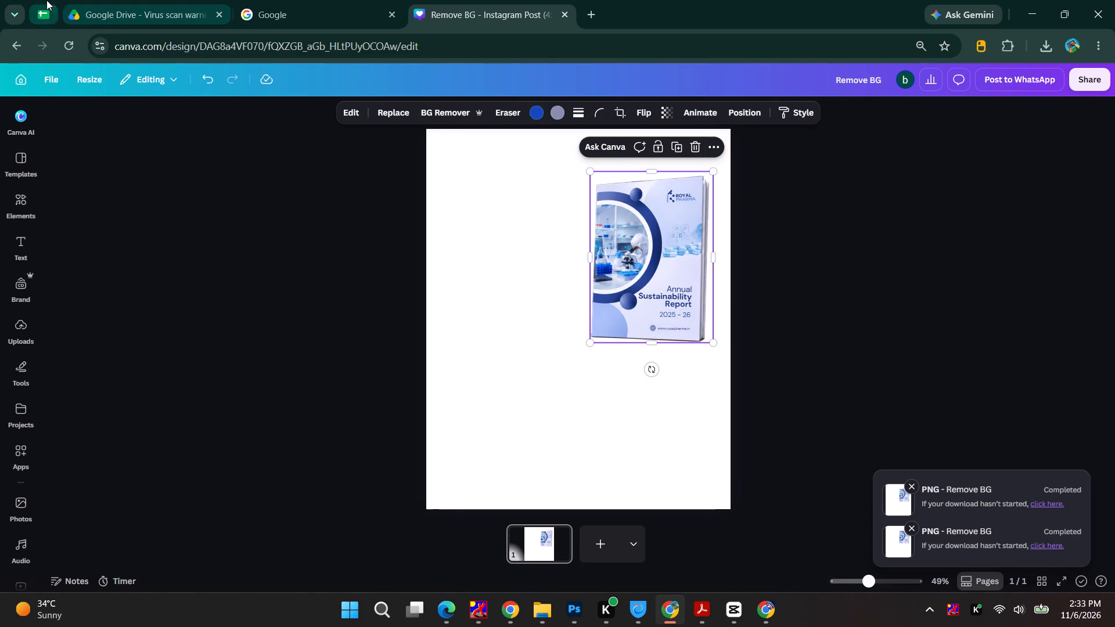
click(46, 0)
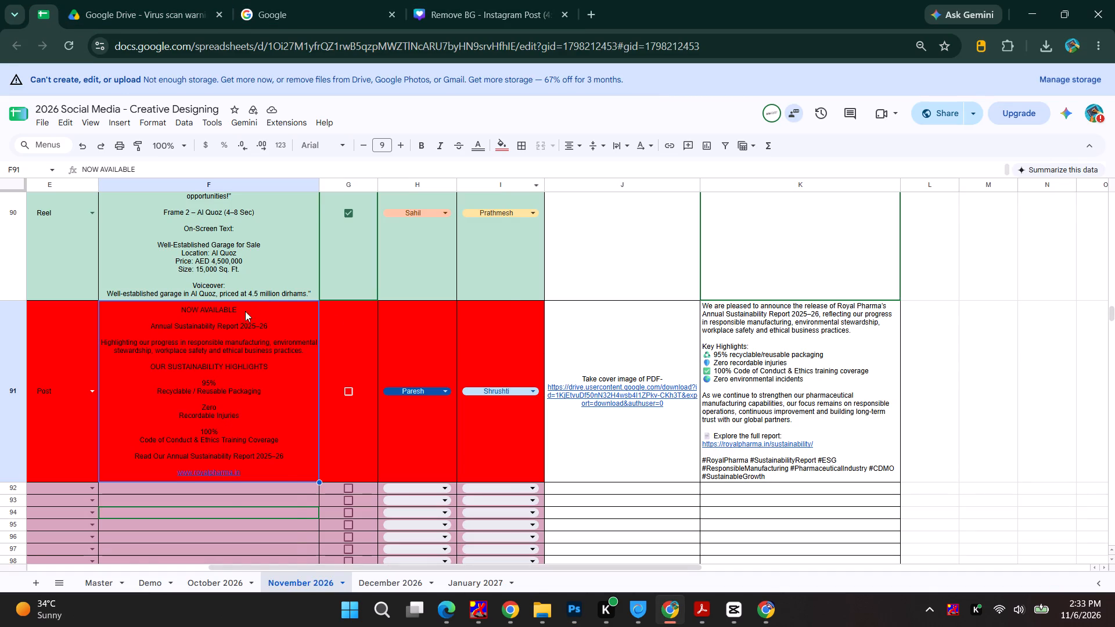
double_click(235, 321)
drag(347, 306, 242, 306)
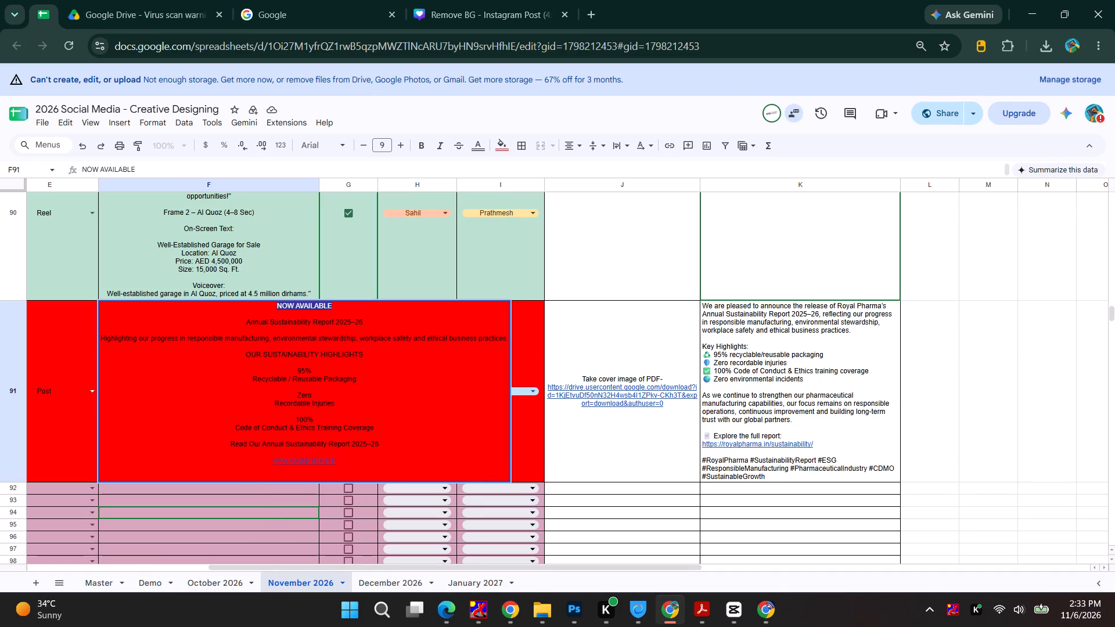
key(ctrl+c)
key(alt+Tab)
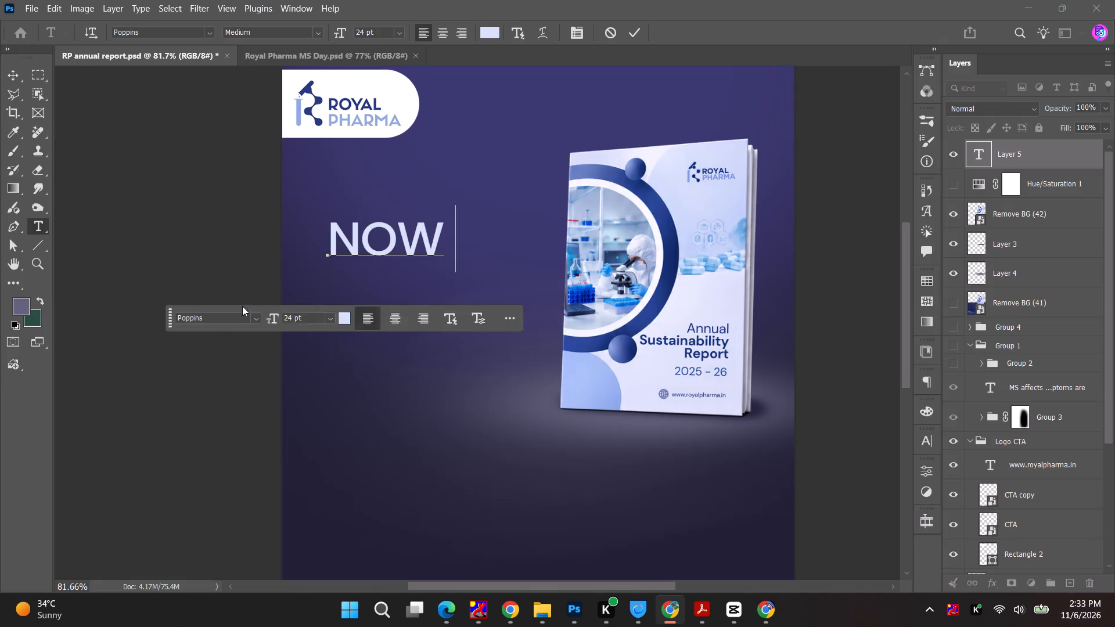
click(447, 236)
key(ctrl+a)
key(ctrl+v)
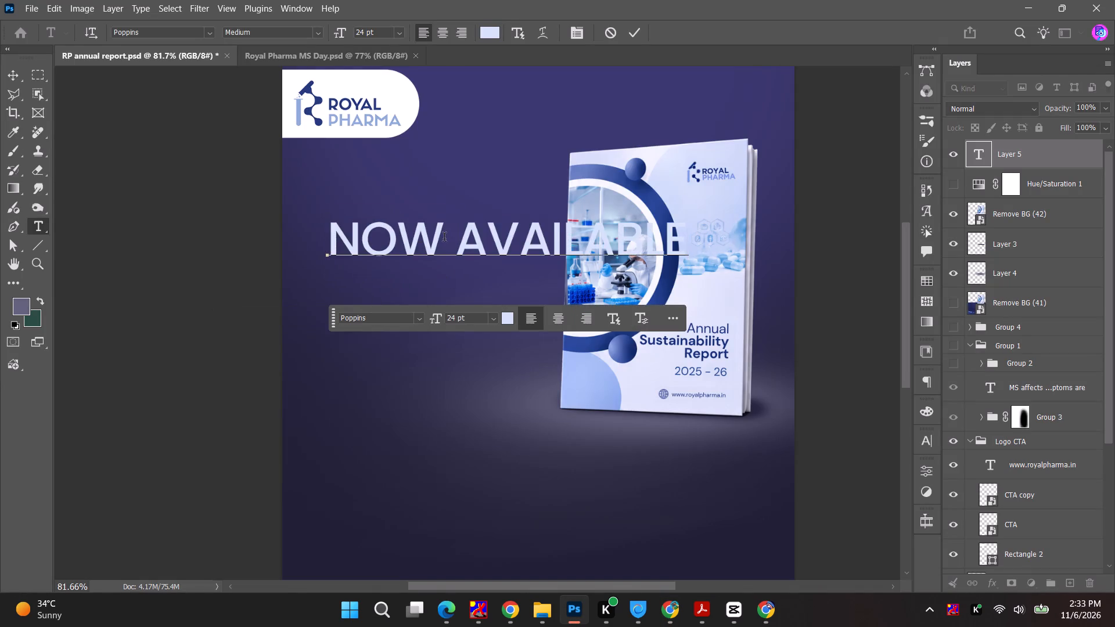
Reduce the NOW AVAILABLE text to 7 pt and move it up beneath the Royal Pharma logo.
key(ctrl+a)
drag(434, 318, 423, 314)
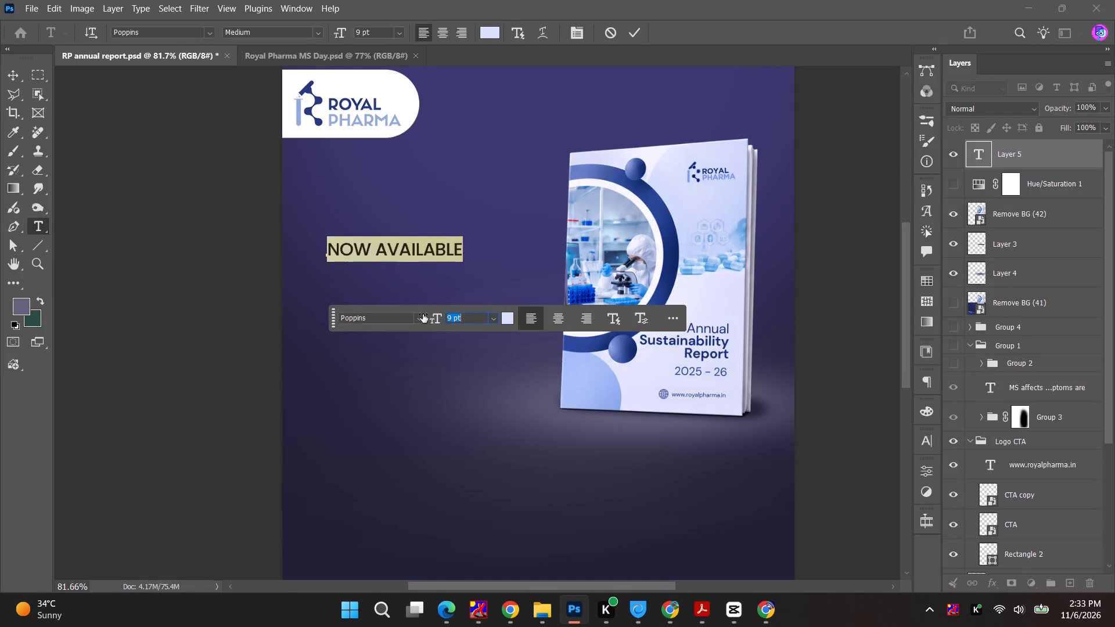
drag(423, 314, 422, 315)
click(13, 80)
click(74, 212)
alt+scroll(419, 233, up, 4)
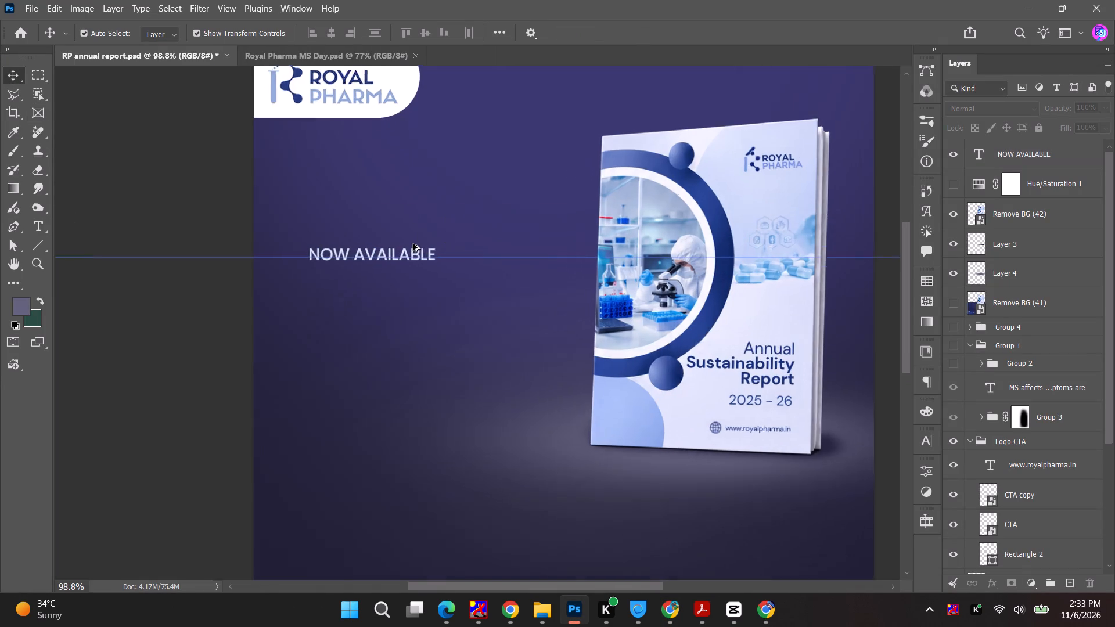
drag(401, 251, 417, 192)
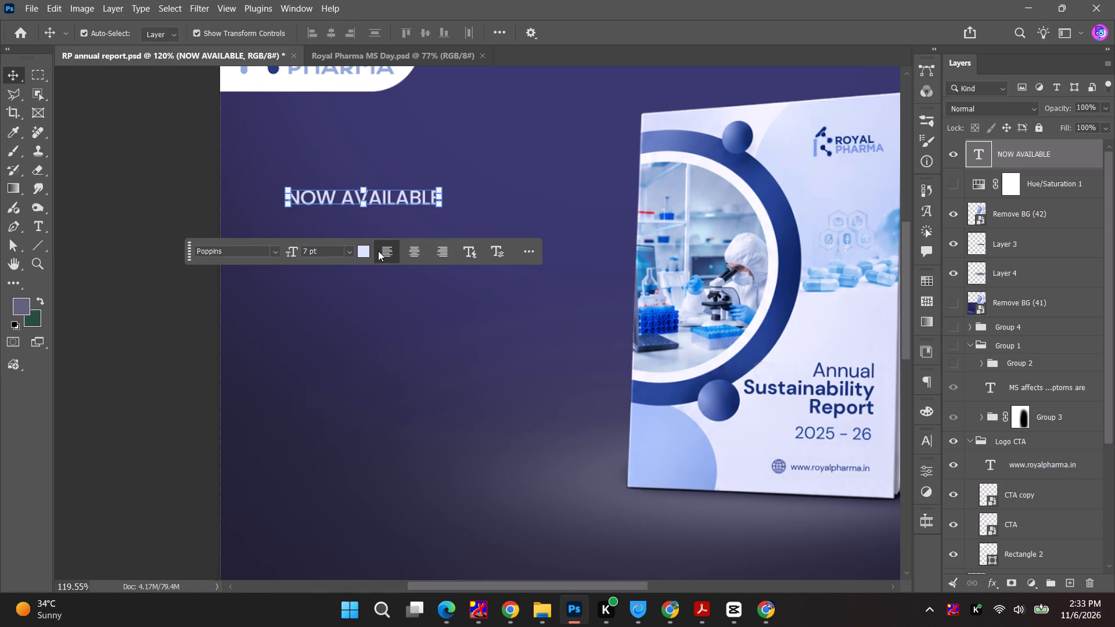
Recolour the NOW AVAILABLE text with the dark purple sampled from the poster background beside it.
click(365, 251)
click(515, 206)
click(1012, 57)
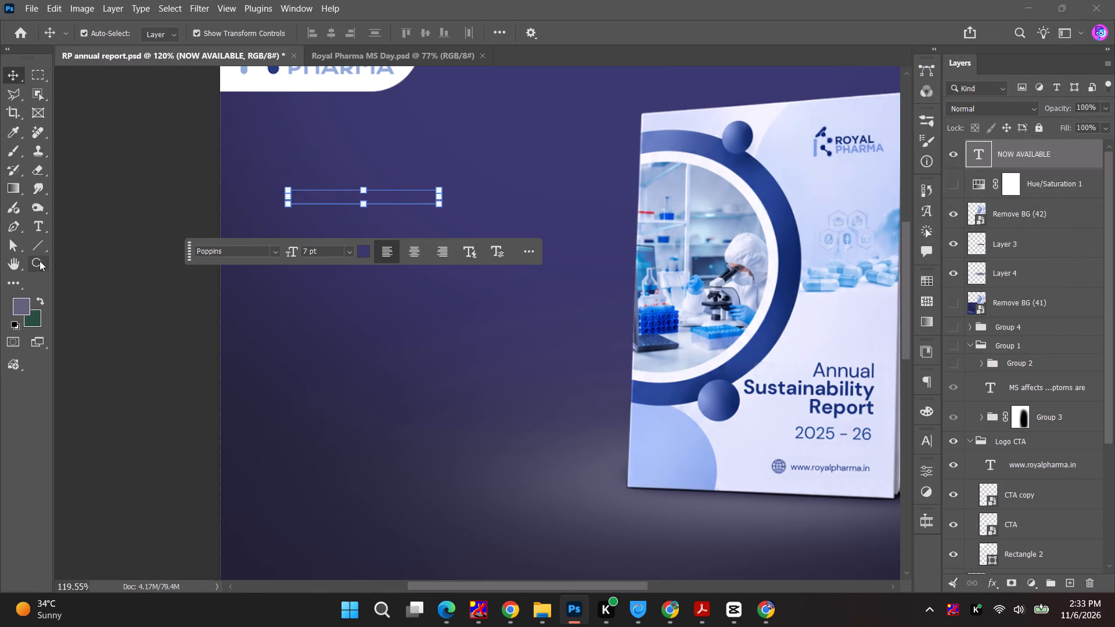
Draw a rounded rectangle about 287 by 67 px around the NOW AVAILABLE text, with corners rounded to about 33 px.
right_click(38, 244)
right_click(37, 247)
click(80, 247)
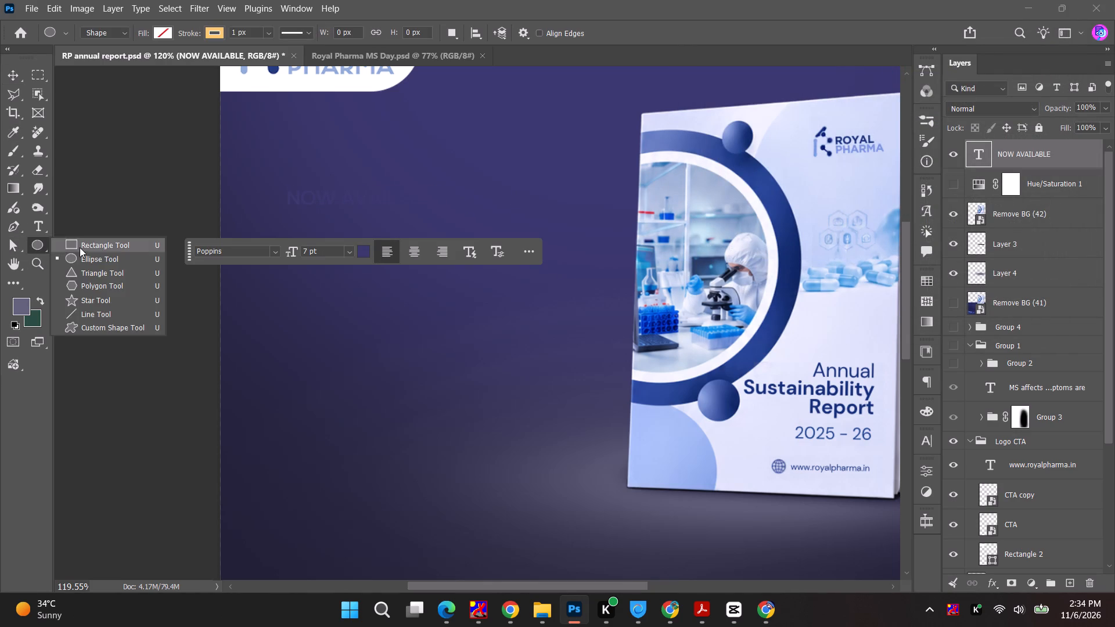
drag(272, 175, 469, 221)
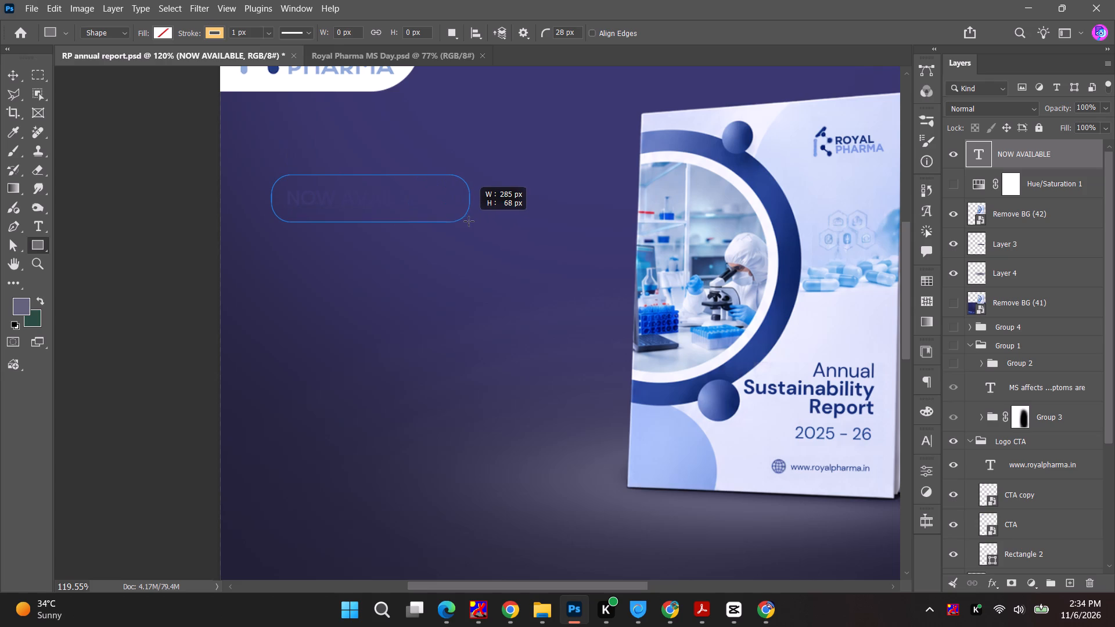
drag(469, 221, 470, 221)
drag(293, 202, 445, 166)
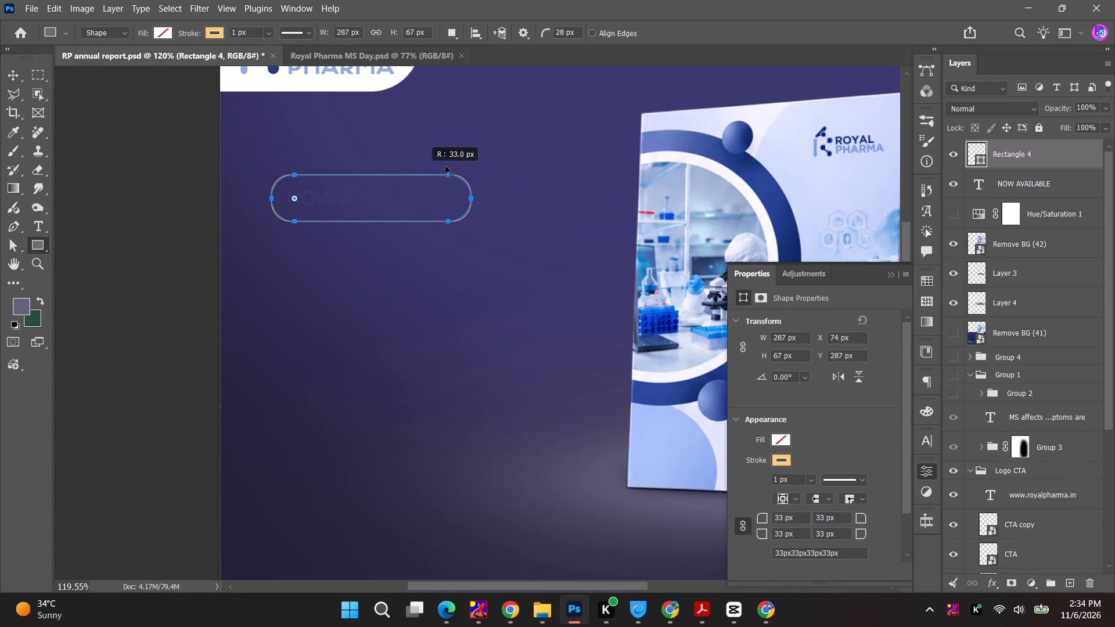
drag(445, 166, 459, 164)
Remove the badge shape's stroke and fill it with the light blue sampled from the circle on the book cover.
click(788, 456)
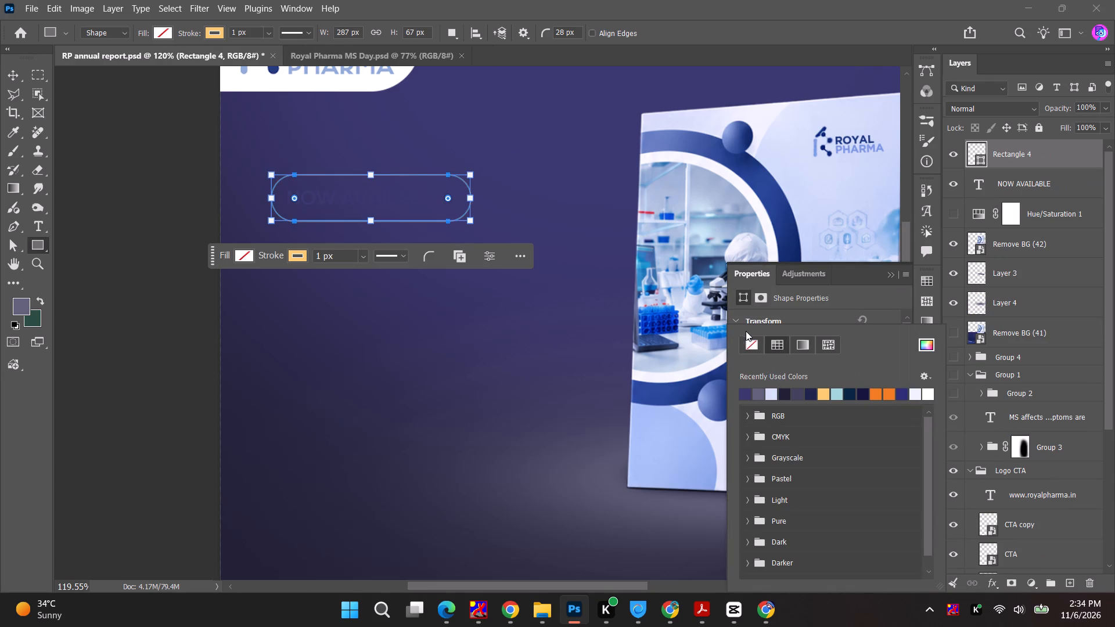
click(748, 338)
click(802, 316)
click(784, 437)
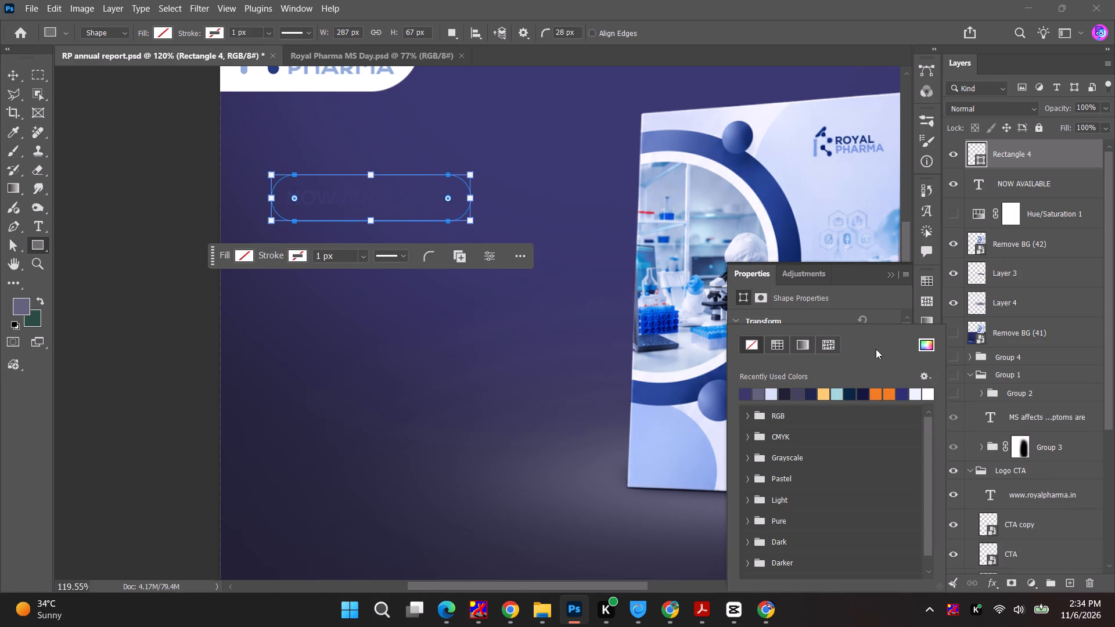
click(925, 343)
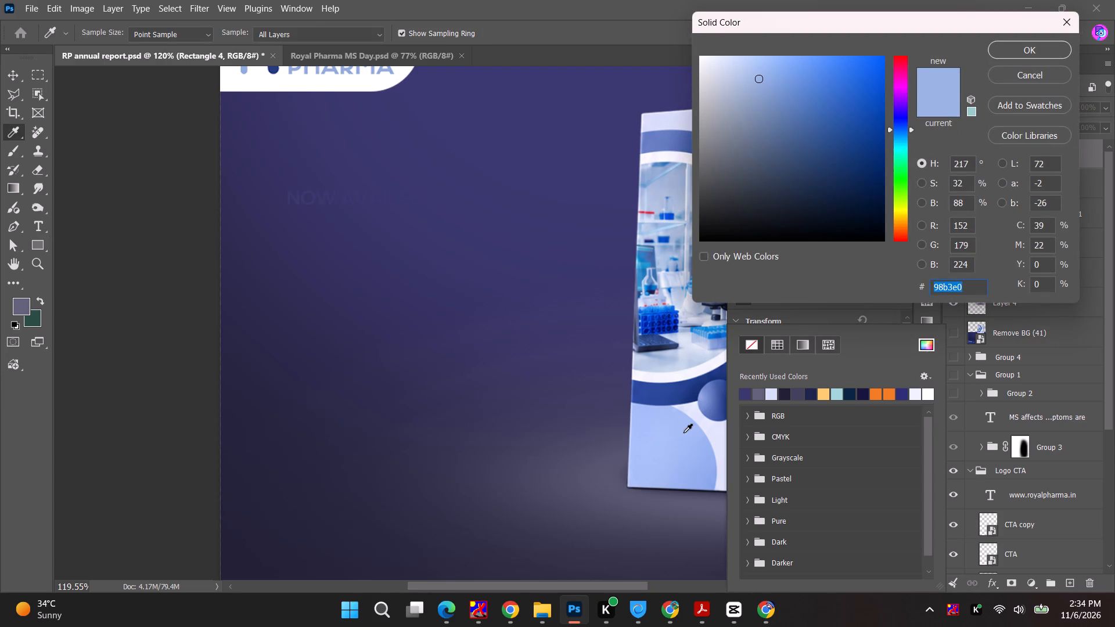
click(684, 433)
click(1030, 48)
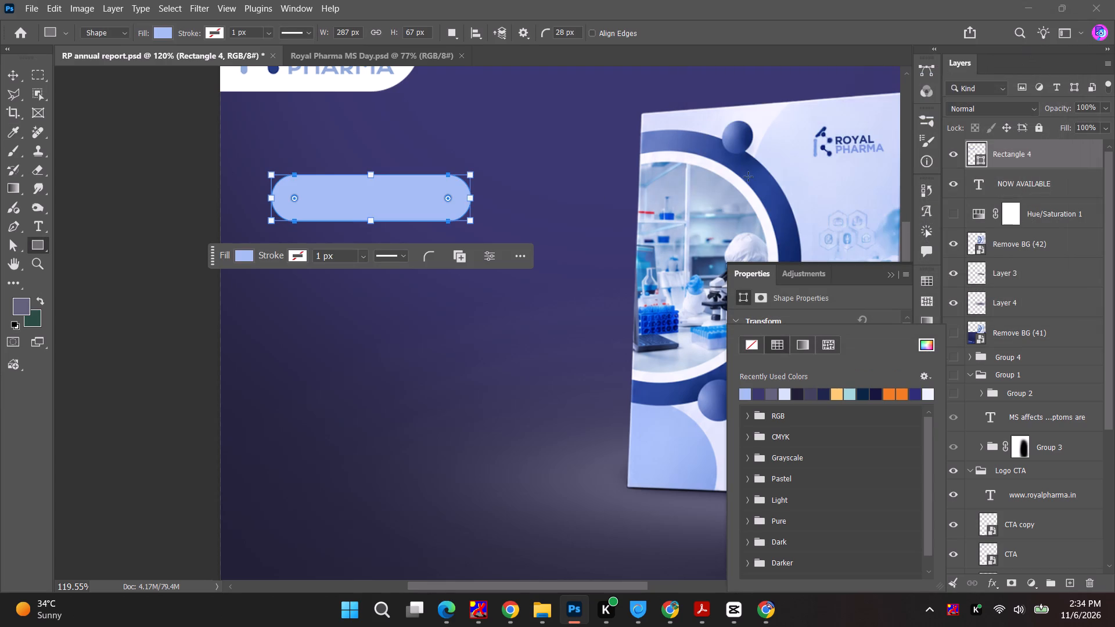
Move the NOW AVAILABLE text layer above the badge shape.
drag(1031, 181, 1032, 135)
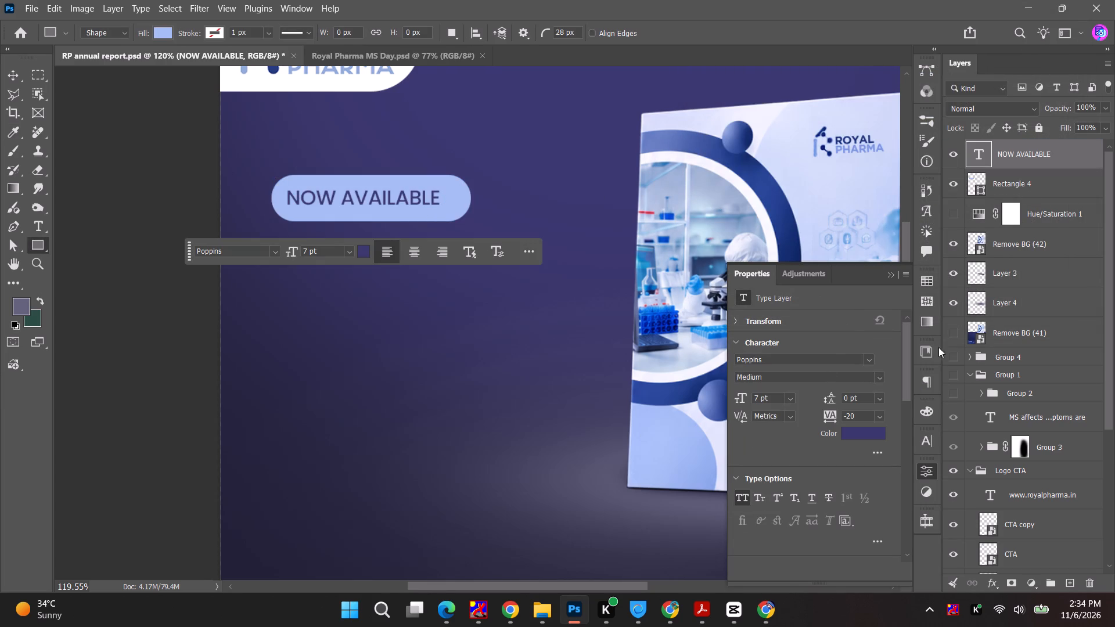
Set the NOW AVAILABLE text to Poppins Bold.
click(1028, 153)
click(876, 376)
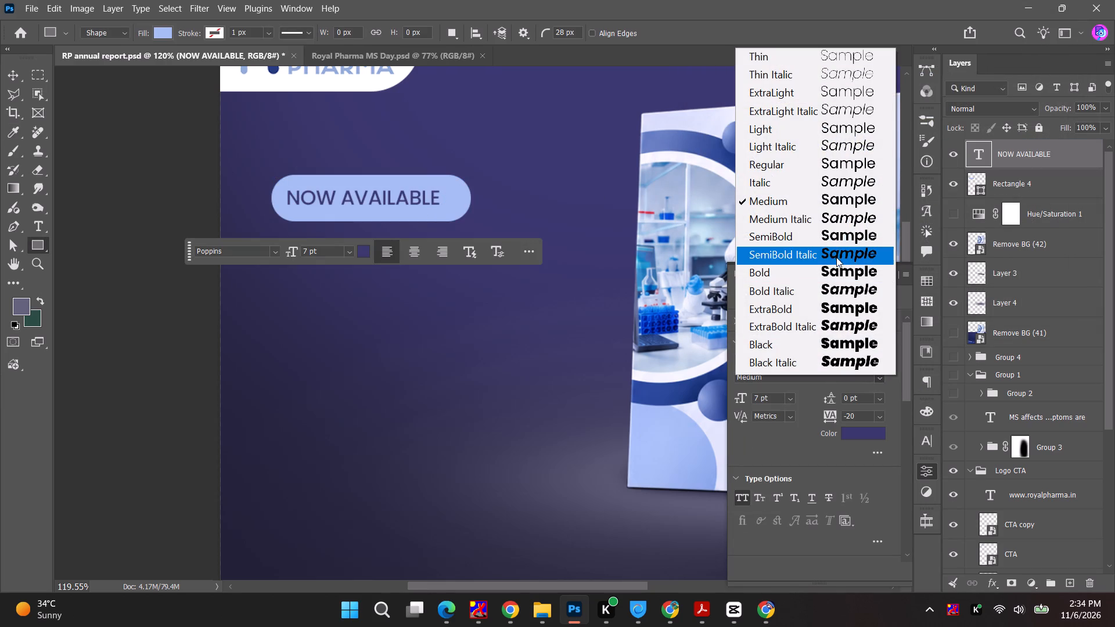
click(831, 268)
click(7, 74)
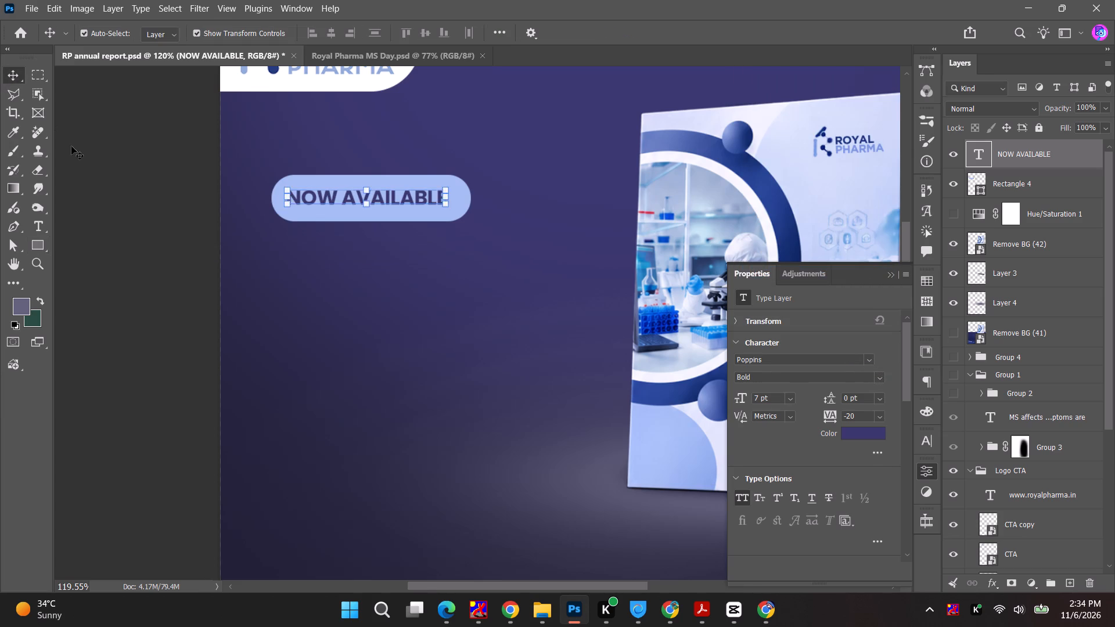
Shrink the badge shape to about 278 by 49 px and shift it down so it sits around the NOW AVAILABLE text.
click(71, 146)
alt+scroll(96, 183, down, 6)
key(space)
drag(168, 226, 49, 221)
alt+scroll(230, 238, up, 10)
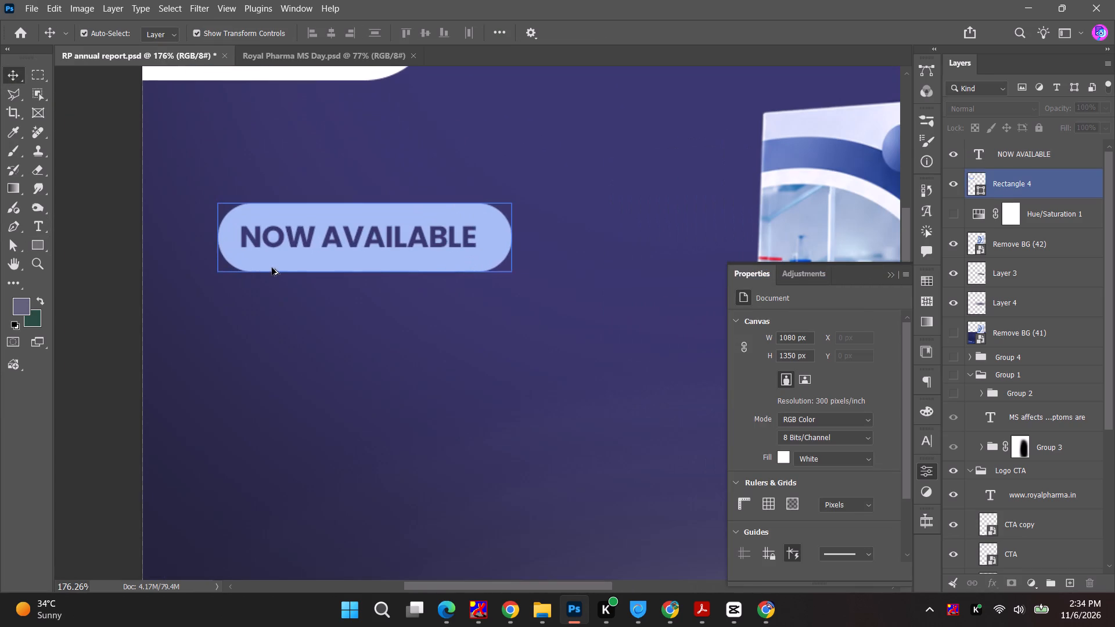
click(303, 268)
shift+drag(512, 275, 507, 272)
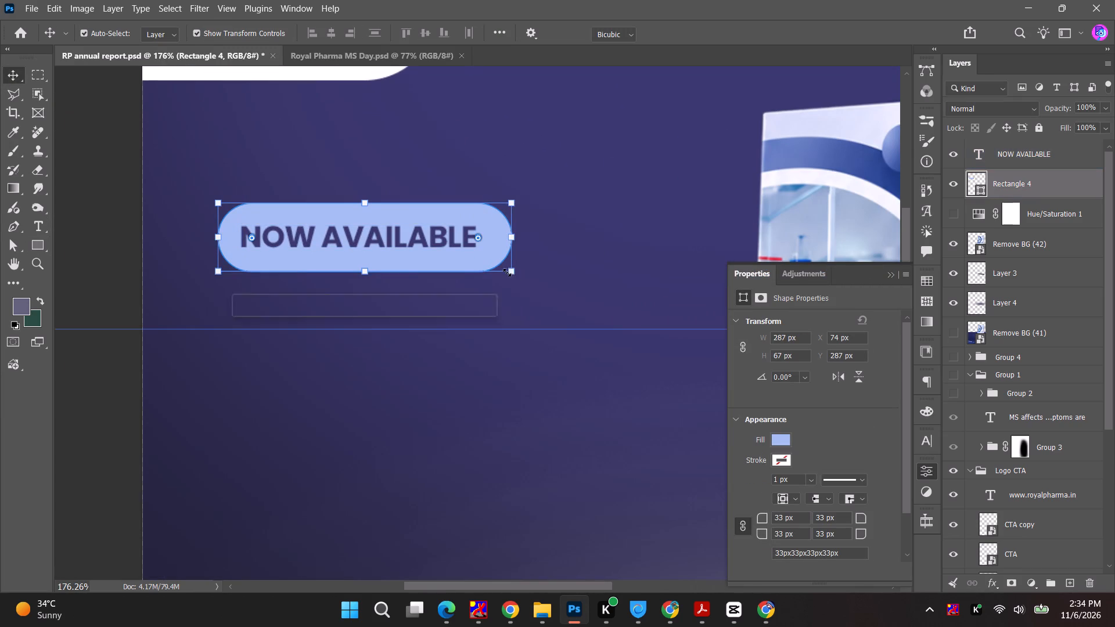
shift+drag(507, 272, 504, 268)
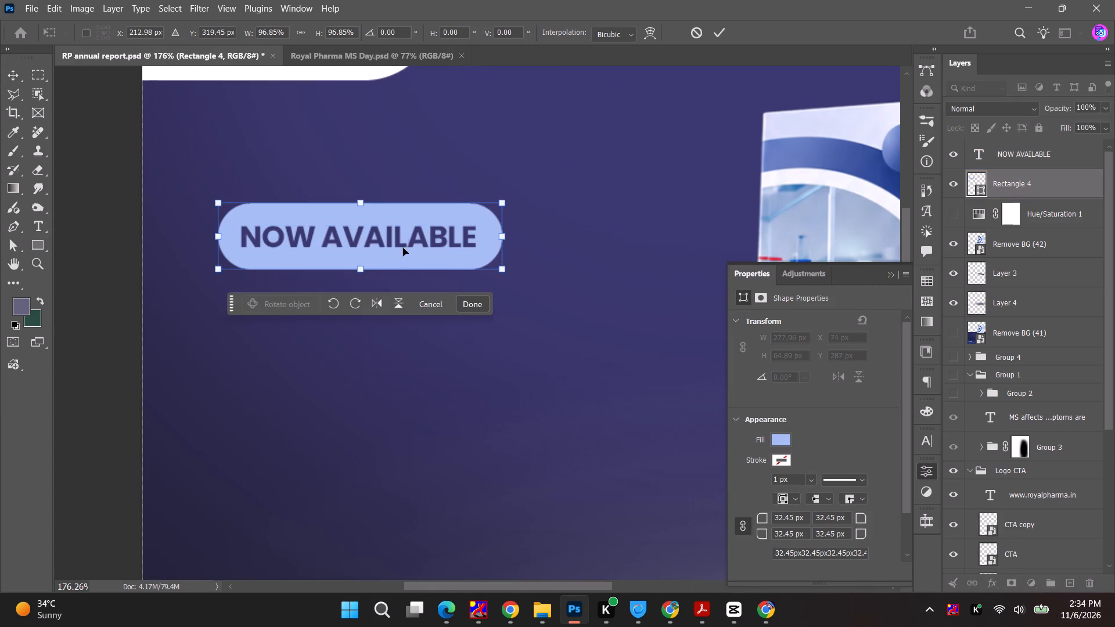
drag(361, 268, 360, 252)
drag(461, 214, 461, 220)
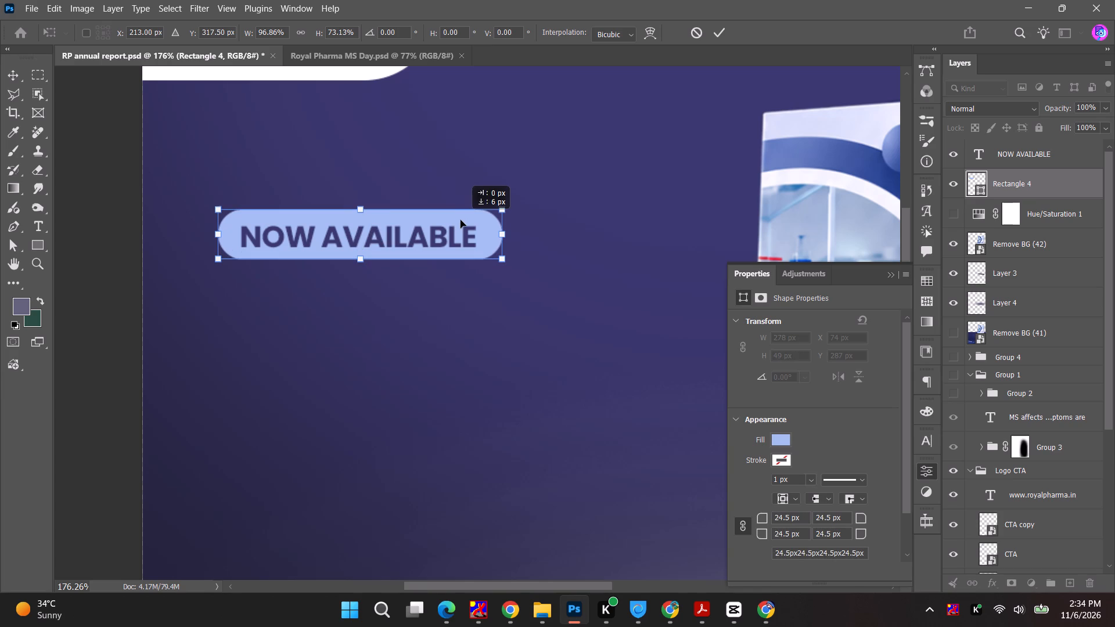
drag(461, 220, 461, 221)
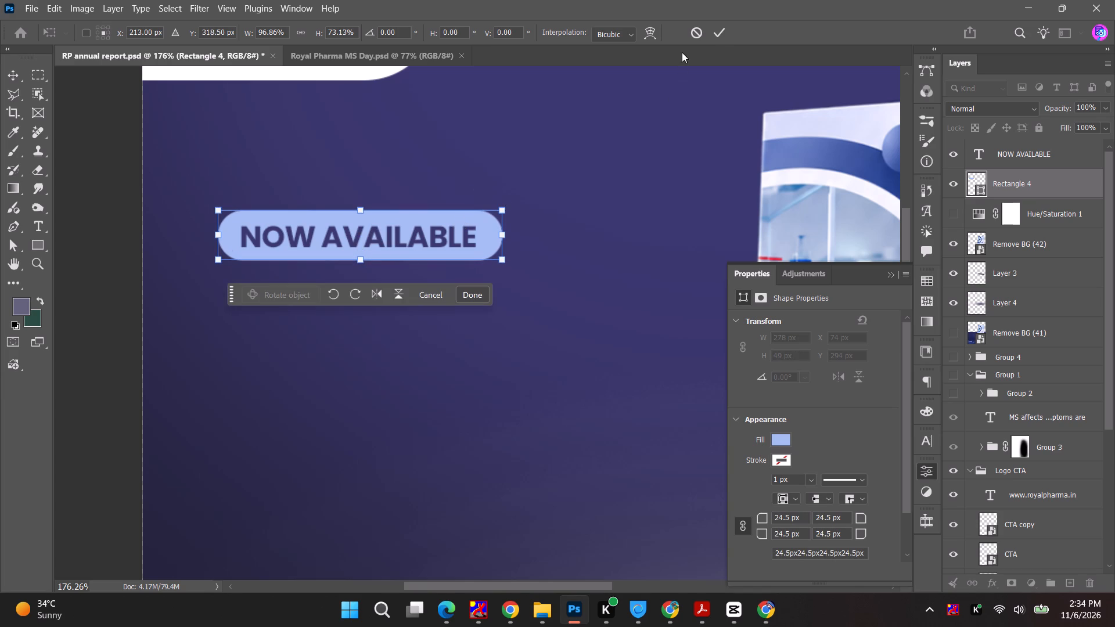
click(717, 32)
Group the NOW AVAILABLE text with its light blue badge shape.
key(alt+Tab)
alt+click(430, 194)
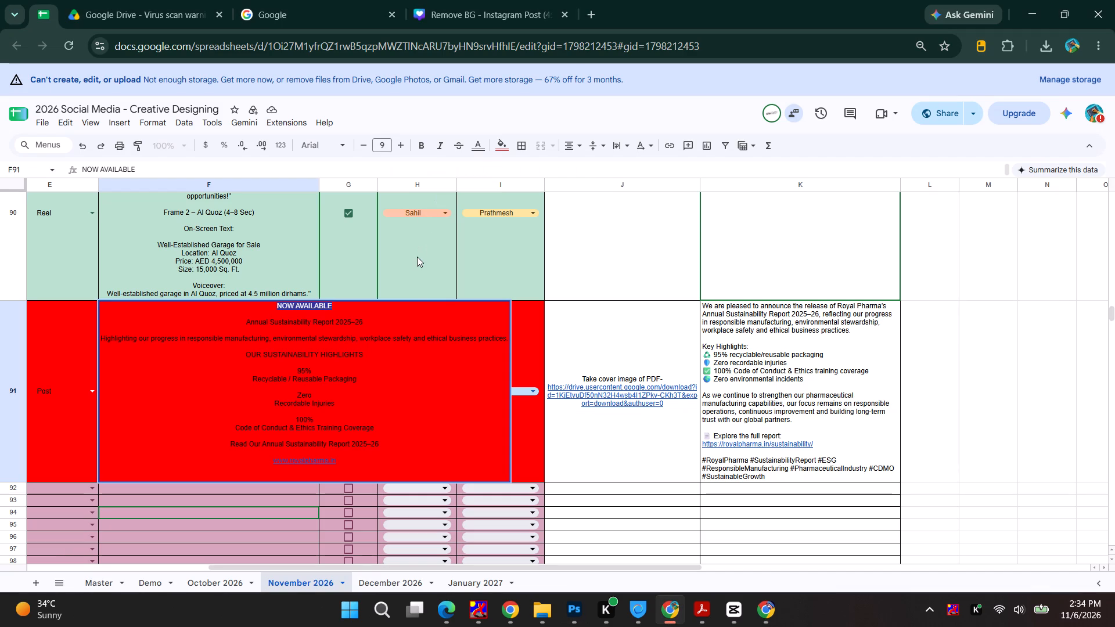
key(alt+Tab)
click(88, 244)
alt+scroll(142, 266, down, 4)
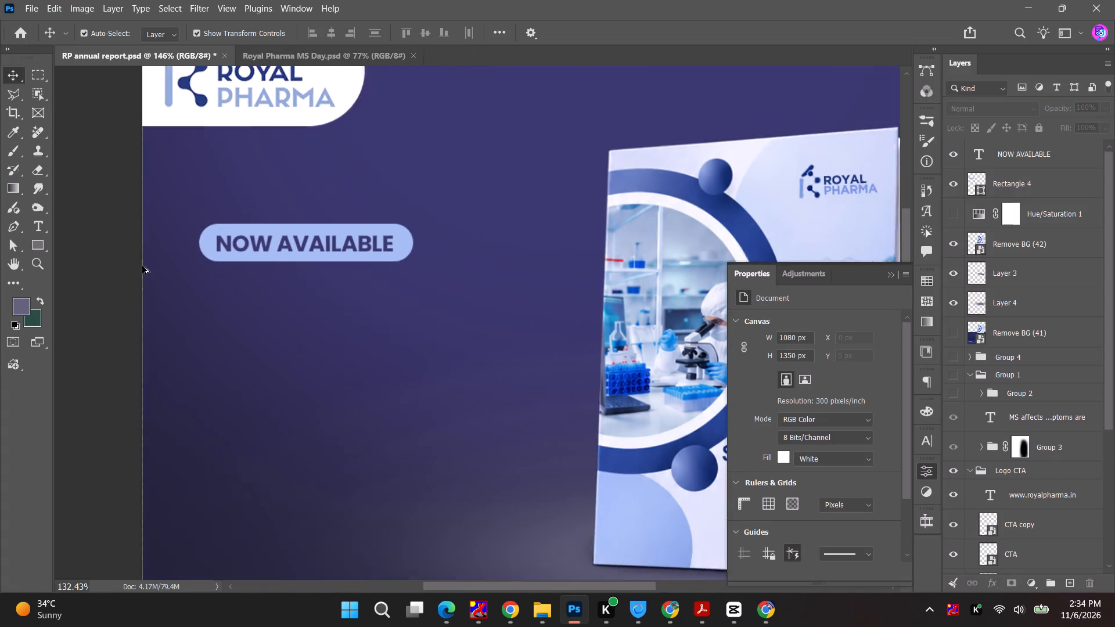
key(space)
drag(303, 293, 305, 220)
click(369, 175)
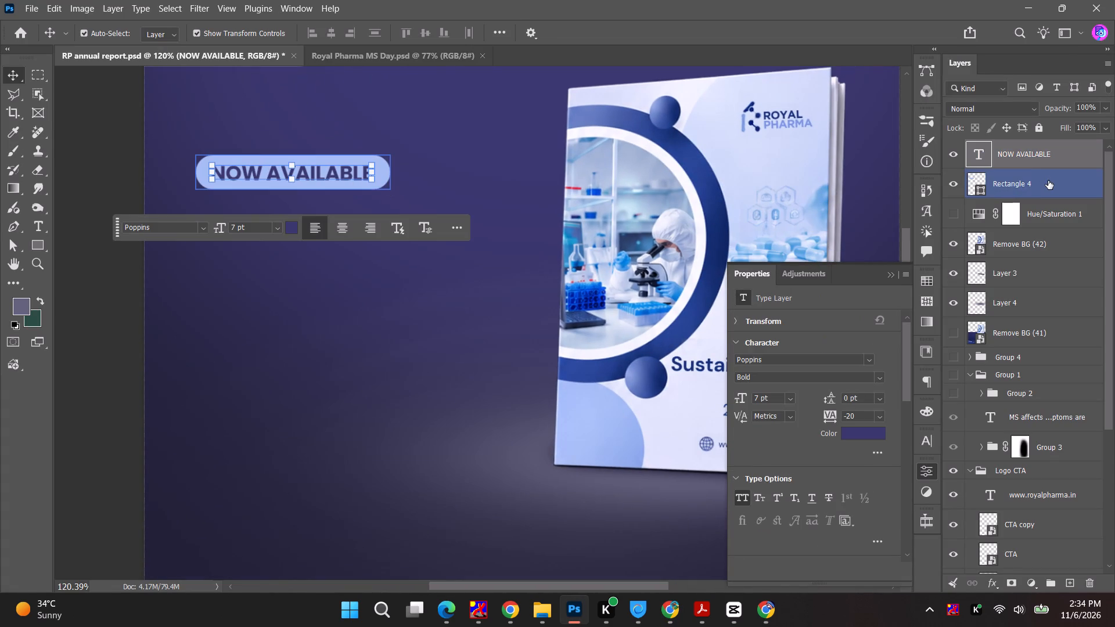
ctrl+click(1048, 182)
key(ctrl+g)
click(405, 233)
Copy the Annual Sustainability Report 2025–26 line from the post's row in the 2026 Social Media - Creative Designing spreadsheet.
key(alt+Tab)
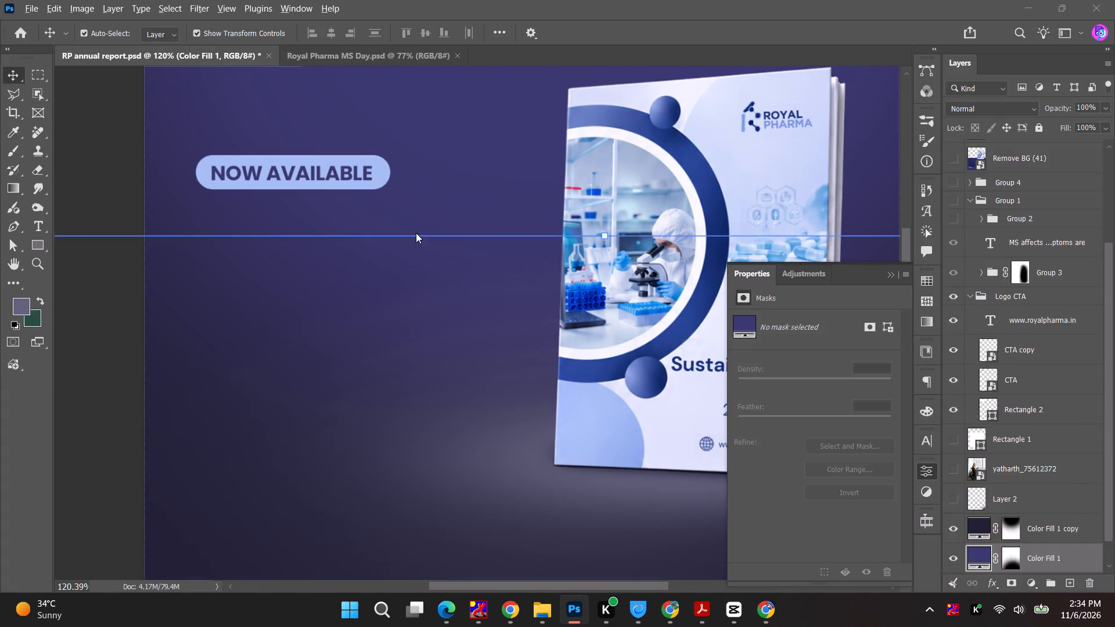
drag(241, 322, 408, 323)
key(ctrl+c)
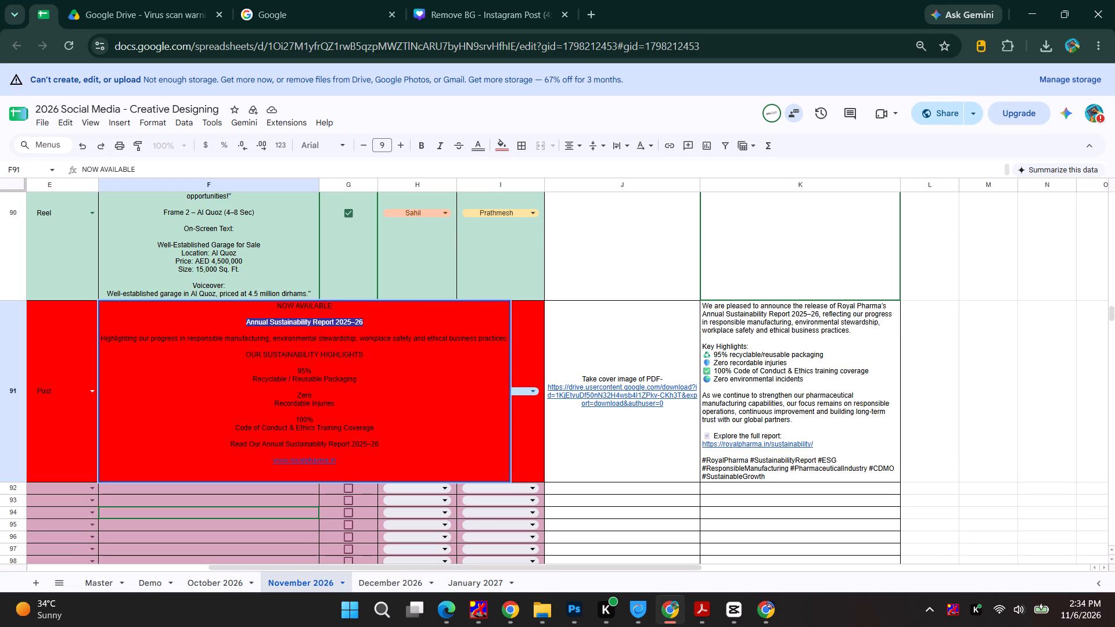
key(alt+Tab)
key(alt+Tab)
key(alt+Tab)
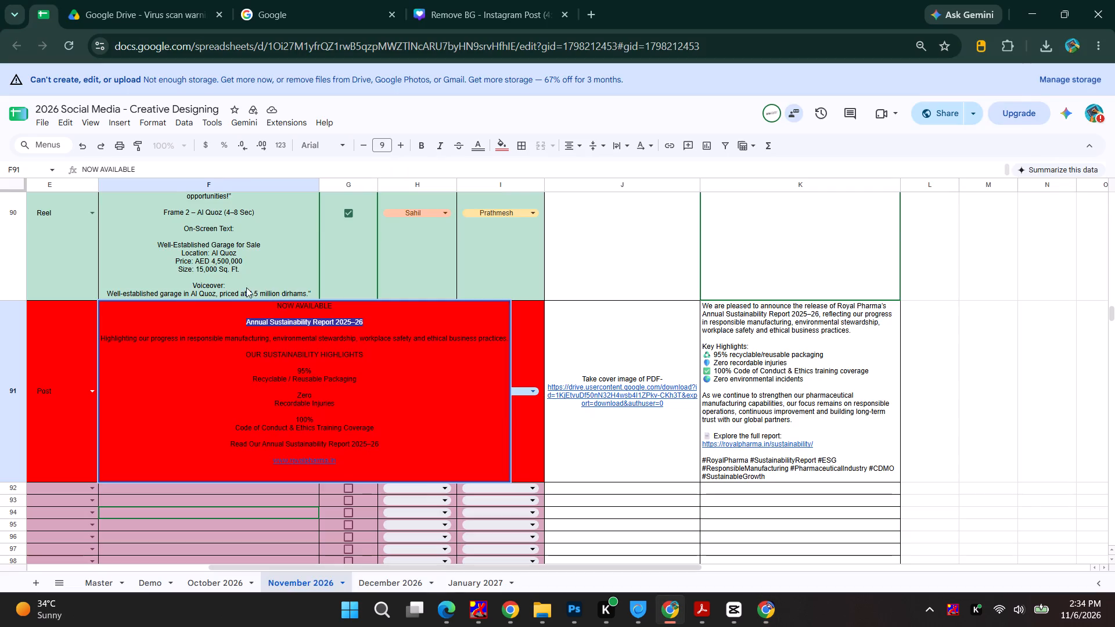
key(alt+Tab)
alt+click(576, 172)
Duplicate the NOW AVAILABLE text outside the badge group and place the copy just below the badge.
click(295, 179)
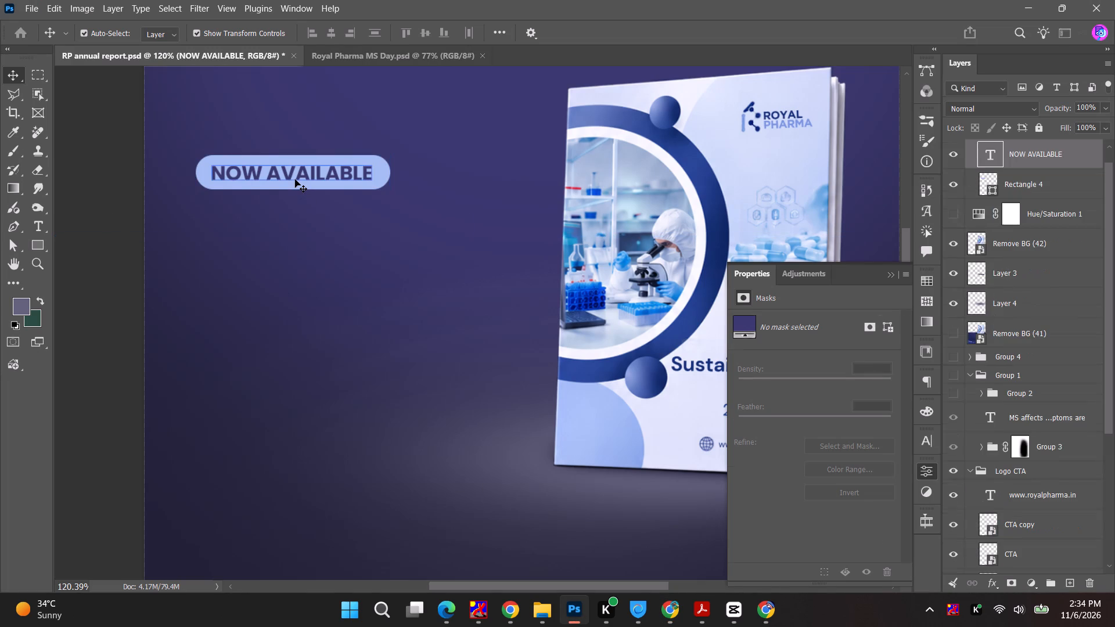
scroll(1044, 178, up, 6)
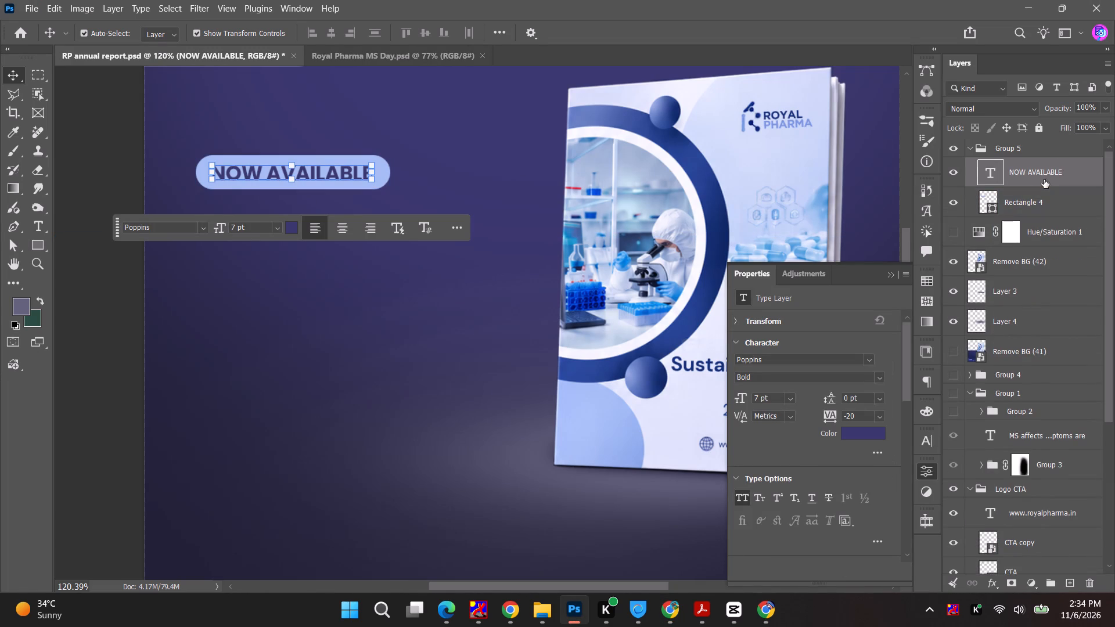
alt+drag(1047, 165, 1042, 140)
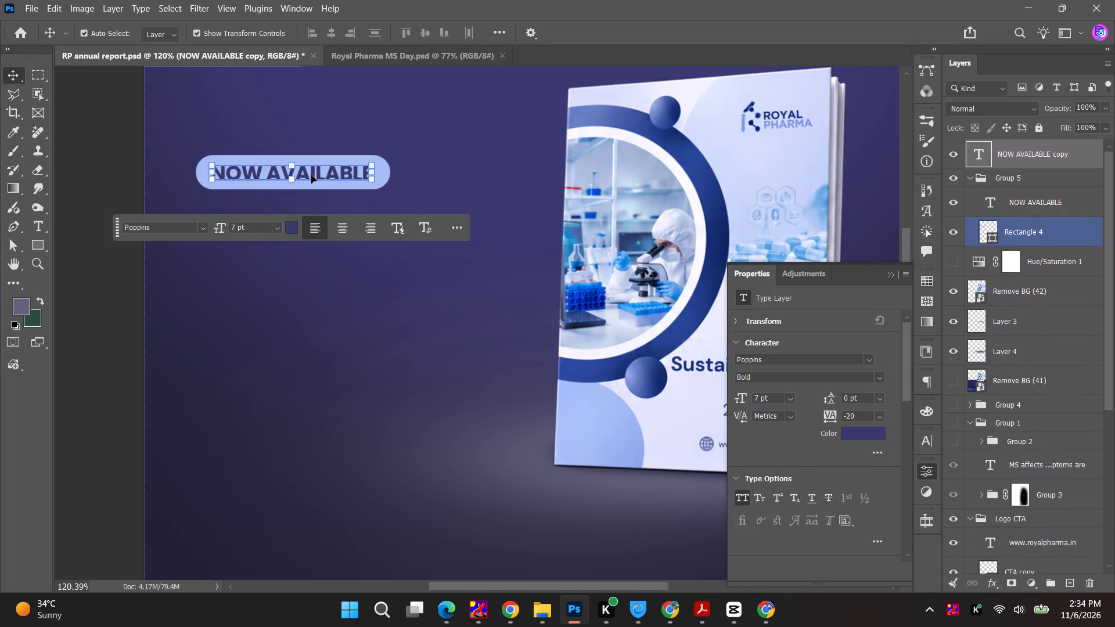
drag(311, 175, 311, 232)
Recolour the duplicated text with the light blue a3bdf2 sampled from the badge.
click(848, 437)
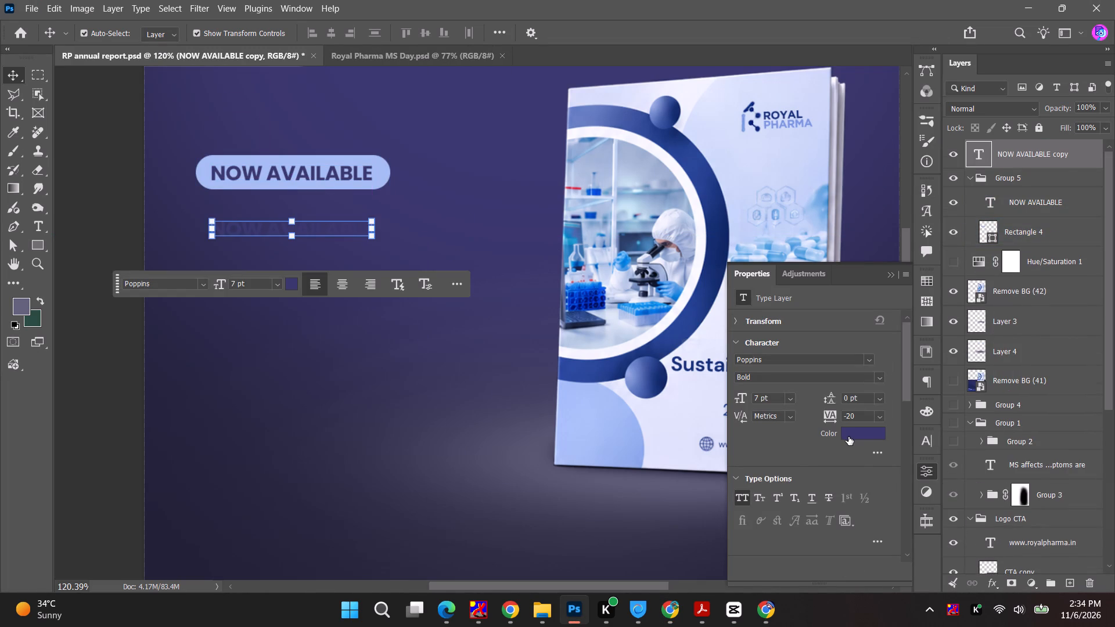
click(199, 175)
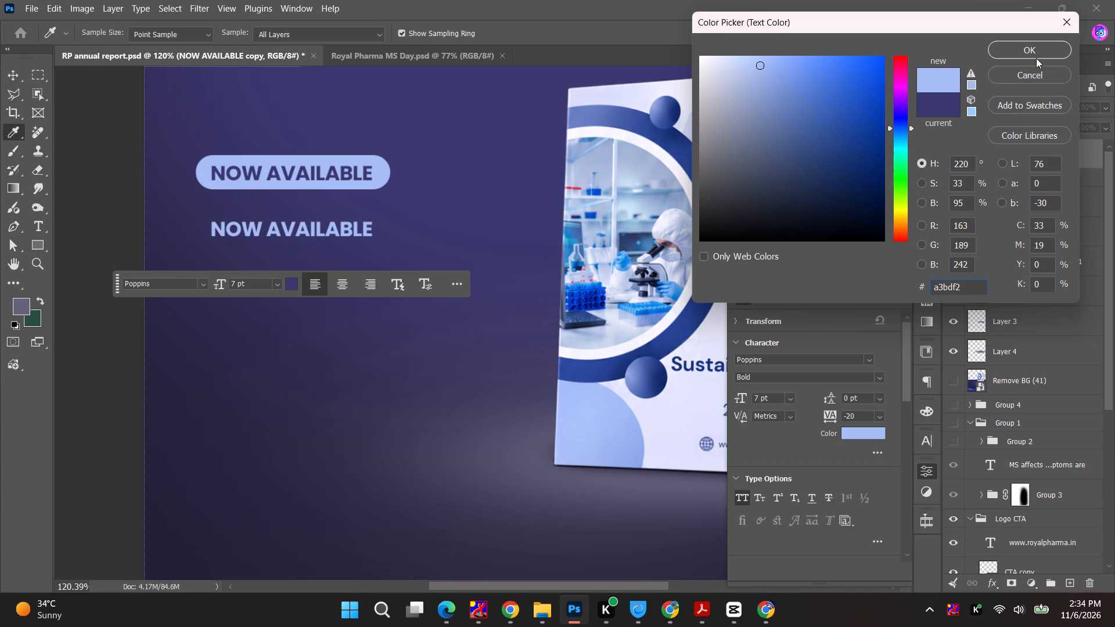
click(1020, 51)
Examine the headline layout and styling in the reference poster open in ChatGPT.
key(alt+Tab)
key(alt+Tab)
key(alt+Tab)
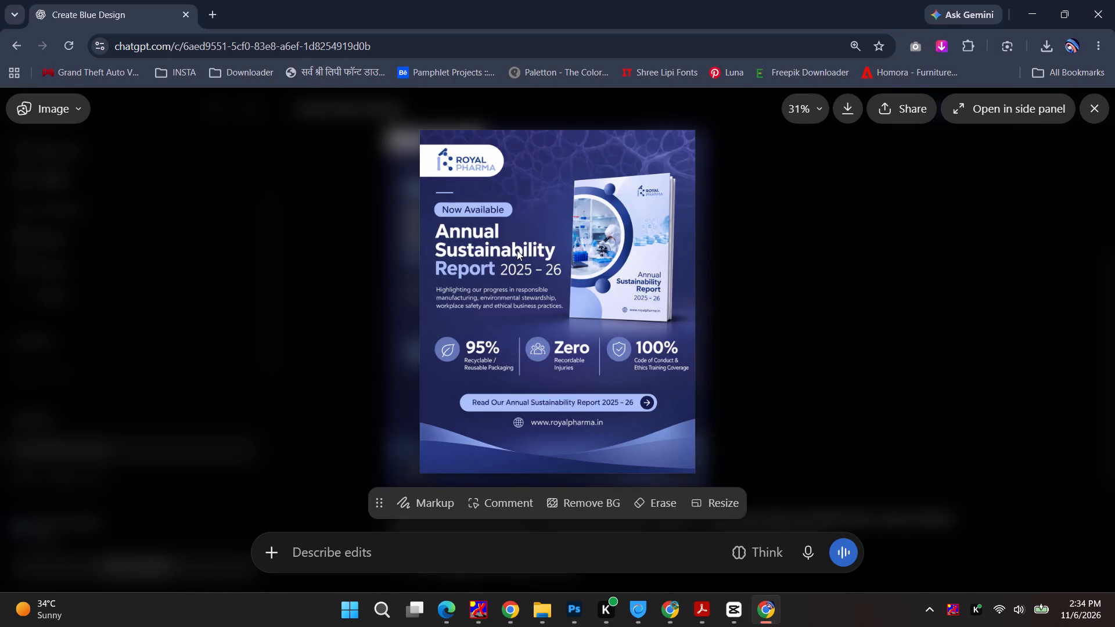
key(alt+Tab)
alt+scroll(526, 253, down, 5)
key(alt+Tab)
key(alt+Tab)
key(alt+Tab)
Replace the duplicated text below the badge with the copied Annual Sustainability Report 2025–26 line.
alt+click(580, 189)
double_click(253, 233)
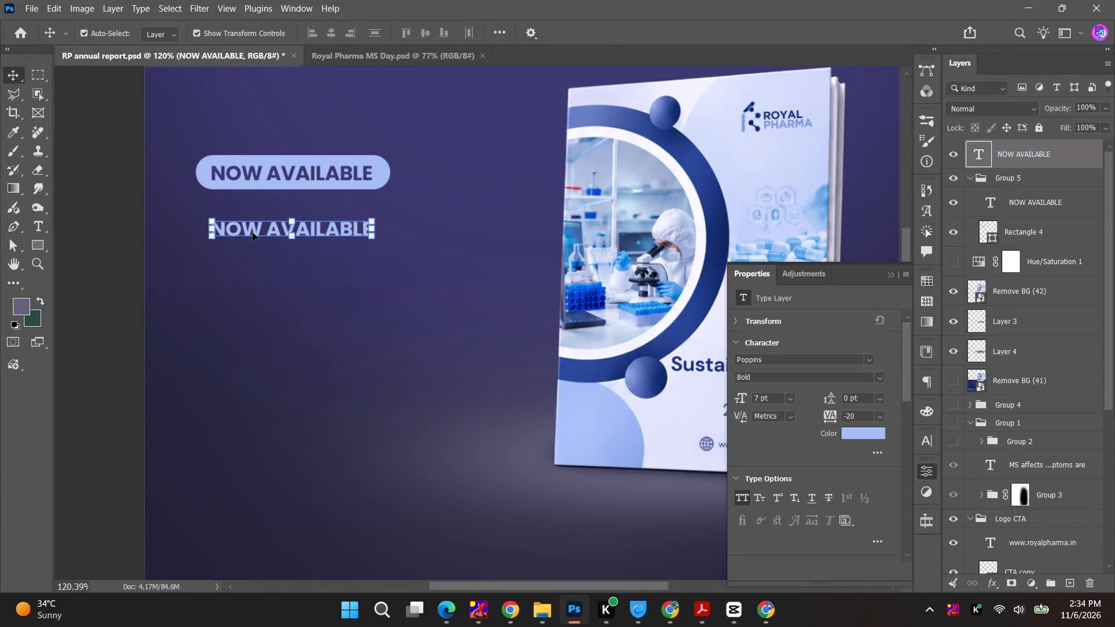
key(ctrl+v)
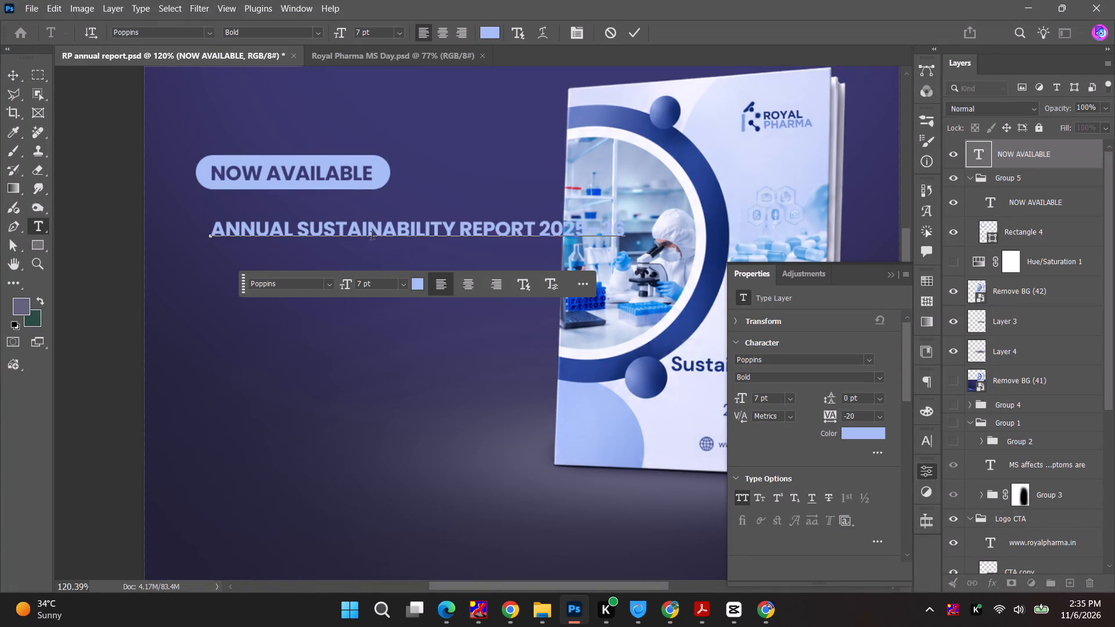
click(298, 233)
Check the reference poster's headline and turn off All Caps for the whole Annual Sustainability Report 2025–26 line.
key(alt+Tab)
key(alt+Tab)
key(alt+Tab)
key(alt+Tab)
key(alt+Tab)
key(alt+Tab)
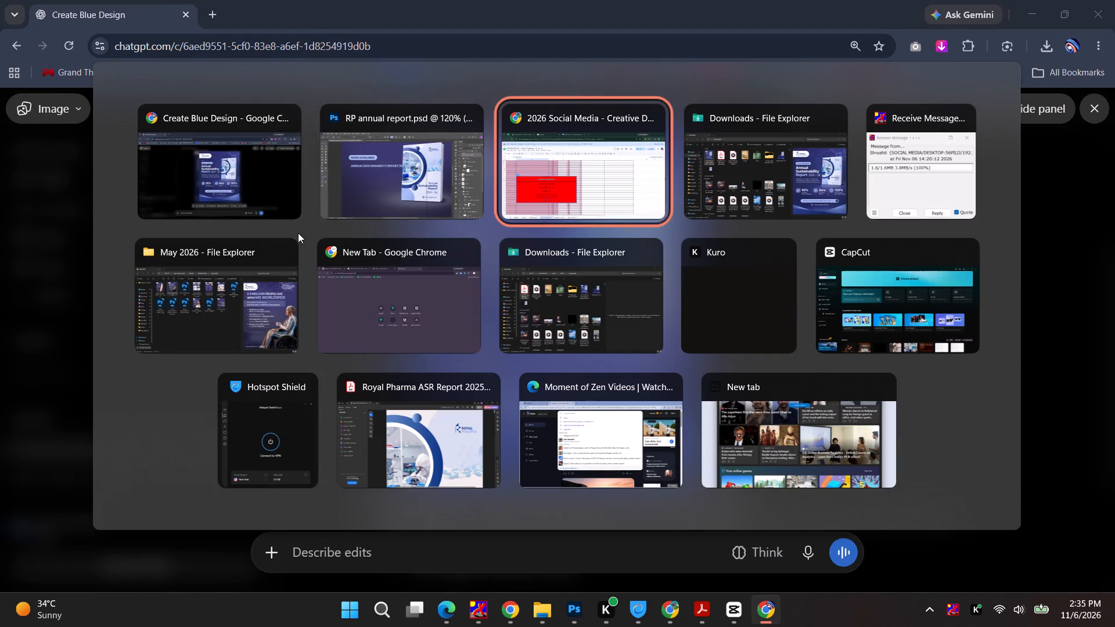
key(alt+Tab)
key(alt+Tab)
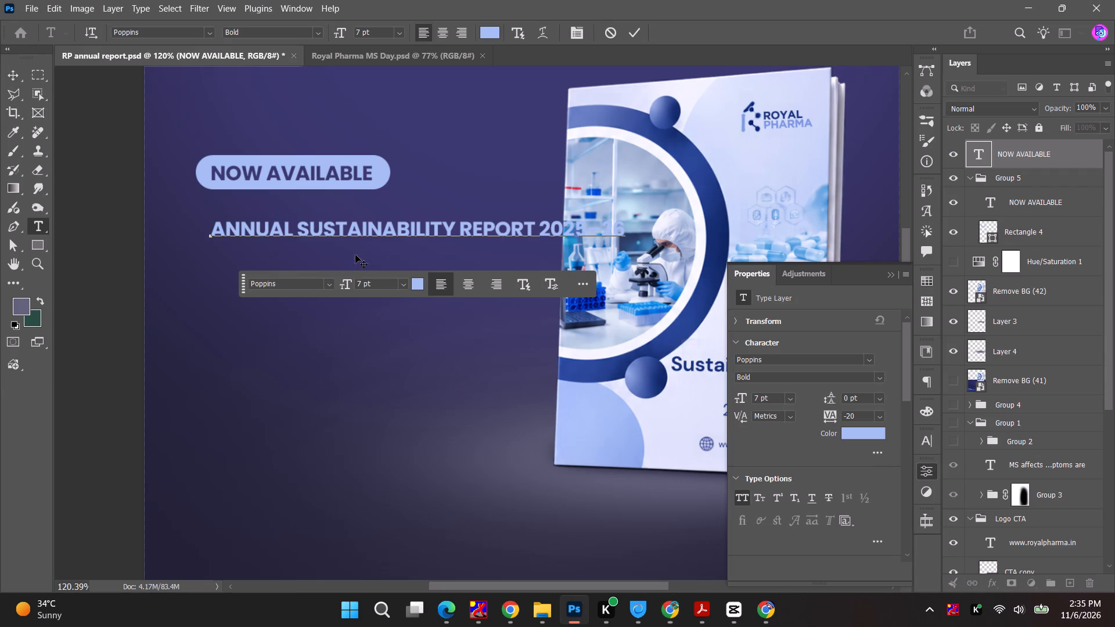
key(ctrl+a)
click(746, 500)
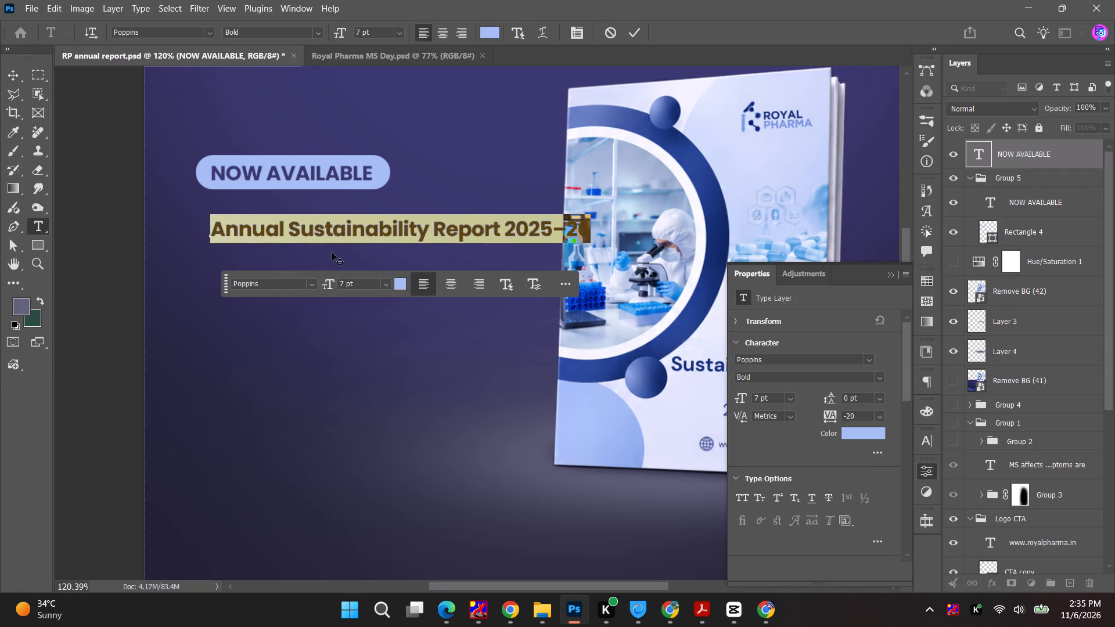
Break the headline after Annual and set the text's leading to Auto.
click(294, 229)
click(290, 229)
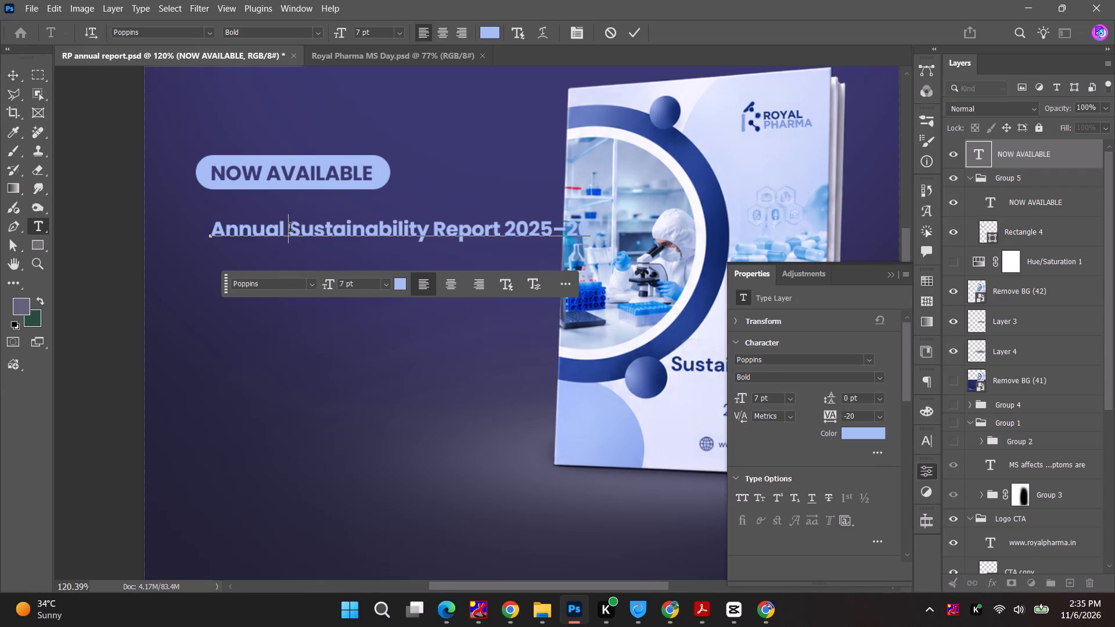
key(BackSpace)
key(Return)
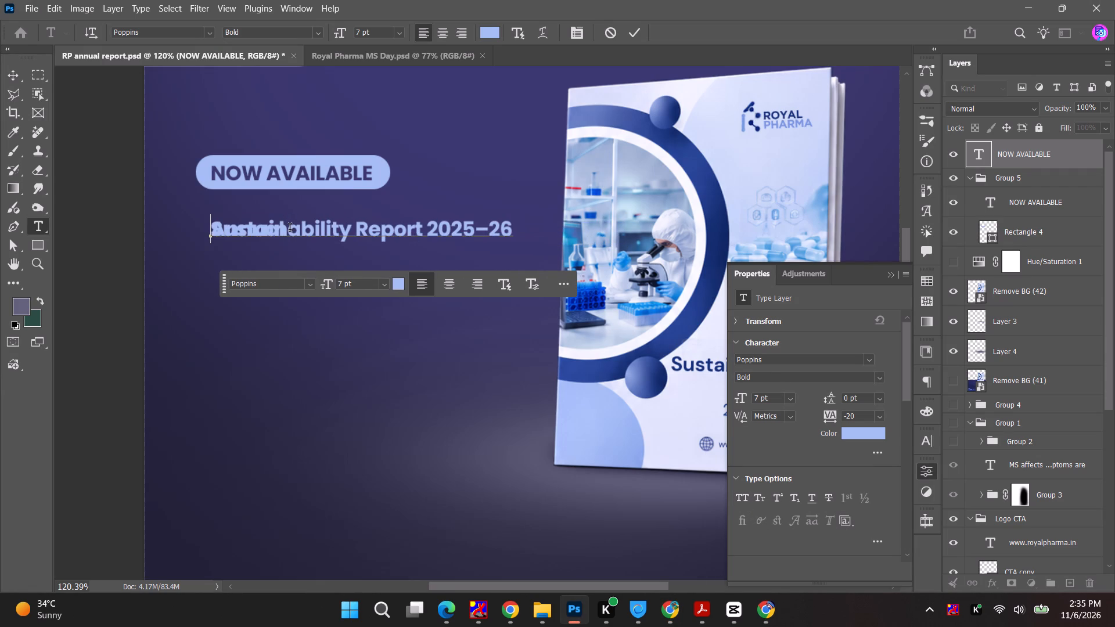
key(ctrl+a)
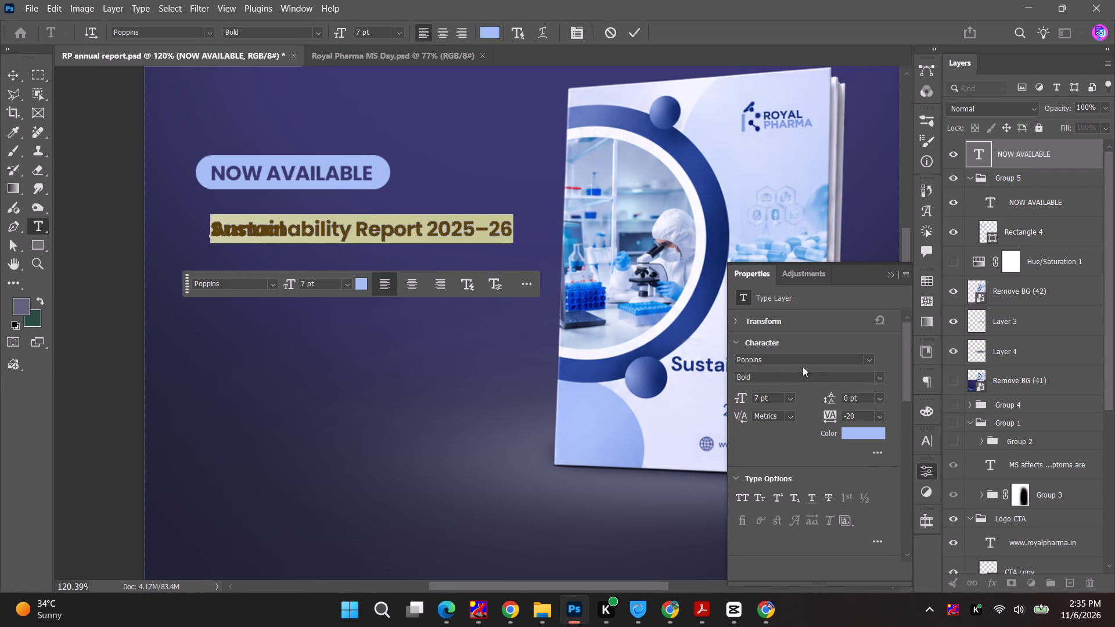
click(875, 395)
click(863, 171)
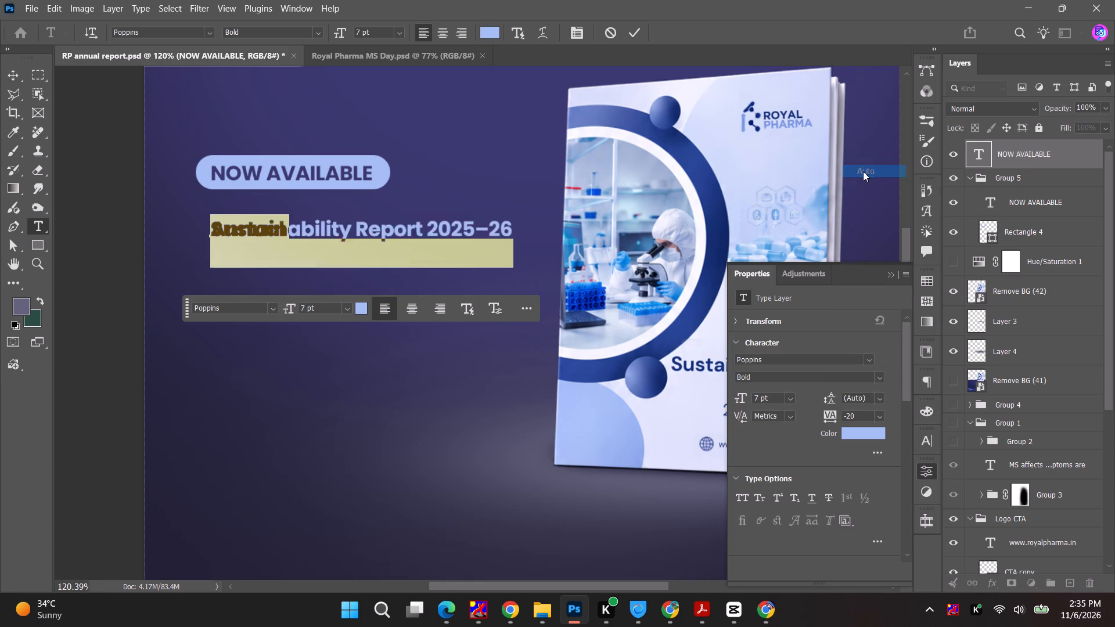
Check the headline's line breaks in the ChatGPT reference poster and put Report 2025–26 on a third line.
key(alt+Tab)
key(alt+Tab)
alt+click(600, 196)
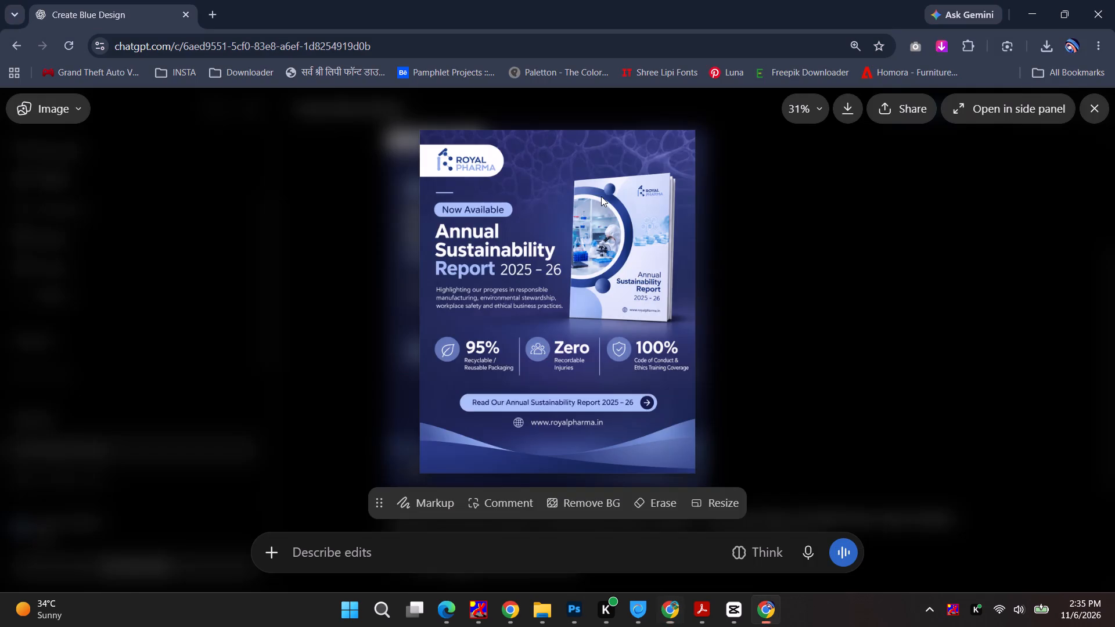
key(alt+Tab)
alt+click(539, 185)
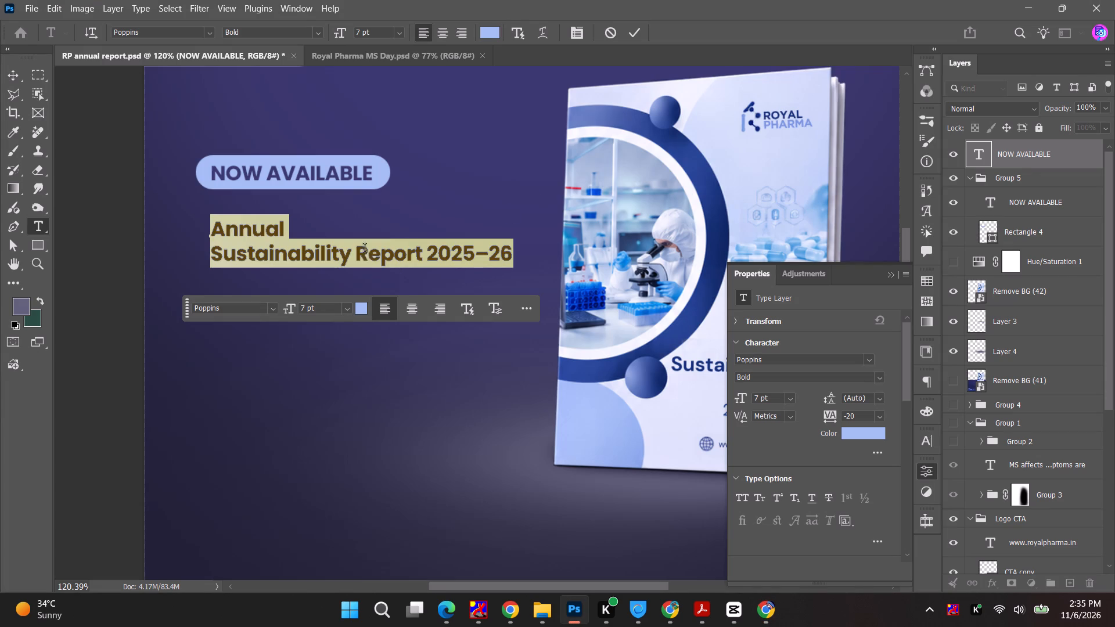
click(365, 250)
click(355, 250)
key(BackSpace)
key(Return)
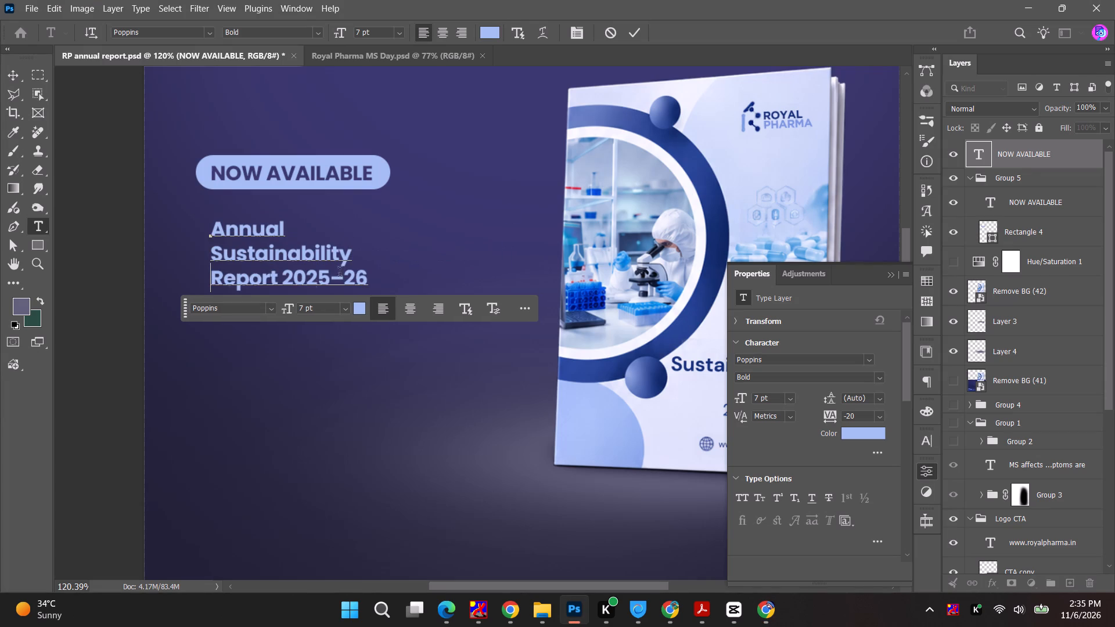
Scale the three-line headline to about 185% and nudge it up closer beneath the NOW AVAILABLE badge.
key(ctrl+a)
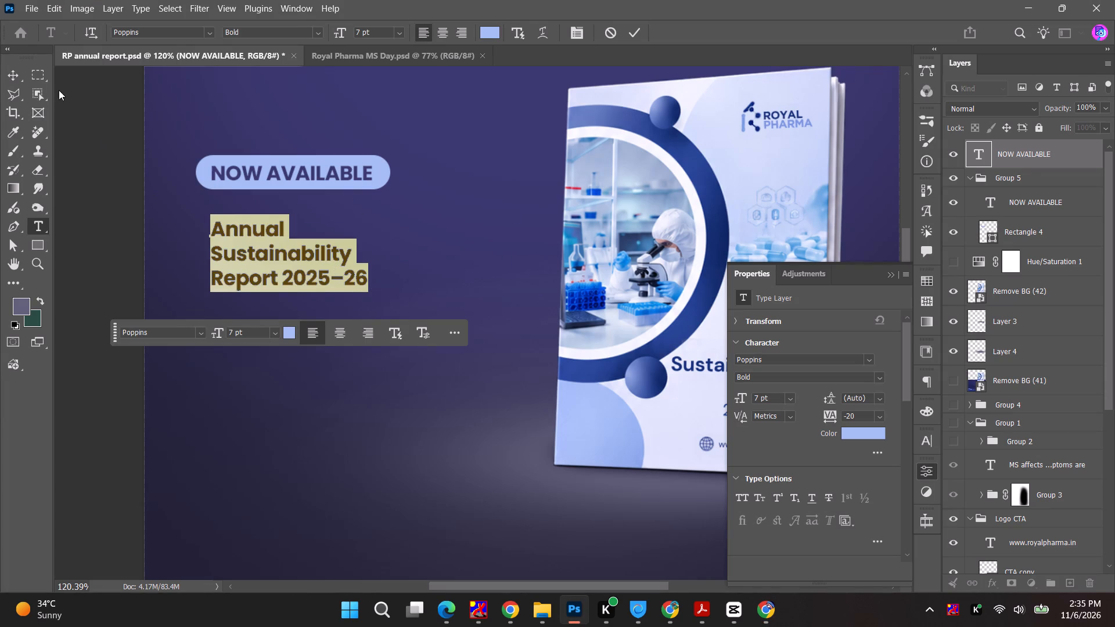
click(15, 72)
shift+drag(371, 291, 507, 394)
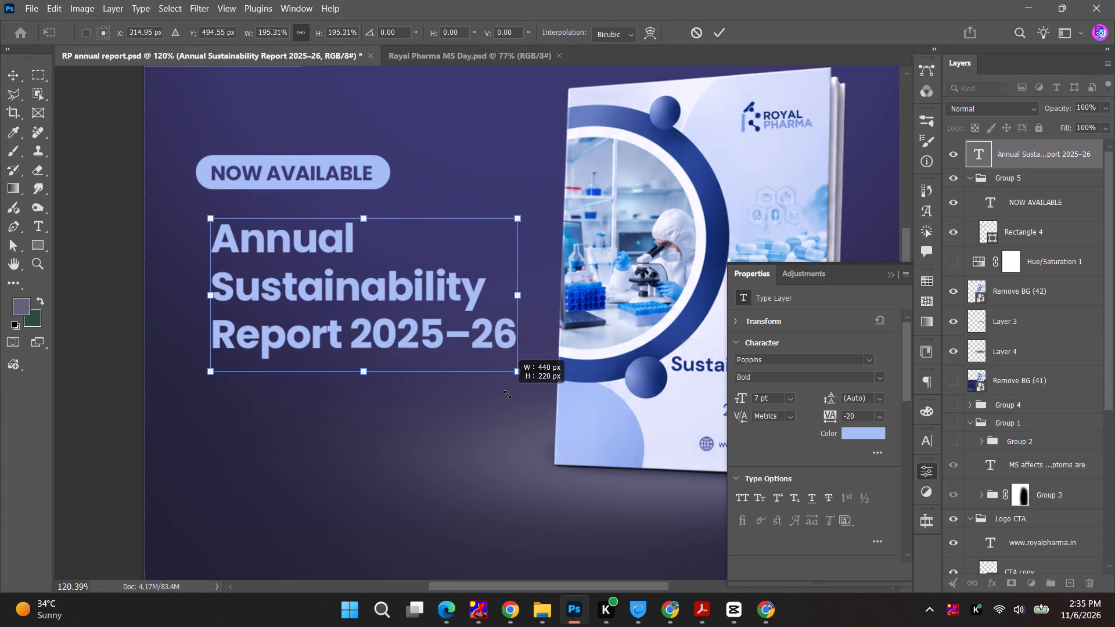
shift+drag(507, 394, 491, 385)
alt+scroll(369, 284, down, 5)
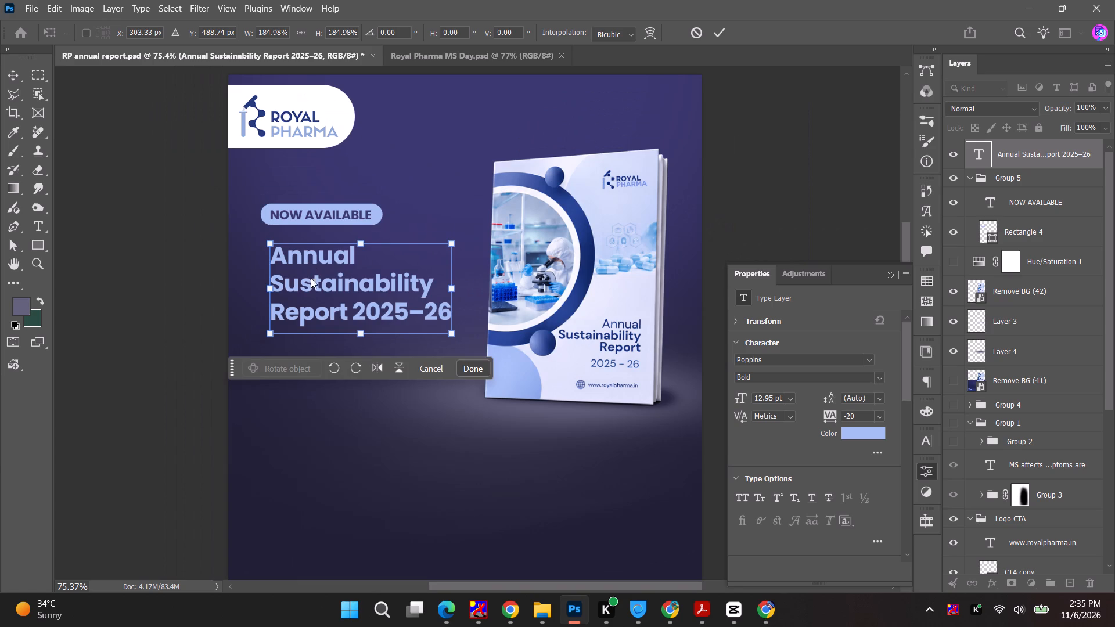
click(311, 284)
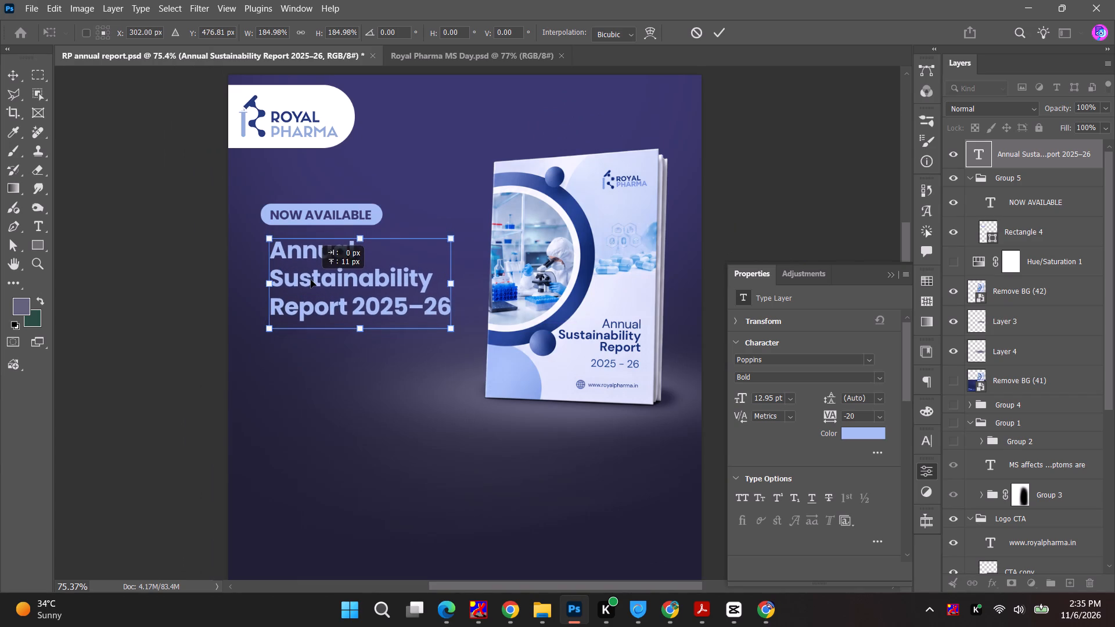
alt+scroll(311, 280, down, 5)
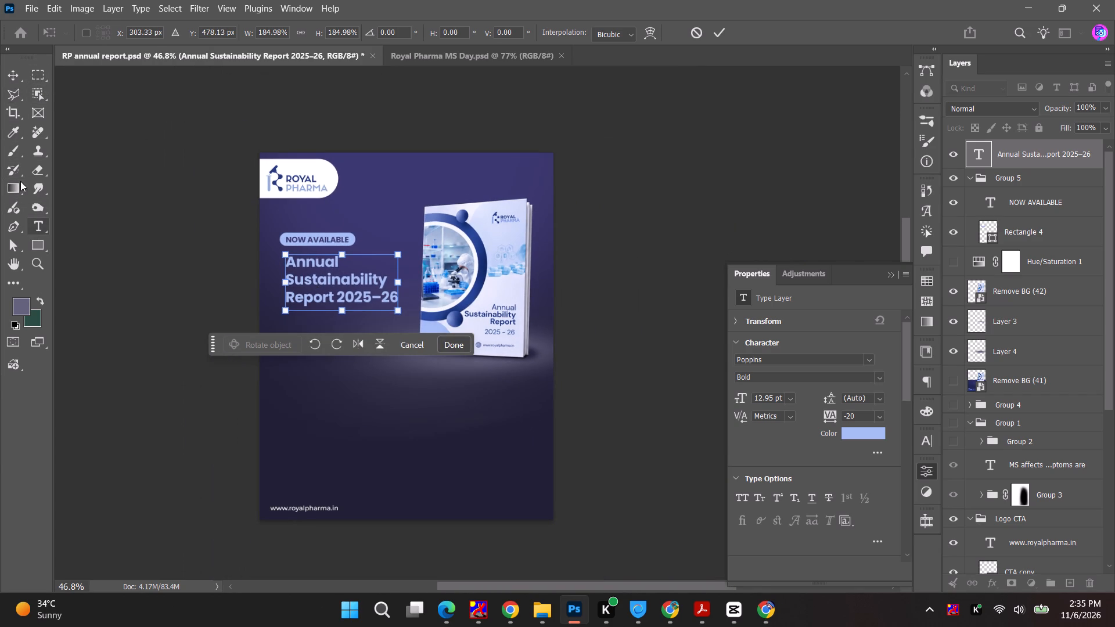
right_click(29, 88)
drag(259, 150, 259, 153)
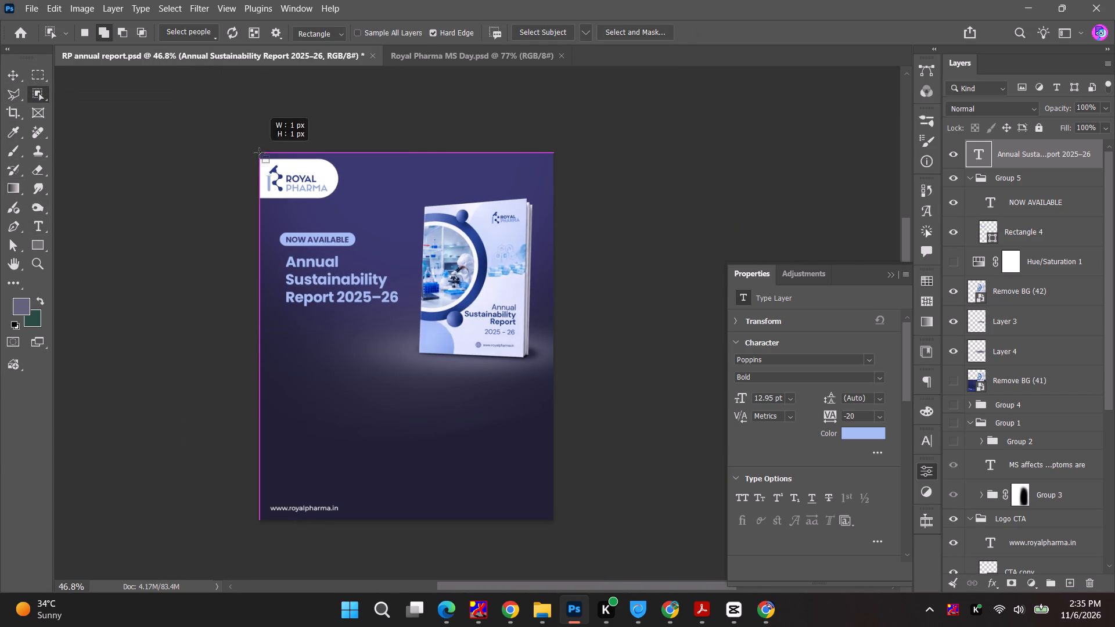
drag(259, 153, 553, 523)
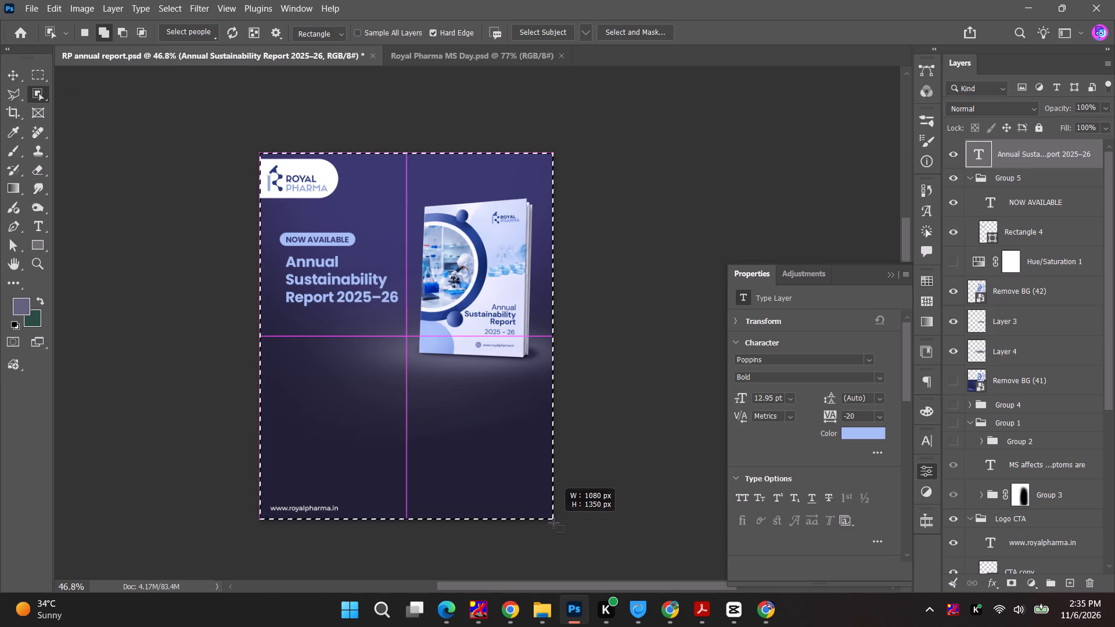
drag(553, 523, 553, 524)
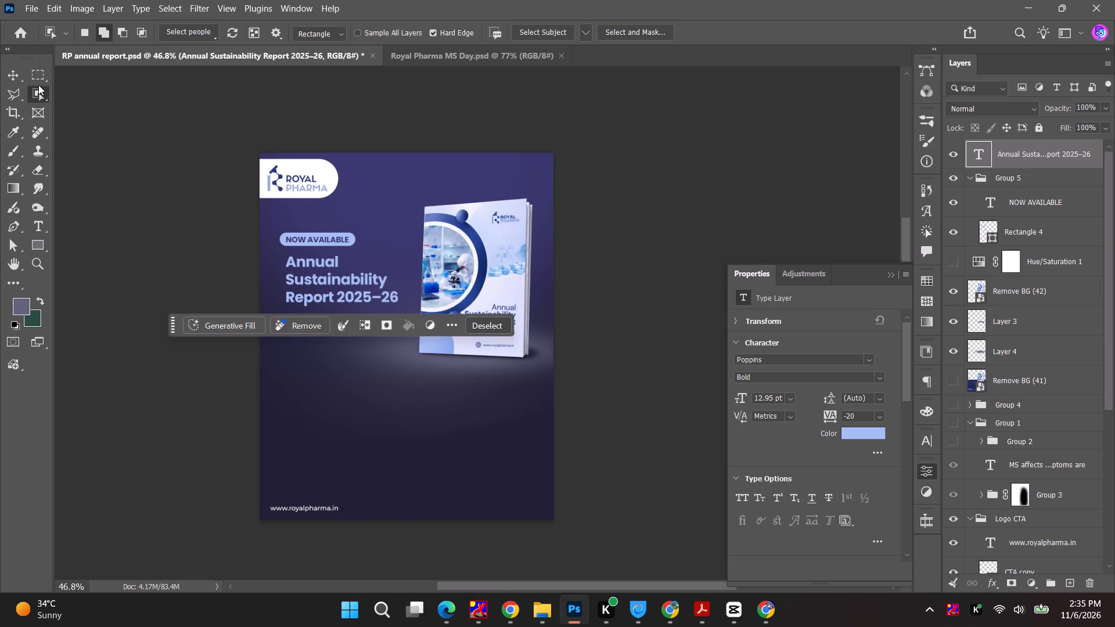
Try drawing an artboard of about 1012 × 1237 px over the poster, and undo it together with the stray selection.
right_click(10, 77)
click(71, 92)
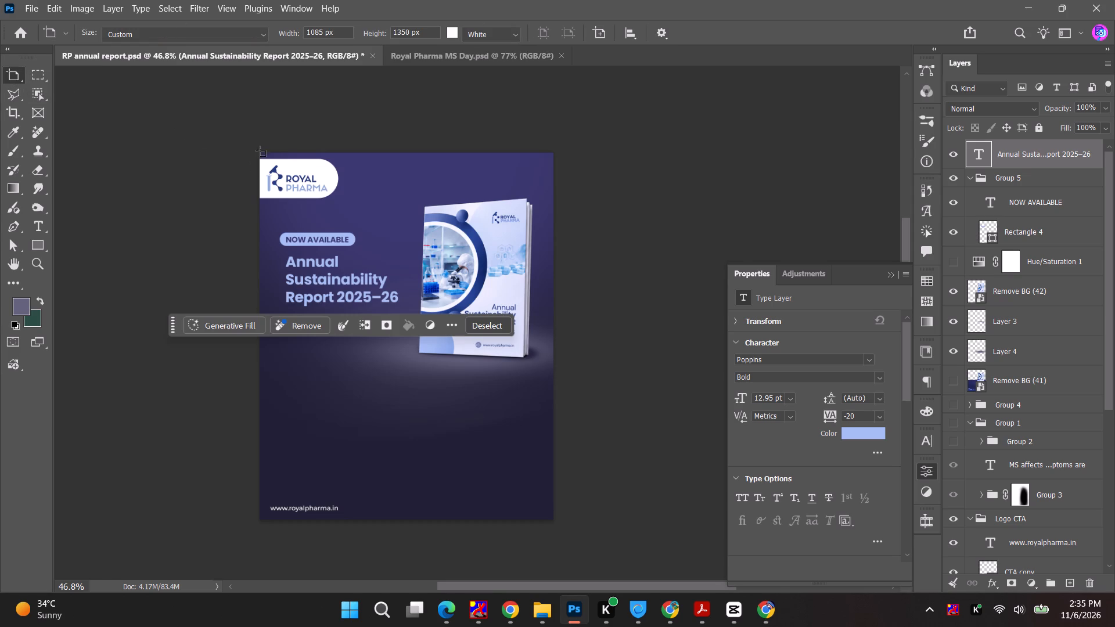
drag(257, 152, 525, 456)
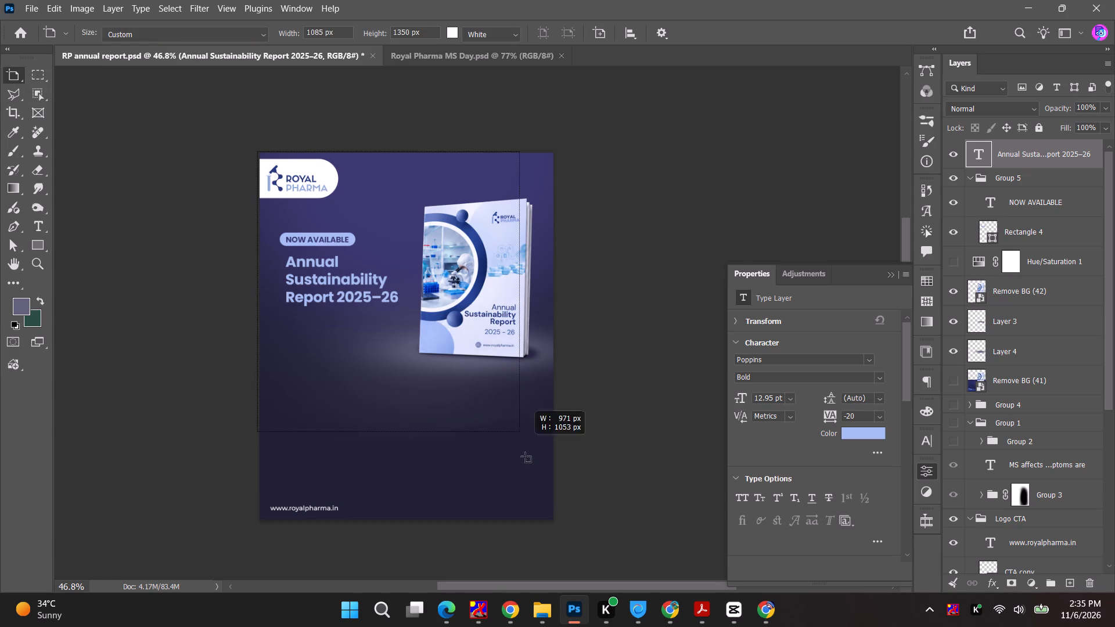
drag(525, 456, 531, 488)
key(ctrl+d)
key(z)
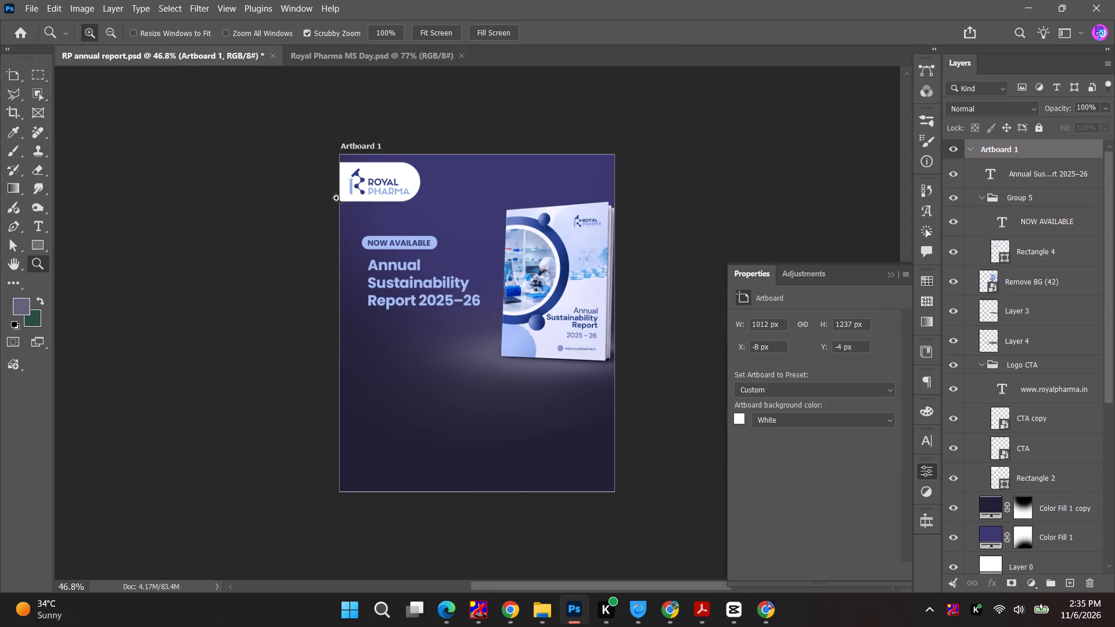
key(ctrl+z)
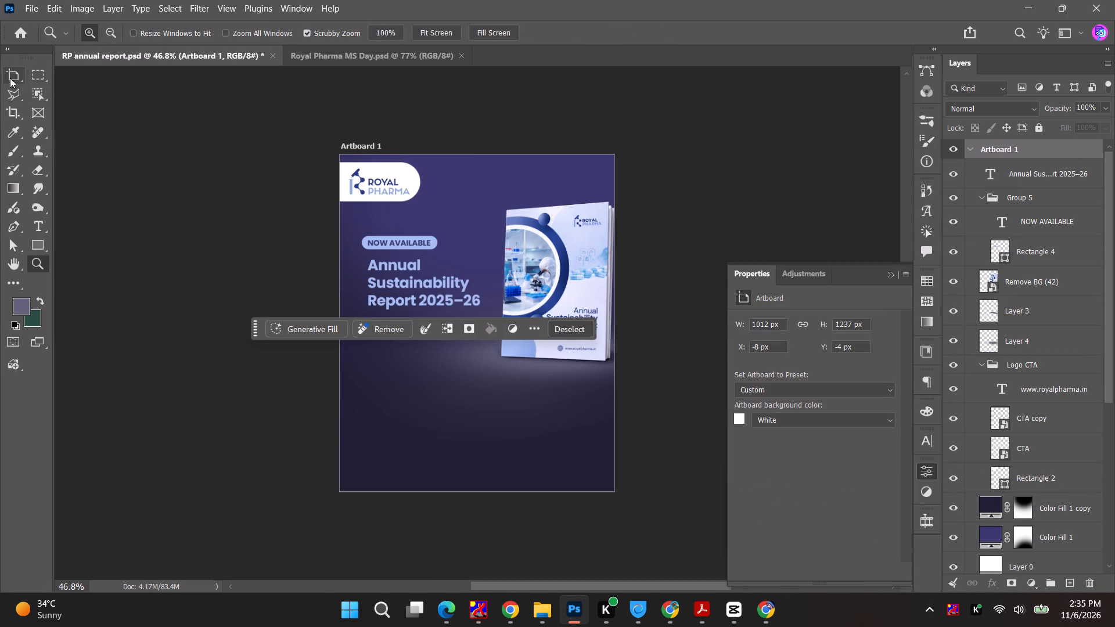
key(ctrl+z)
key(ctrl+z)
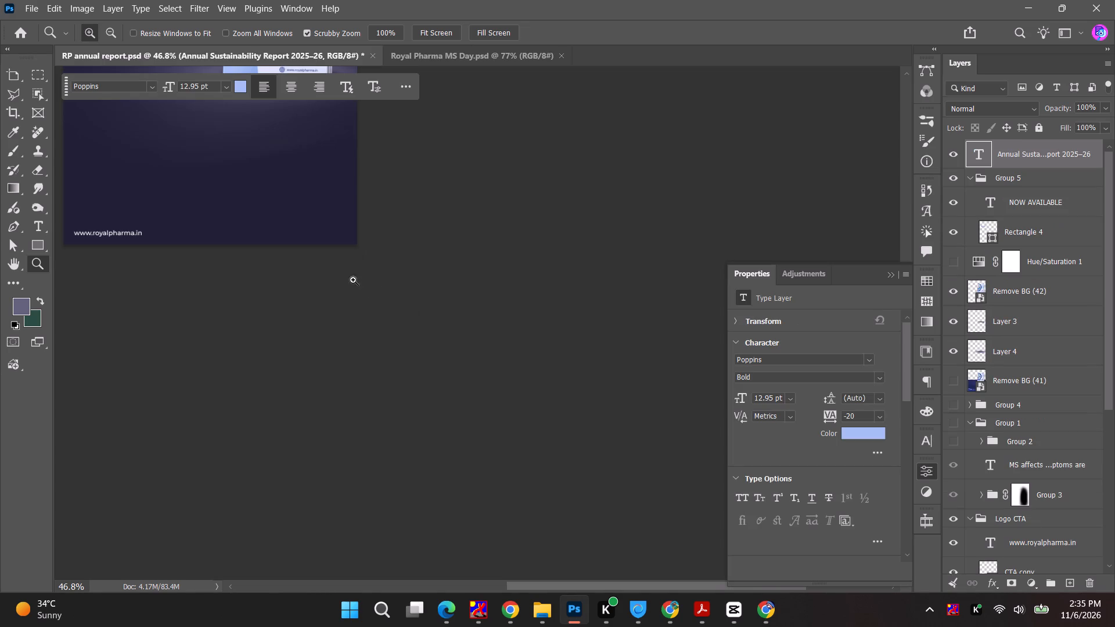
Draw an artboard of about 1074 × 1352 px covering the whole poster.
key(space)
key(space)
key(space)
key(space)
key(space)
drag(194, 184, 373, 485)
right_click(14, 74)
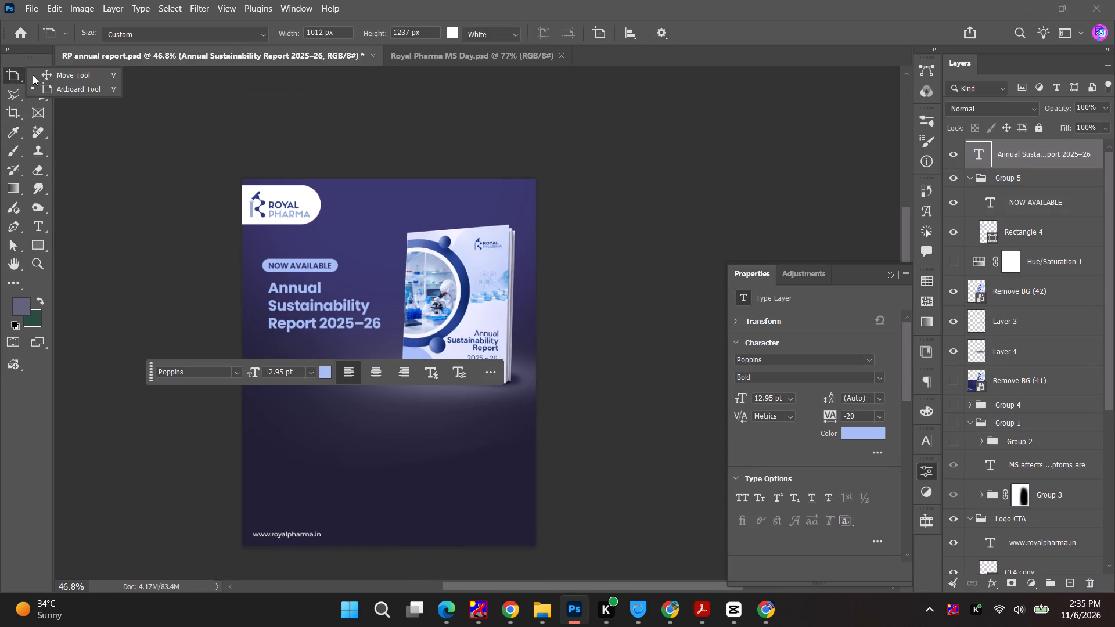
click(64, 88)
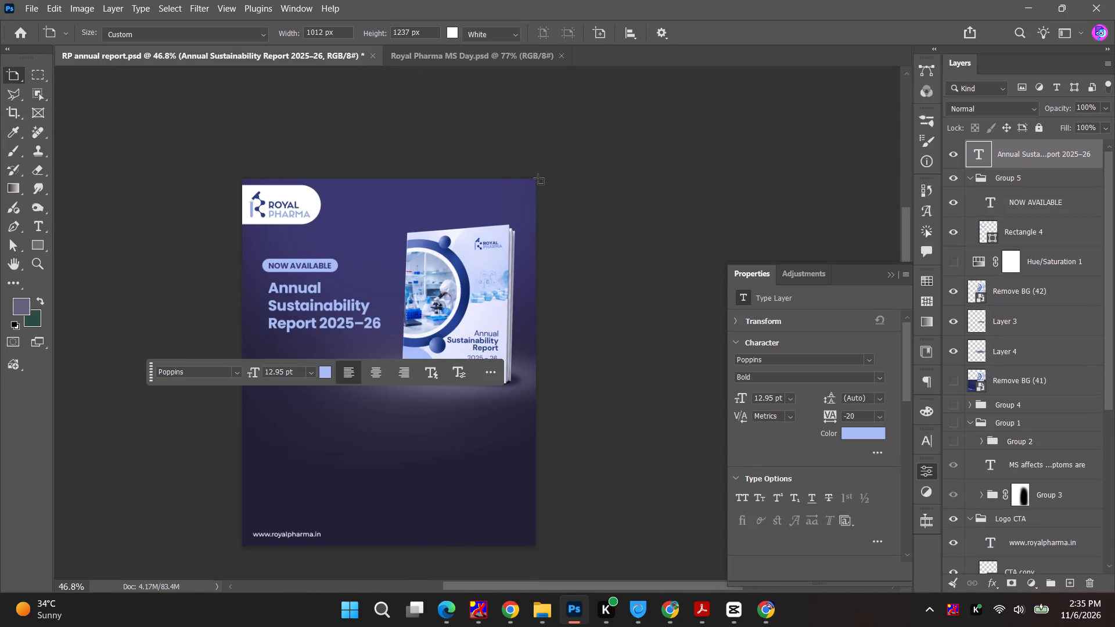
drag(535, 178, 271, 503)
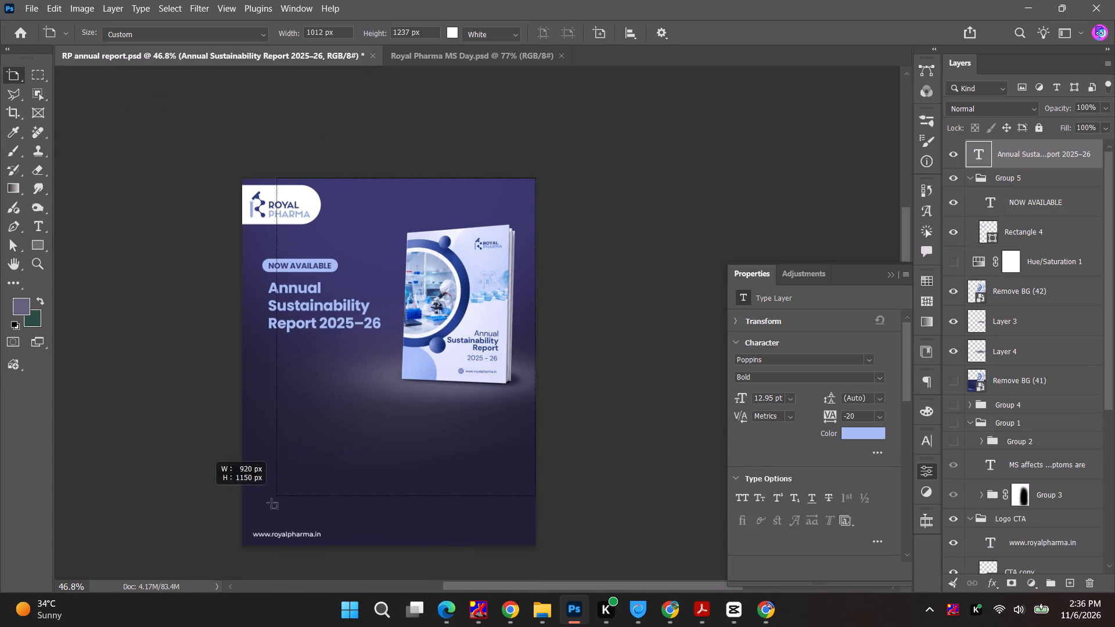
drag(271, 503, 243, 546)
right_click(243, 546)
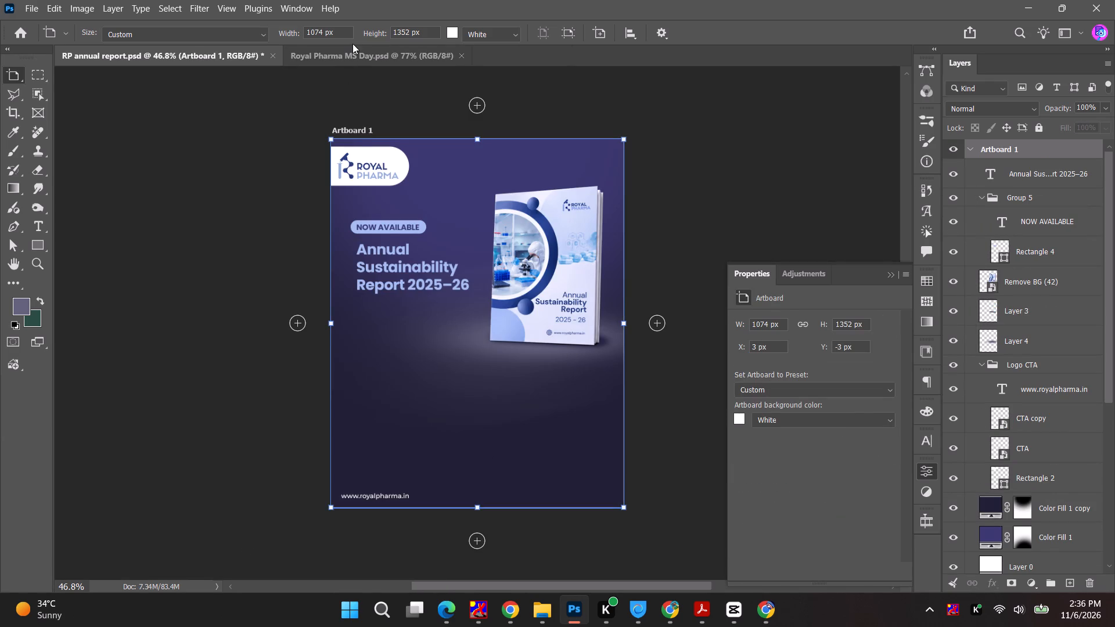
Set the artboard's size to 1080 px wide and 1350 px high.
drag(334, 34, 226, 30)
text(1080)
key(Tab)
key(1)
text(350)
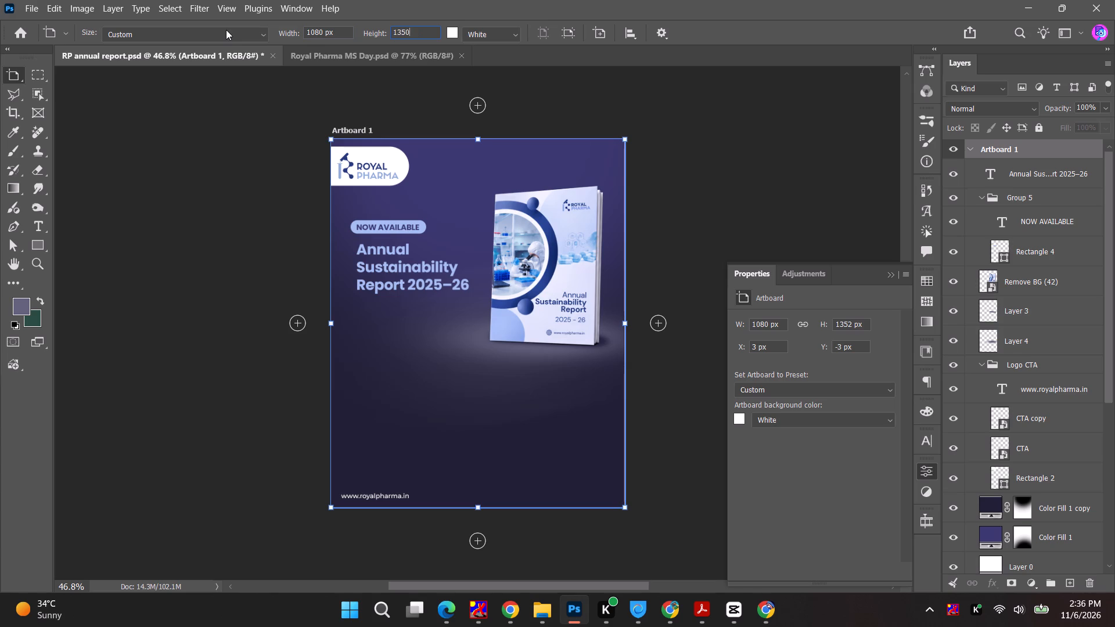
key(Return)
Align the Layer 4 glow beneath the book with the artboard's right edge.
right_click(10, 71)
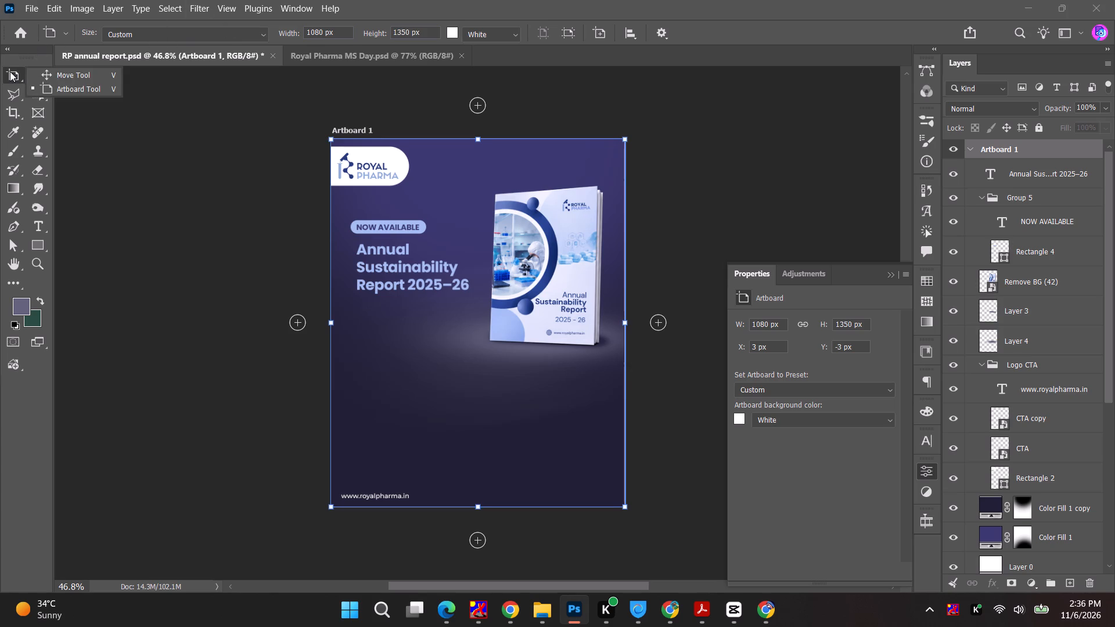
click(48, 75)
click(684, 286)
key(space)
drag(673, 281, 631, 279)
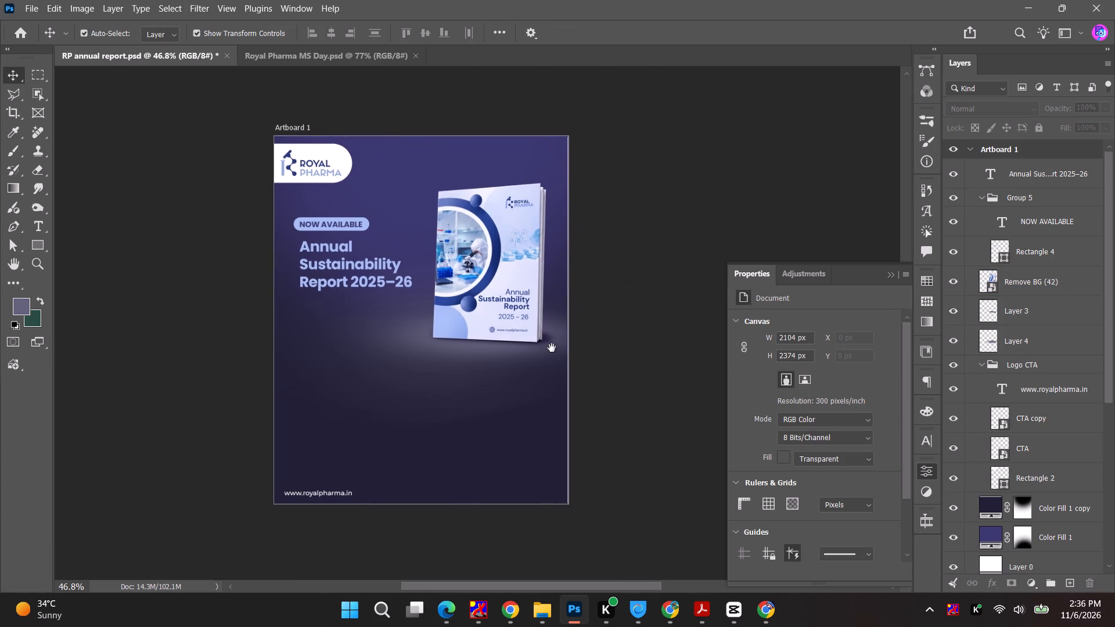
alt+scroll(552, 348, up, 18)
click(514, 357)
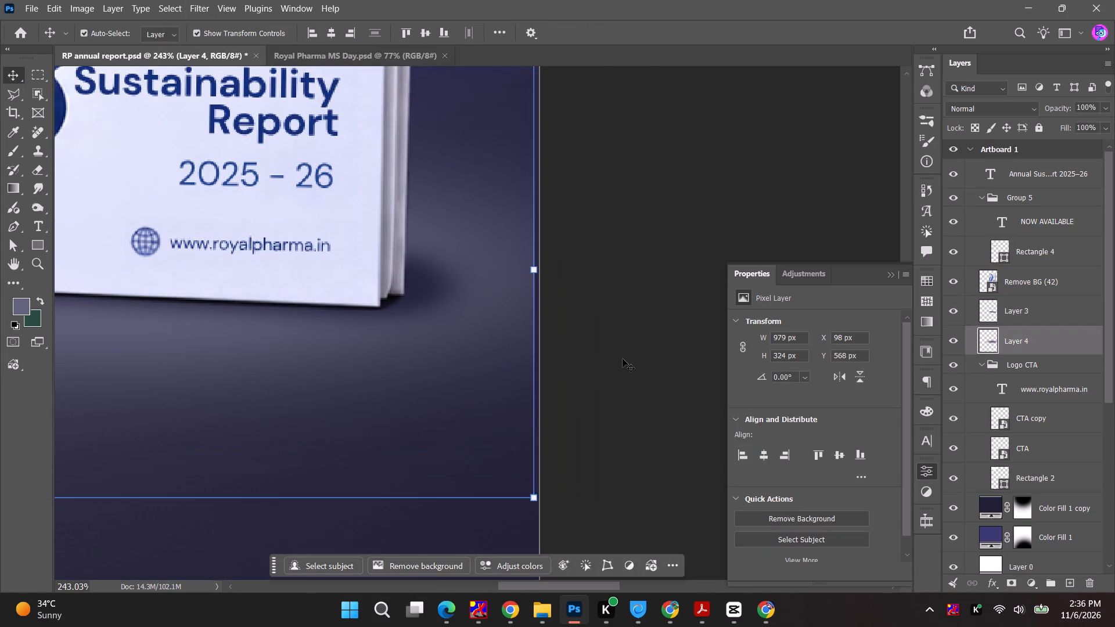
click(623, 359)
alt+scroll(623, 359, down, 6)
alt+scroll(581, 277, down, 6)
key(space)
drag(620, 221, 613, 373)
click(524, 132)
click(532, 551)
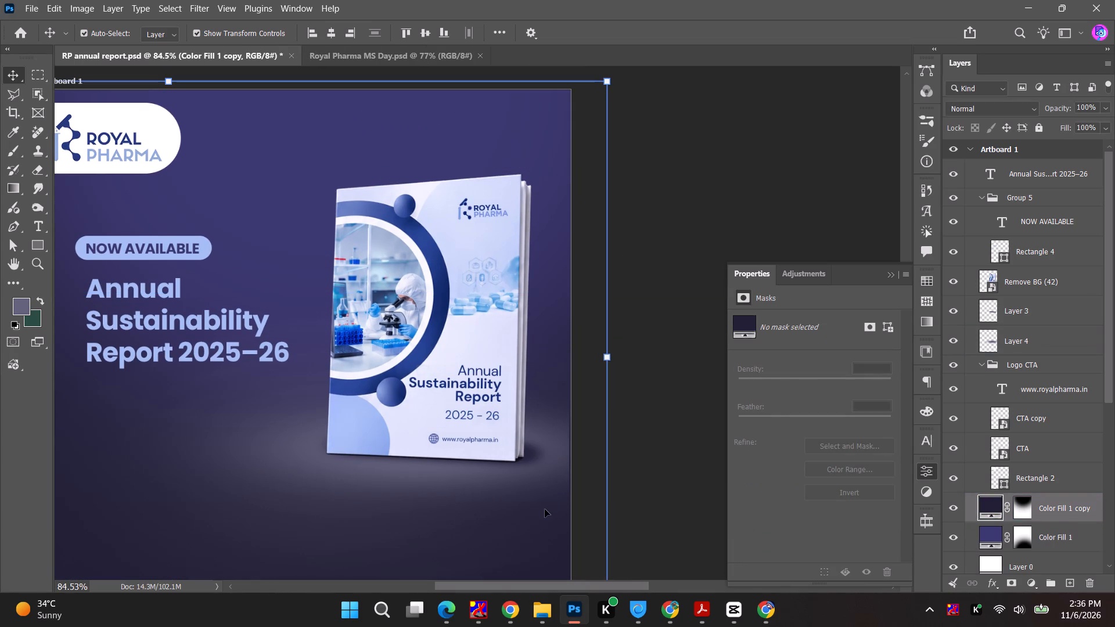
click(555, 482)
click(351, 34)
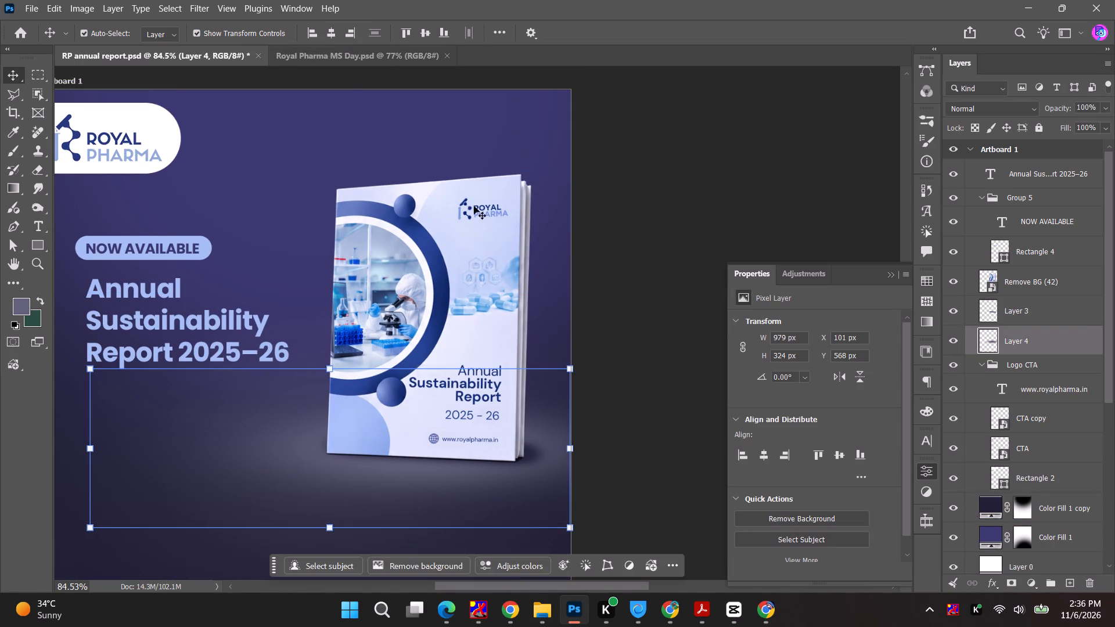
click(621, 301)
Move the NOW AVAILABLE badge group and the headline together slightly up and left, closer to the logo.
alt+scroll(613, 302, down, 4)
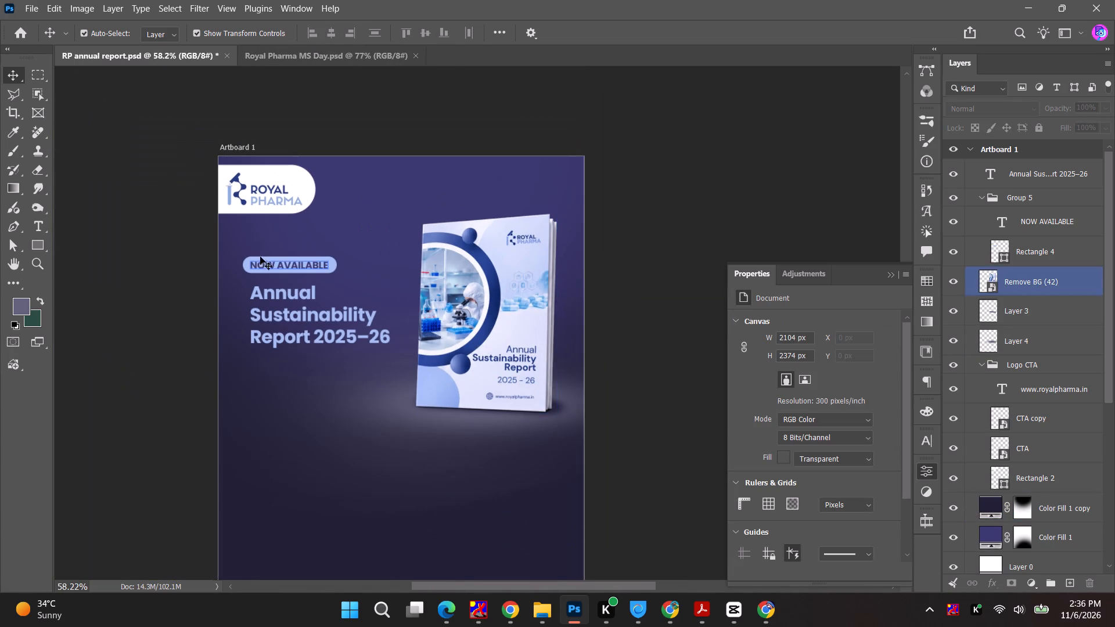
key(space)
key(space)
drag(304, 299, 281, 230)
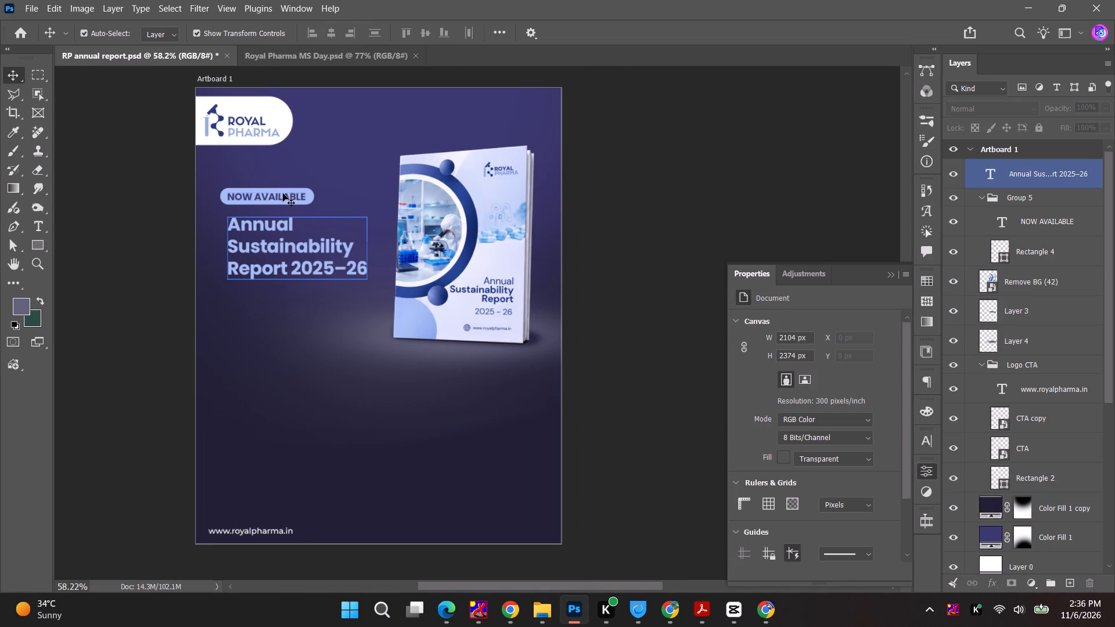
alt+scroll(229, 196, up, 11)
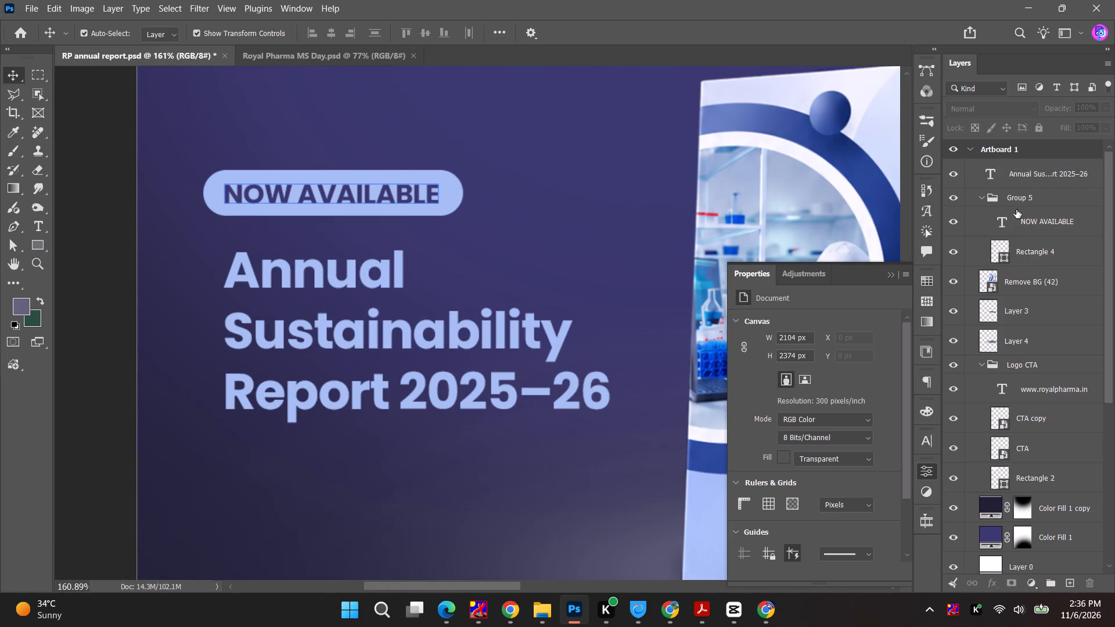
click(1016, 201)
shift+click(1036, 171)
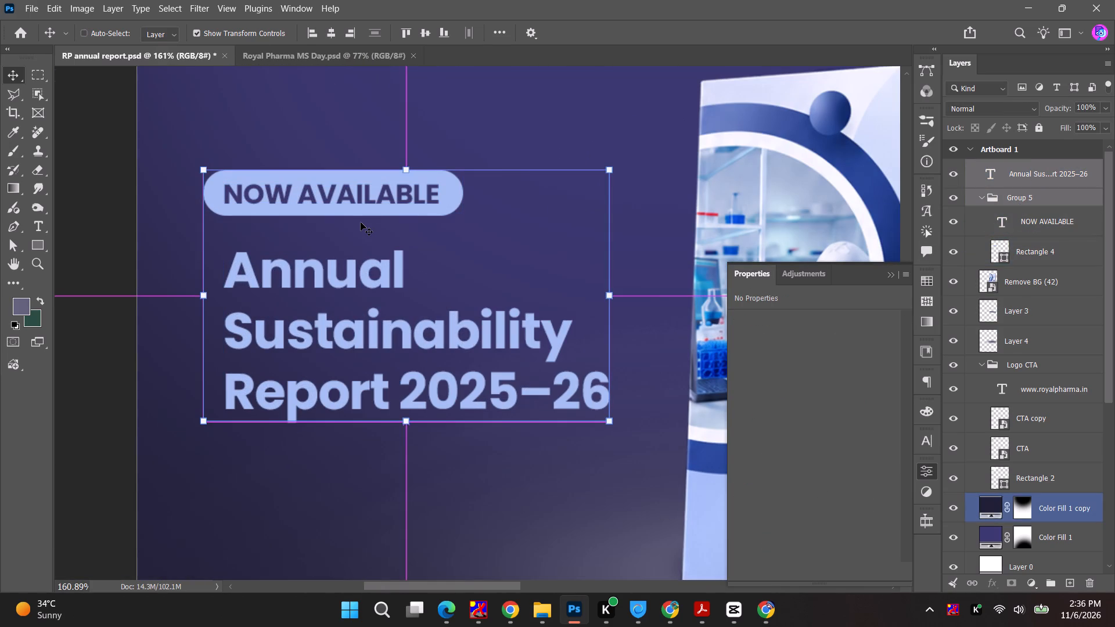
key(ctrl+t)
alt+scroll(361, 208, down, 4)
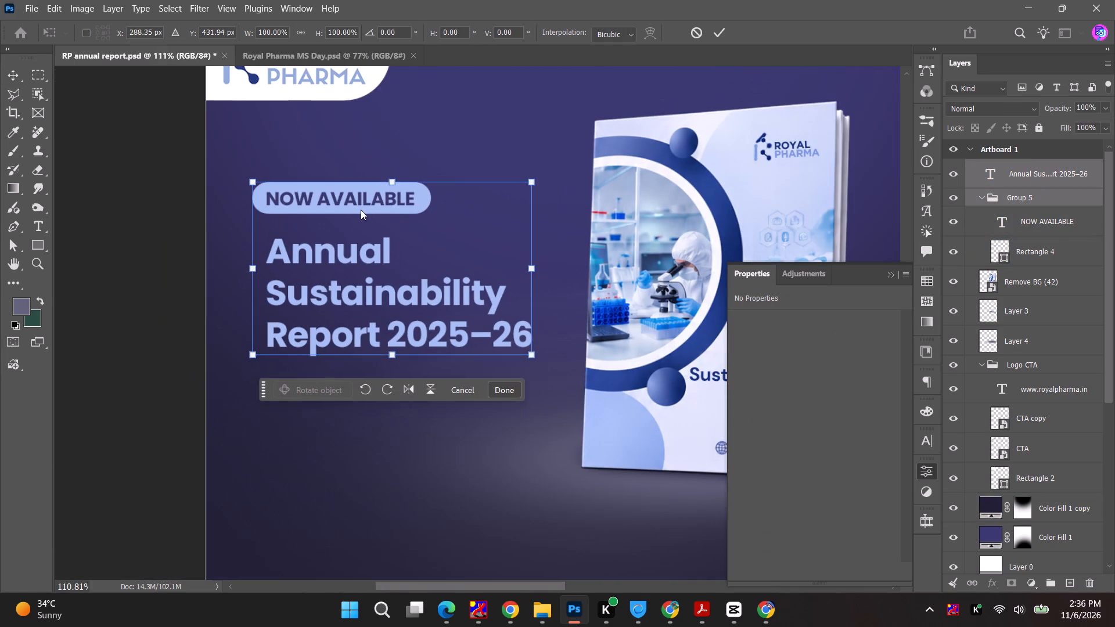
drag(367, 204, 350, 165)
click(16, 251)
click(20, 77)
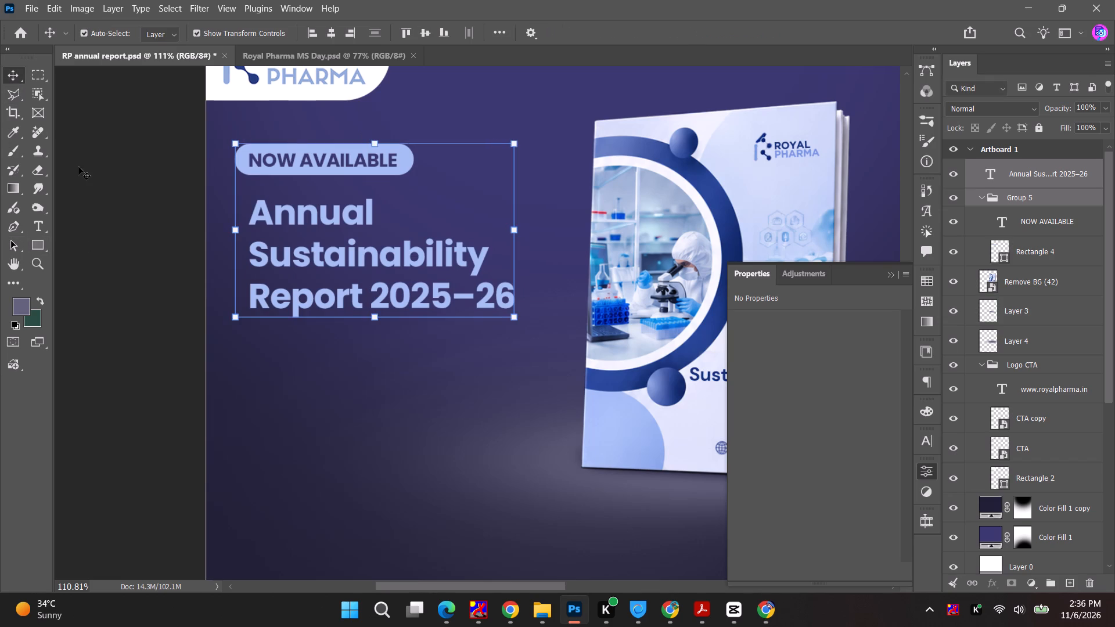
click(78, 167)
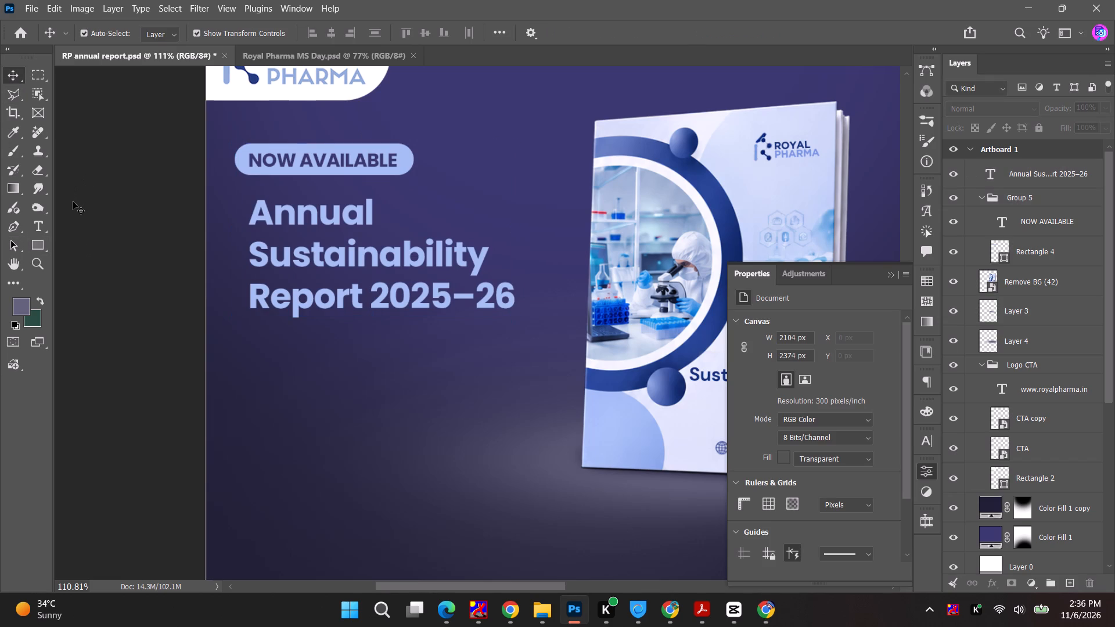
Set "Annual Sustainability" in the headline to tracking 0 and a pale lavender sampled from the book cover.
key(alt+Tab)
key(alt+Tab)
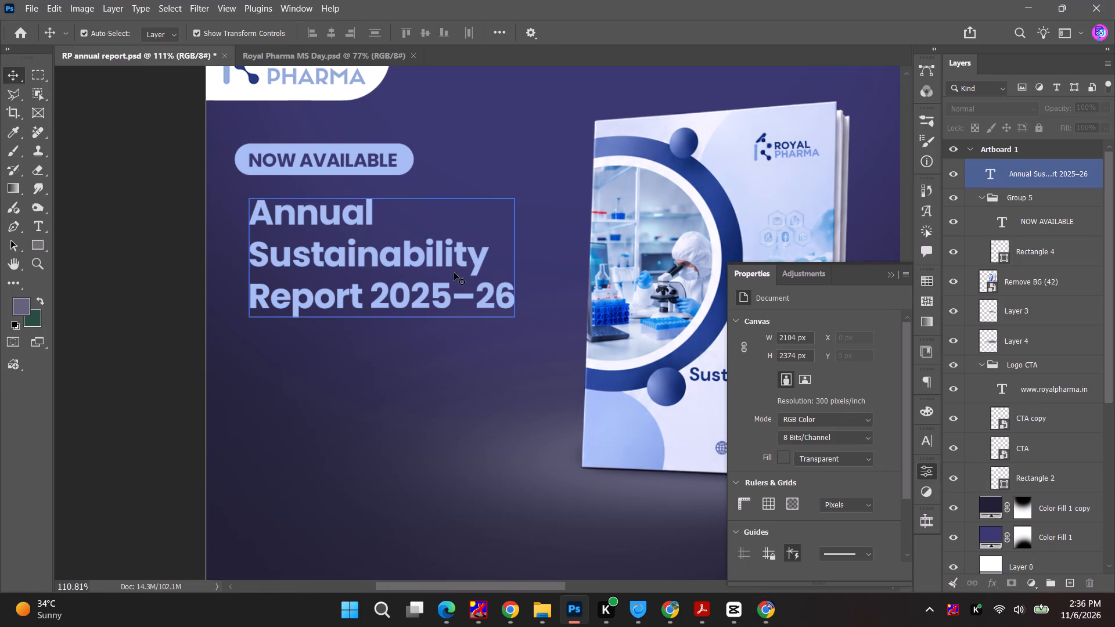
double_click(446, 267)
drag(485, 258, 228, 222)
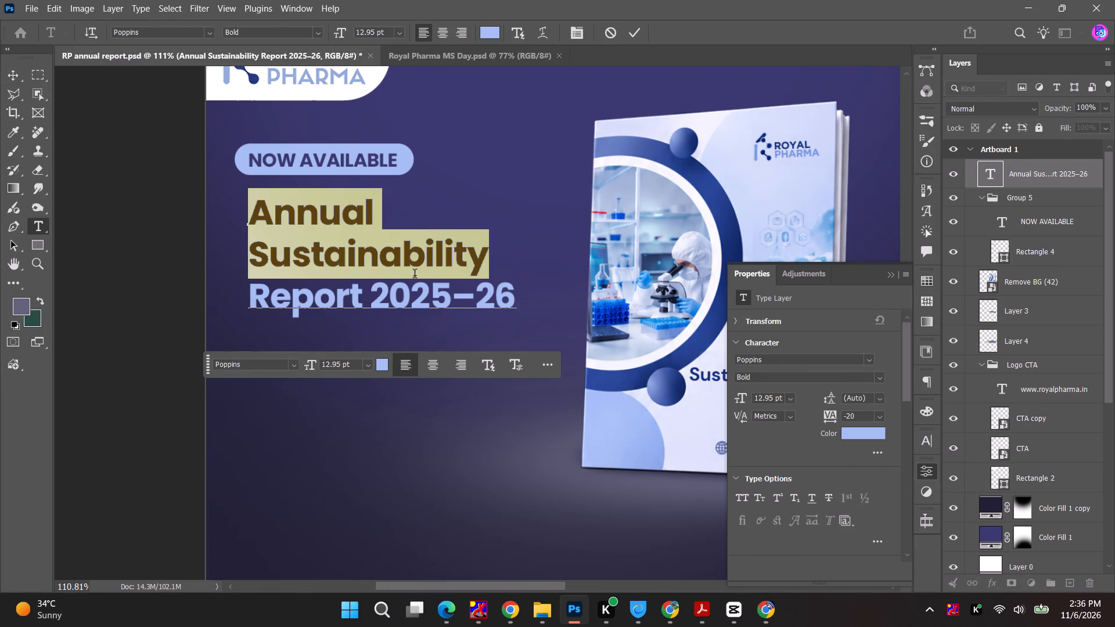
click(869, 416)
scroll(869, 416, up, 1)
click(870, 437)
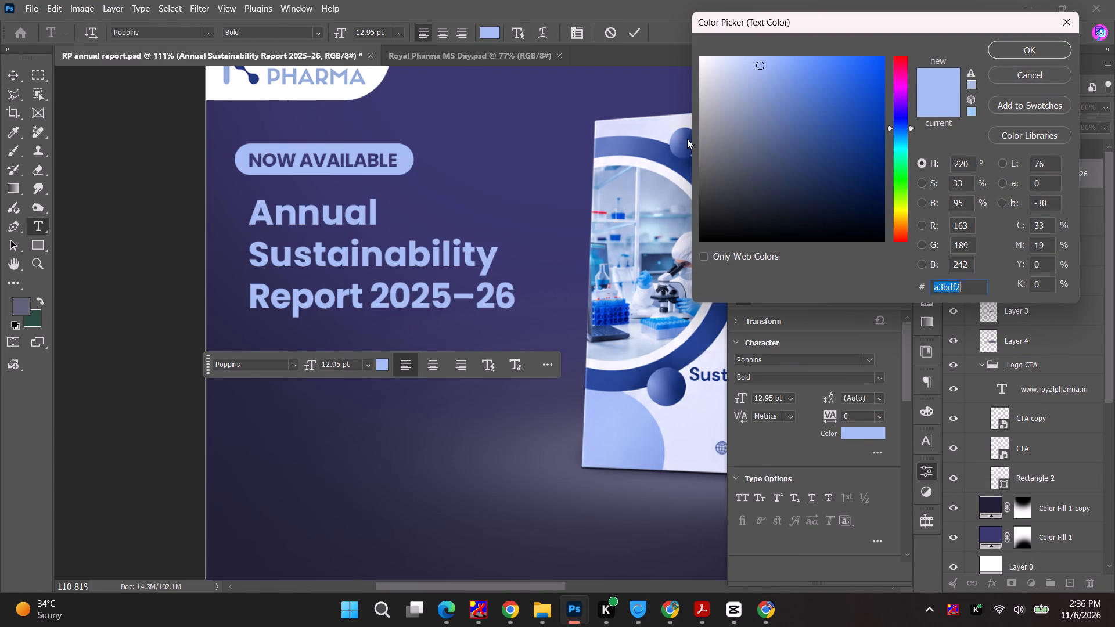
click(663, 131)
click(1059, 50)
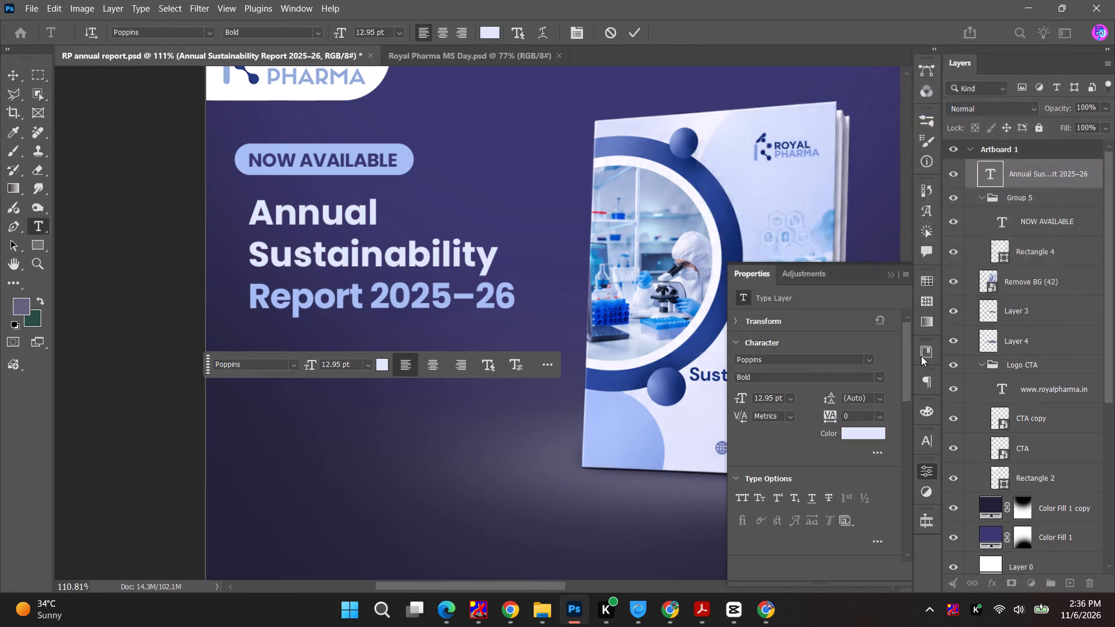
Set "Annual Sustainability" in the headline to SemiBold at 11 pt, leaving "Report 2025–26" as is.
click(879, 378)
click(814, 235)
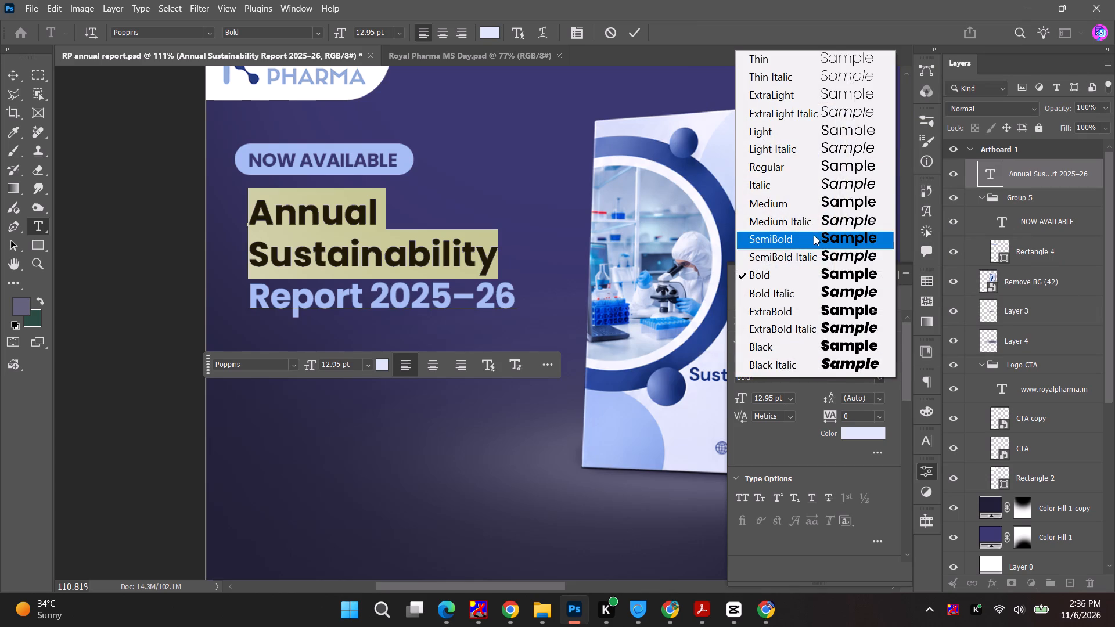
click(772, 395)
scroll(772, 395, down, 2)
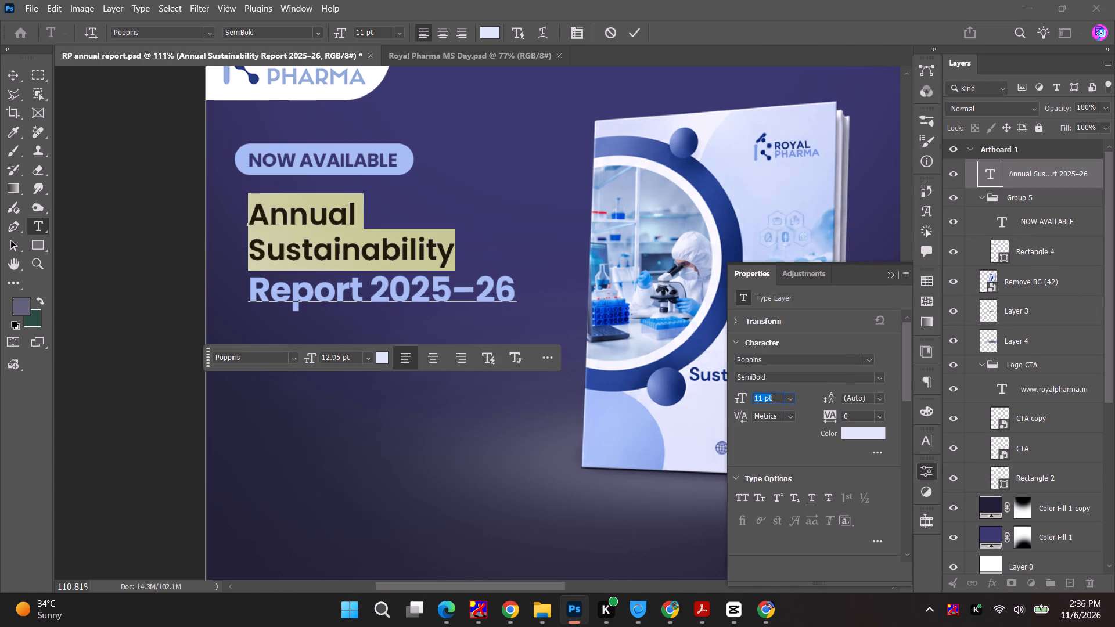
click(877, 376)
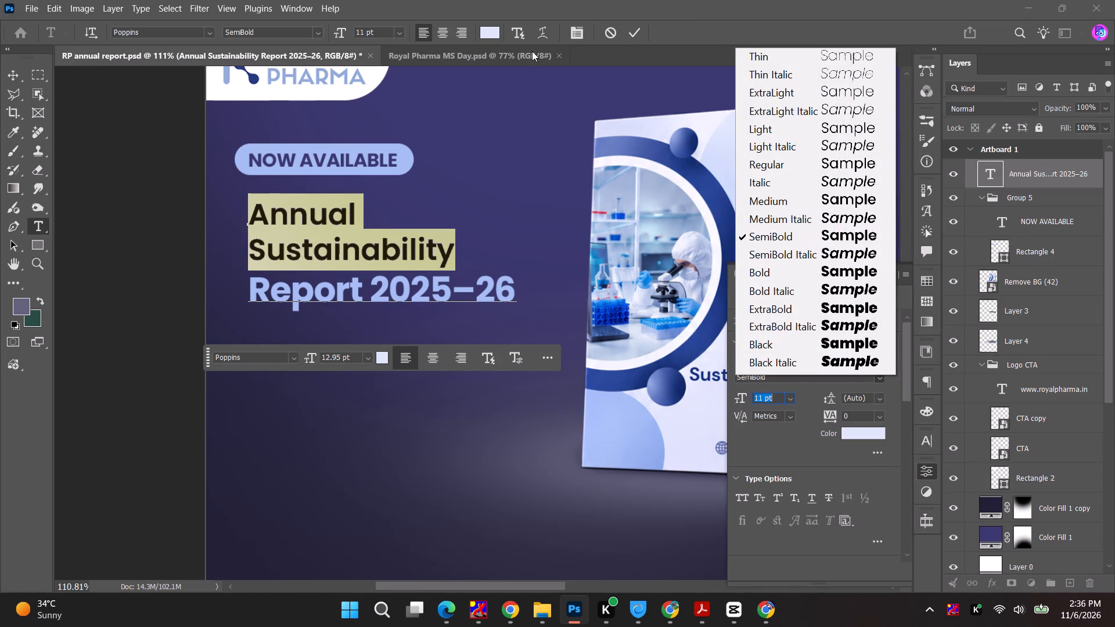
click(629, 29)
click(161, 177)
Check the layout against the reference design and duplicate the headline text directly below the original, left-aligned with it.
alt+scroll(150, 281, down, 6)
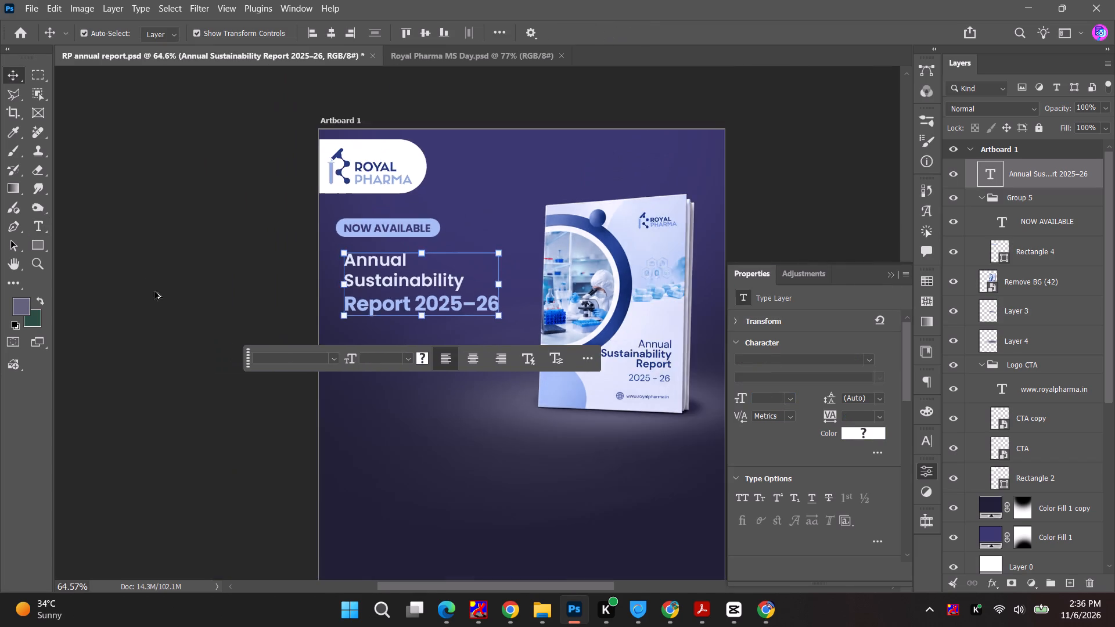
key(space)
drag(172, 309, 82, 284)
key(alt+Tab)
key(alt+Tab)
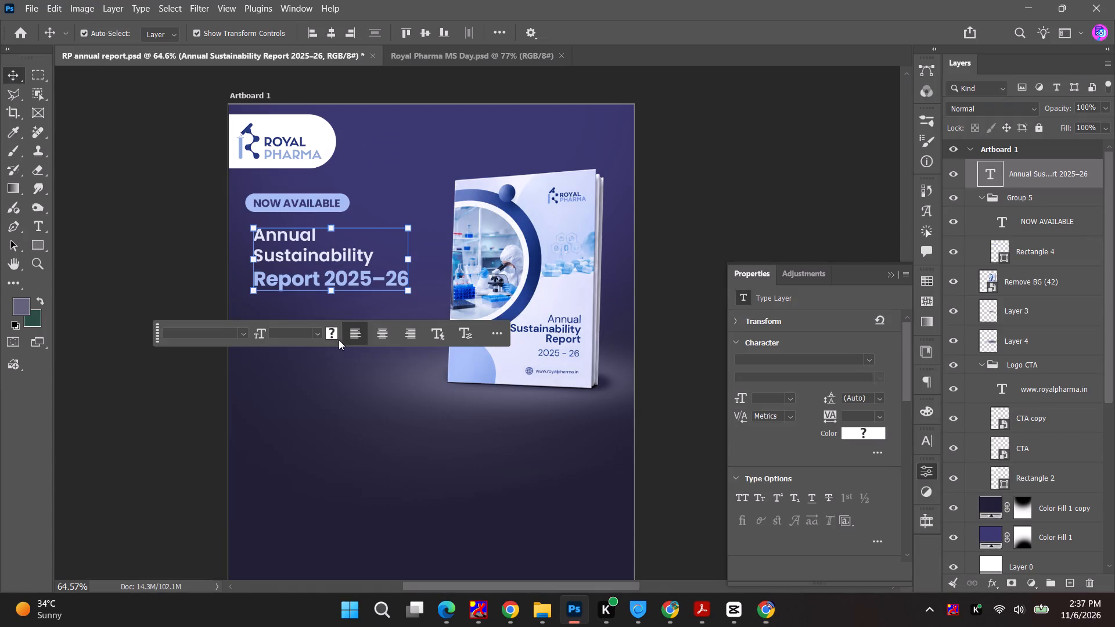
click(134, 254)
key(alt+Tab)
key(alt+Tab)
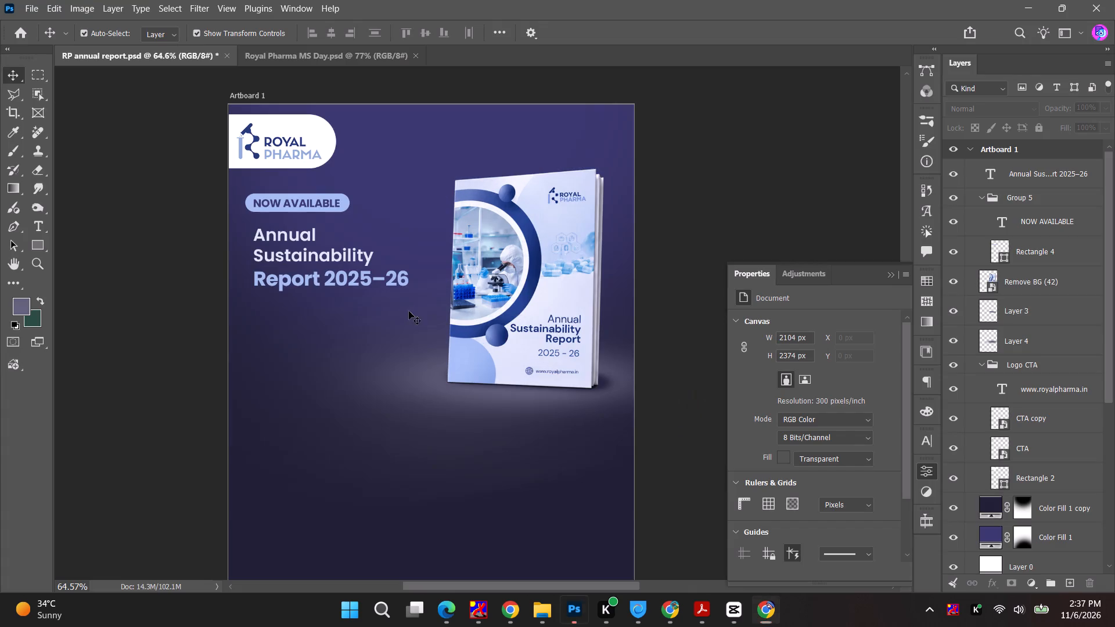
click(287, 253)
alt+drag(291, 255, 294, 355)
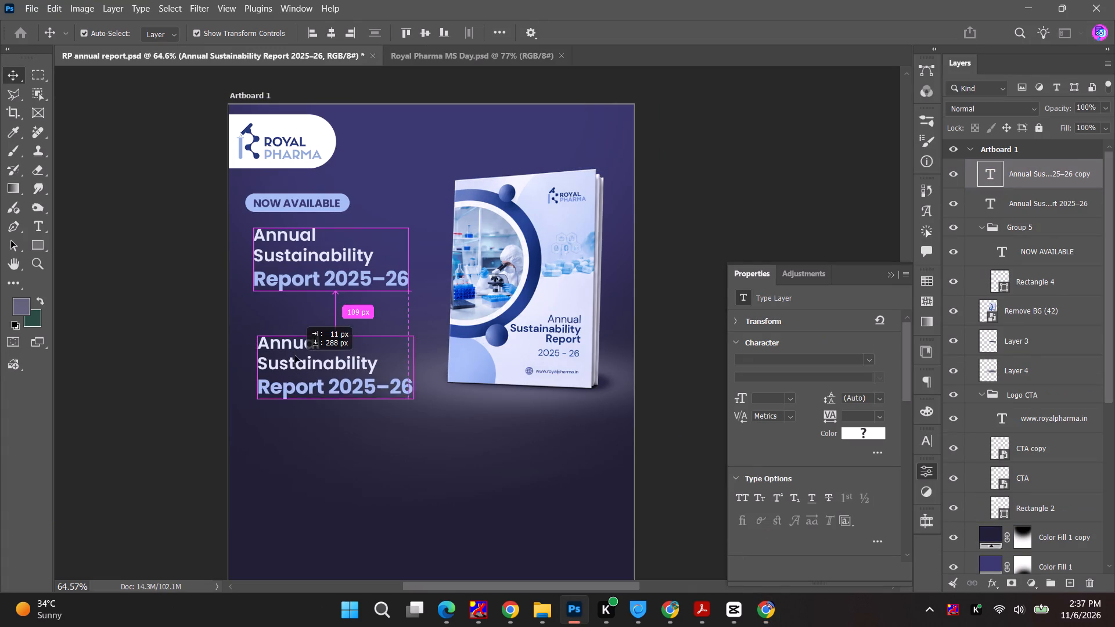
alt+drag(294, 355, 289, 340)
key(alt+Tab)
key(alt+Tab)
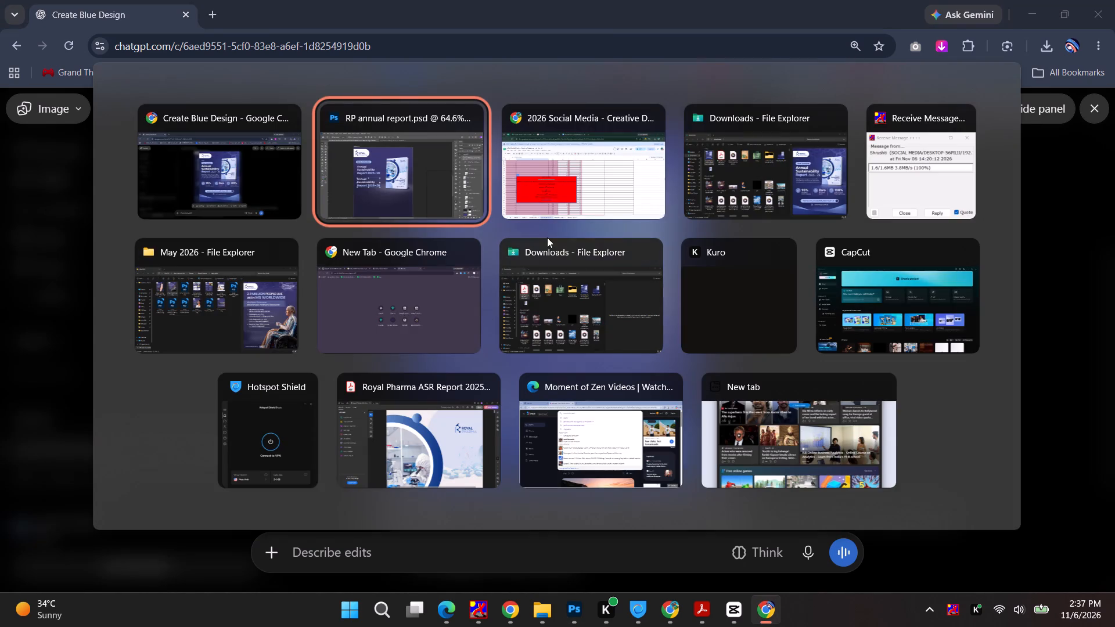
alt+click(551, 210)
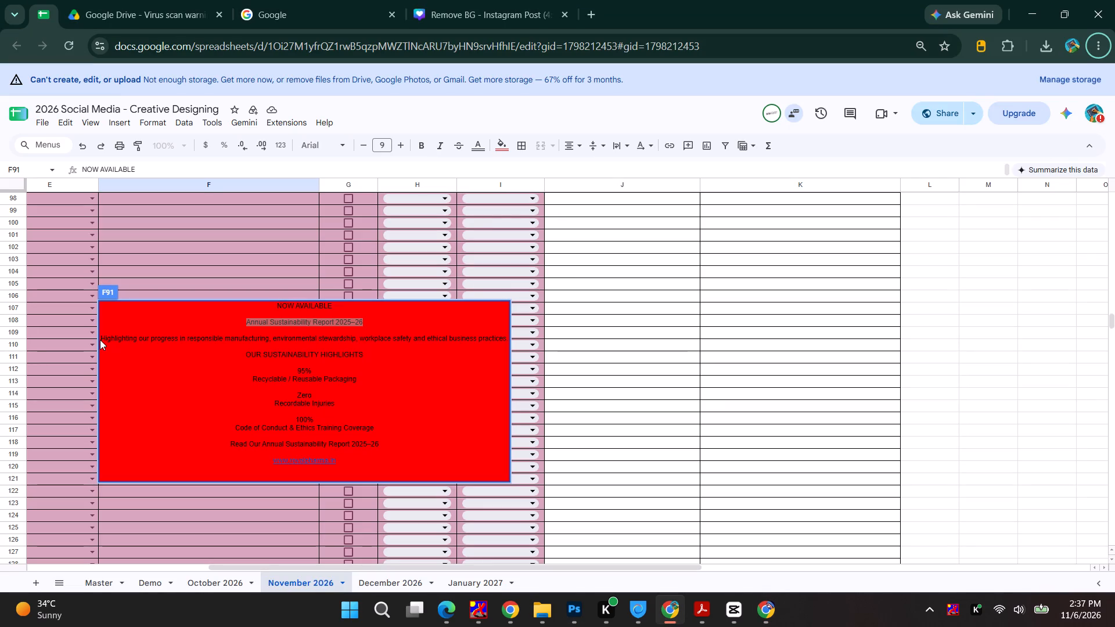
drag(100, 337, 523, 336)
key(ctrl+c)
key(alt+Tab)
key(alt+Tab)
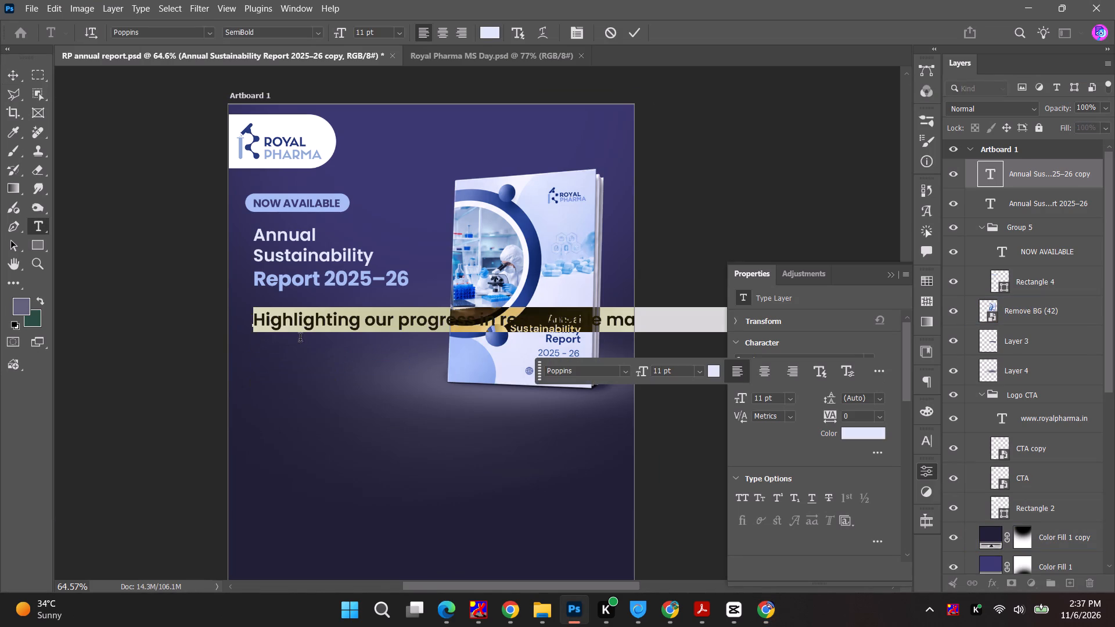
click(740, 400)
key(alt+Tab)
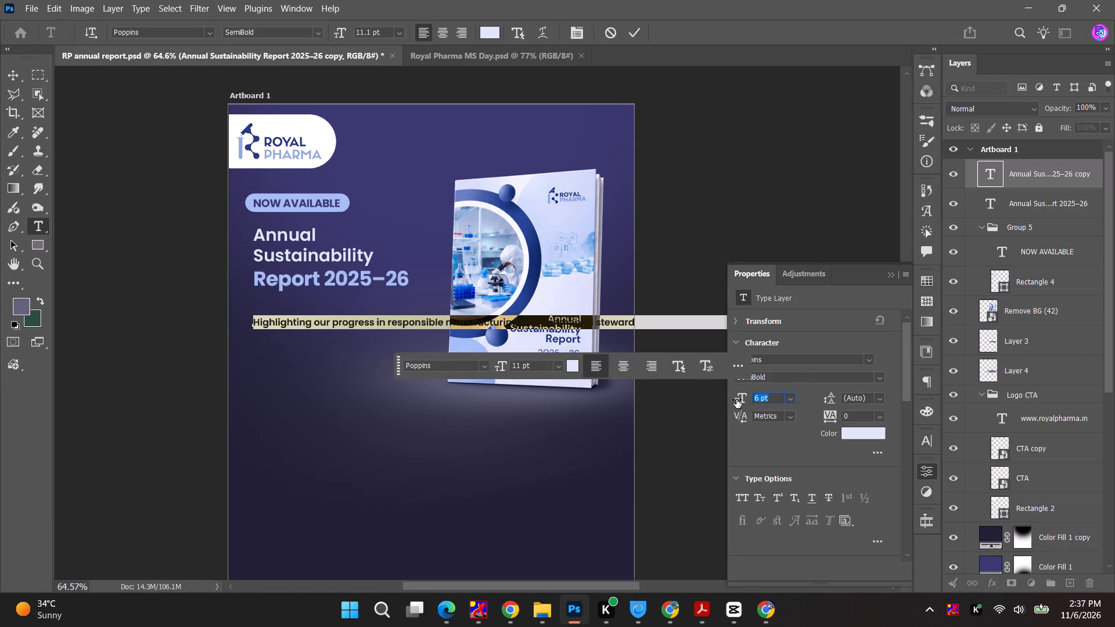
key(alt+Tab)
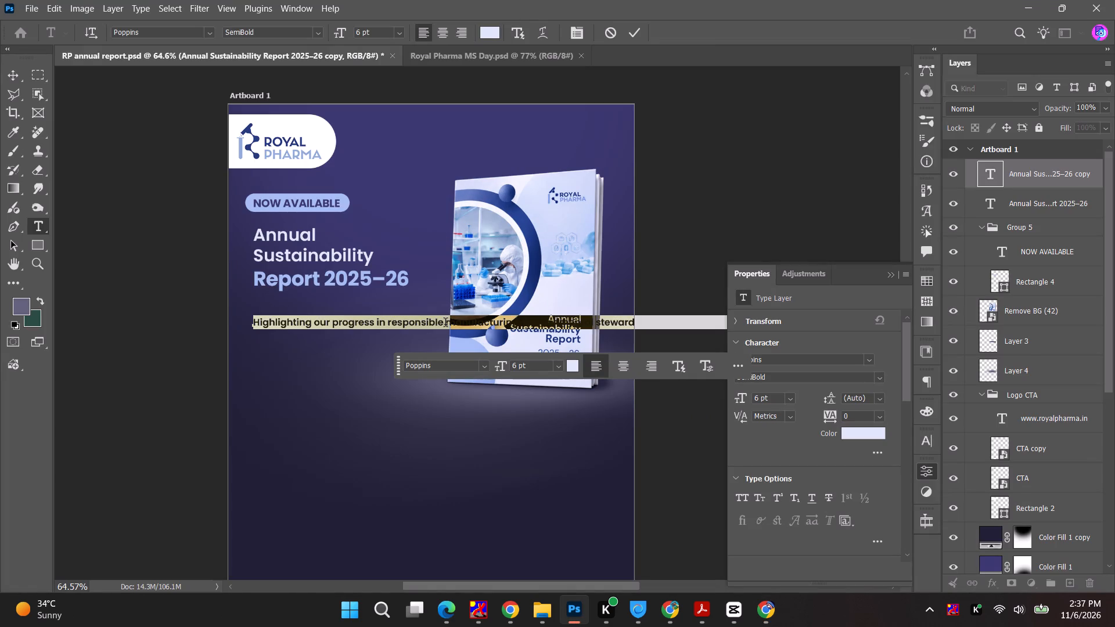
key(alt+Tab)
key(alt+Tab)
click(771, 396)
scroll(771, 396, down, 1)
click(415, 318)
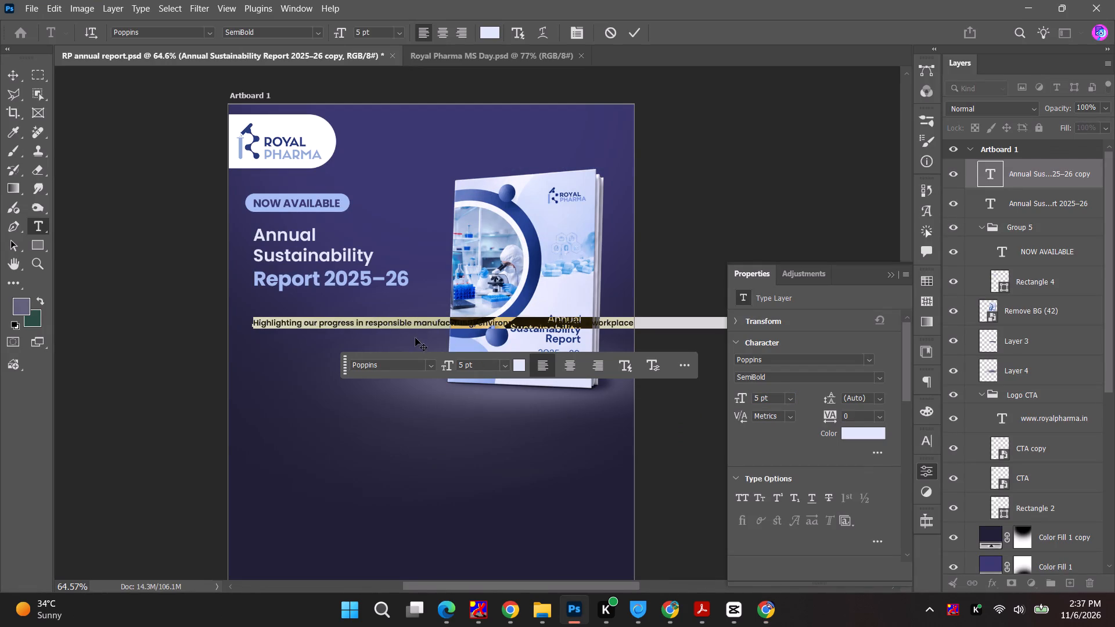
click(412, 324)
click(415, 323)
Set the whole description text's font weight to Medium.
key(ctrl+a)
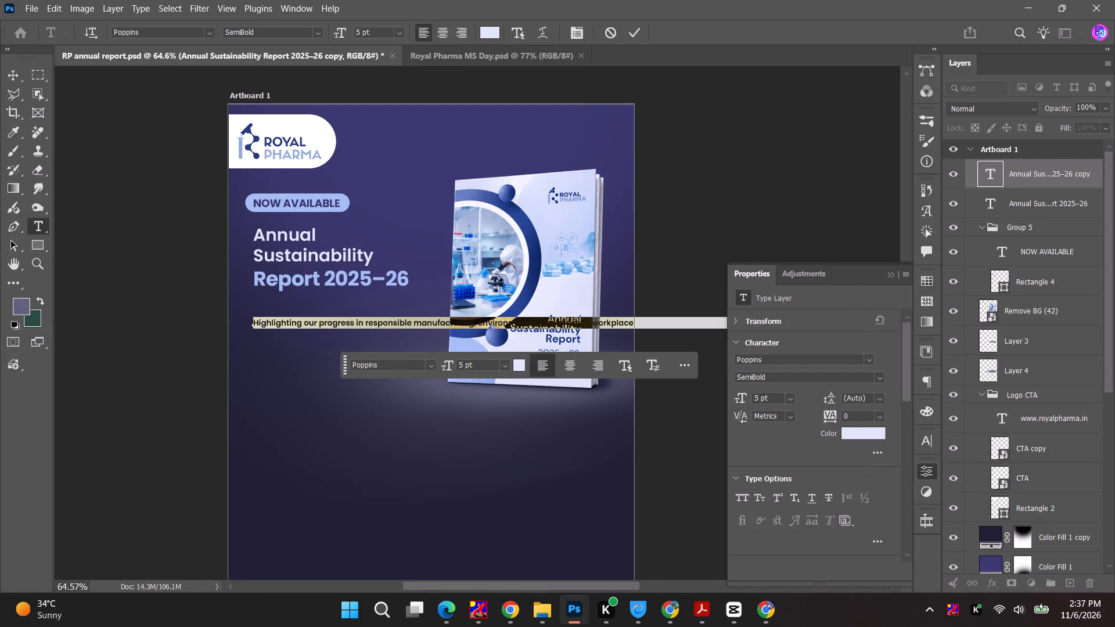
click(877, 378)
click(823, 208)
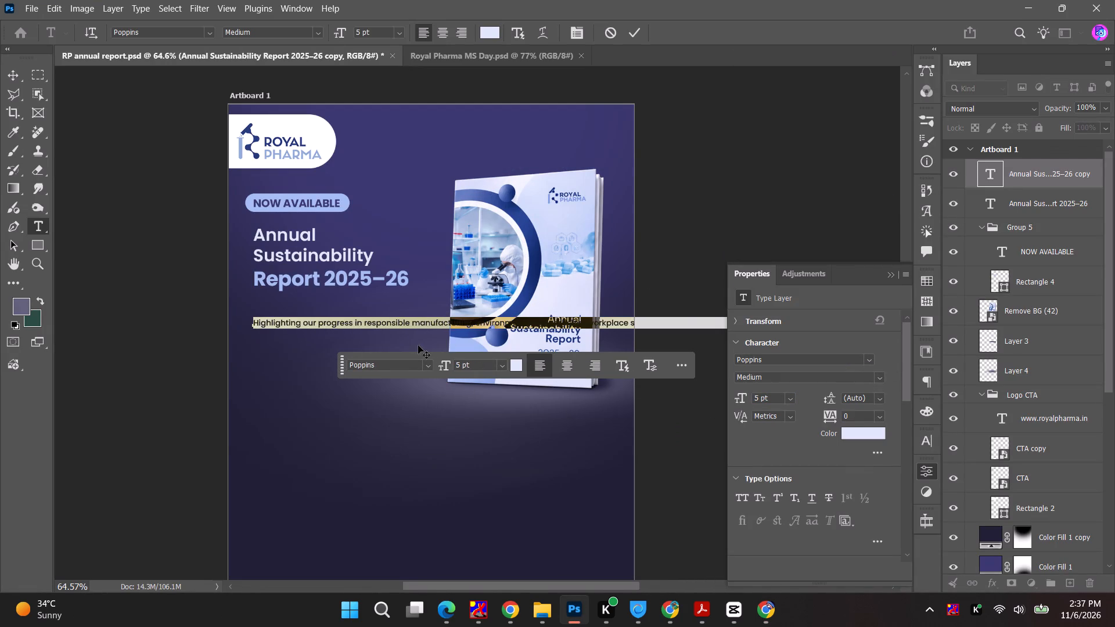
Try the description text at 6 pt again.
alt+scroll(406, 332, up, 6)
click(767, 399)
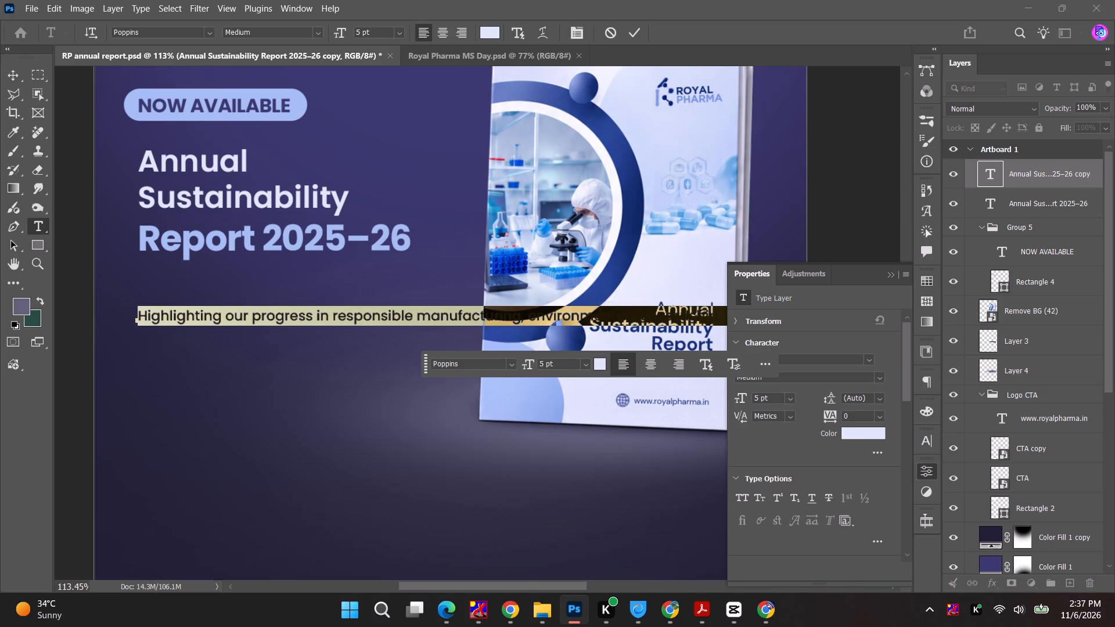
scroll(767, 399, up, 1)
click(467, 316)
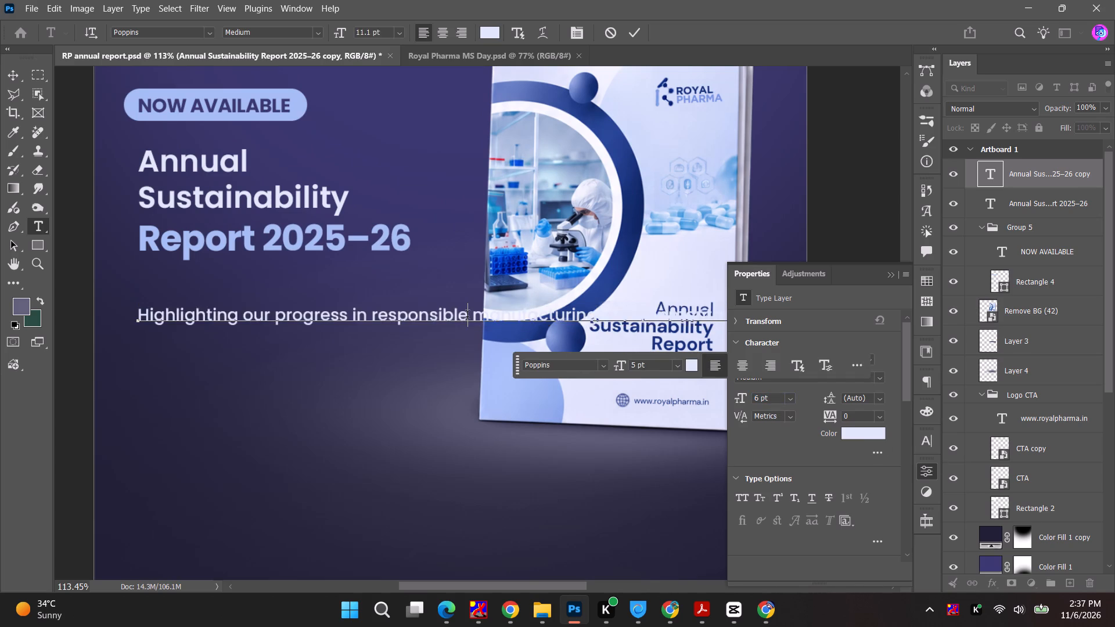
Set the whole description text's size to 5.5 pt.
key(ctrl+a)
click(772, 393)
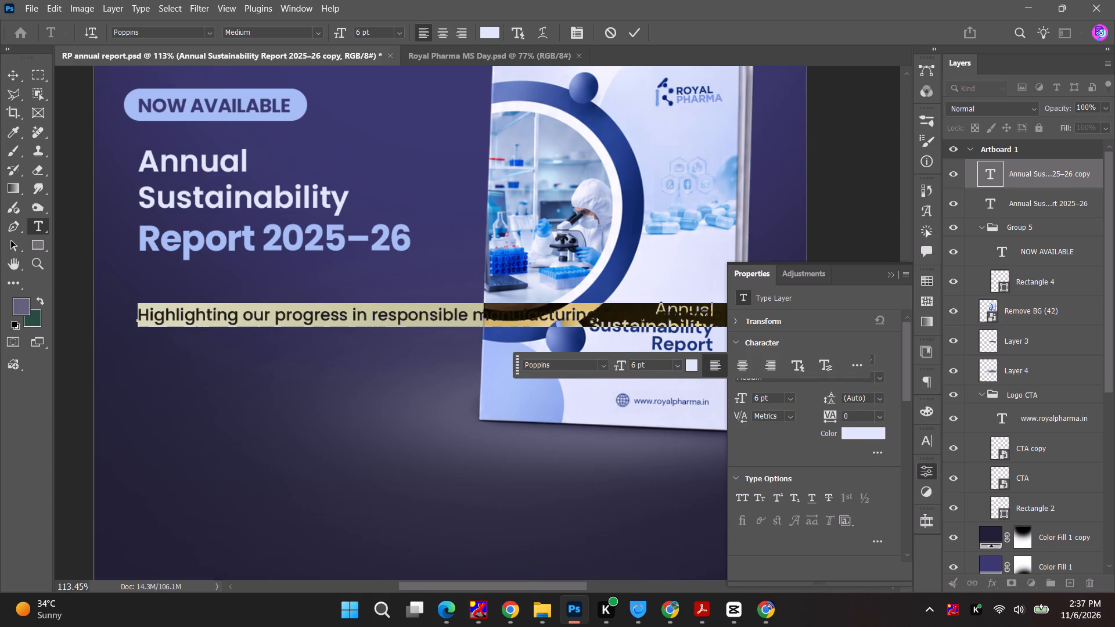
click(768, 398)
key(ctrl+a)
text(5.5)
key(Return)
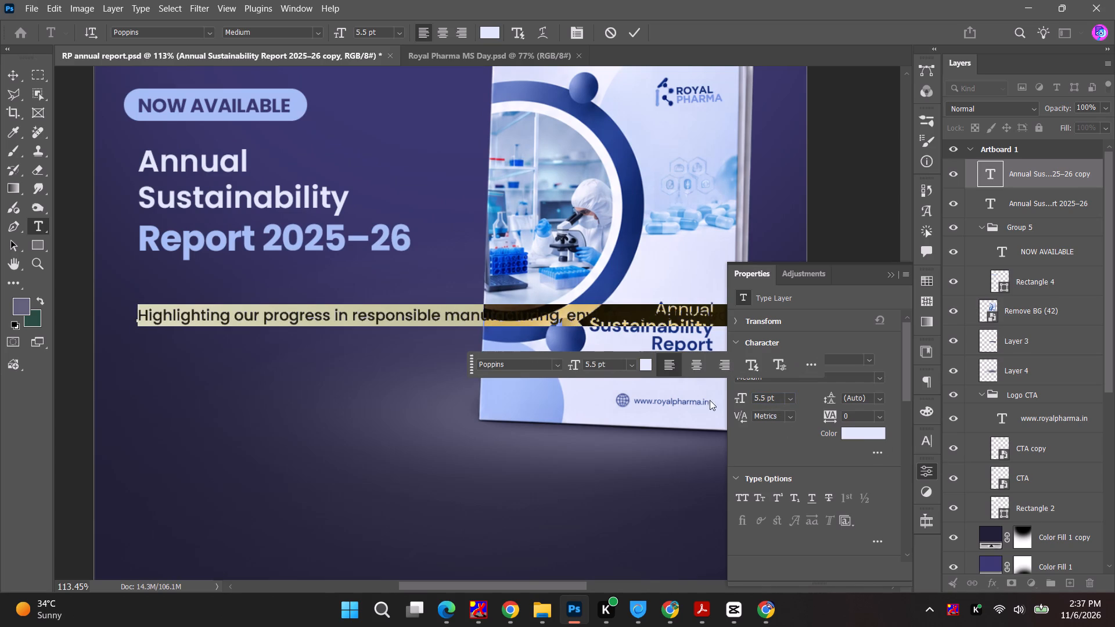
Break the description into three lines, after "responsible" and after "stewardship,", and compare it with the reference design.
click(444, 313)
key(BackSpace)
key(Return)
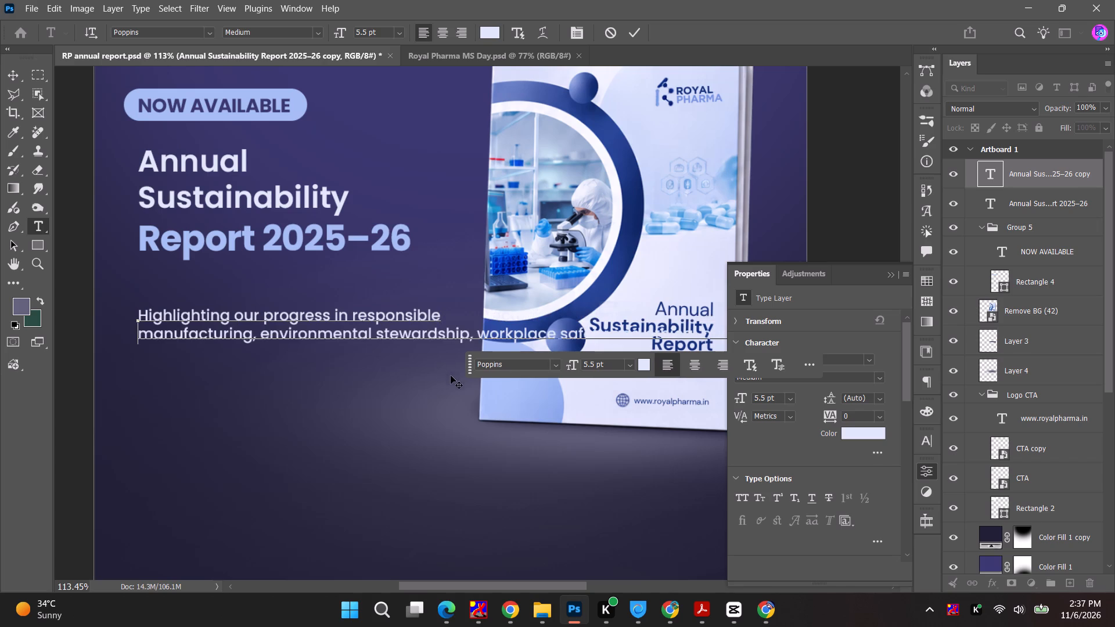
click(477, 331)
key(Return)
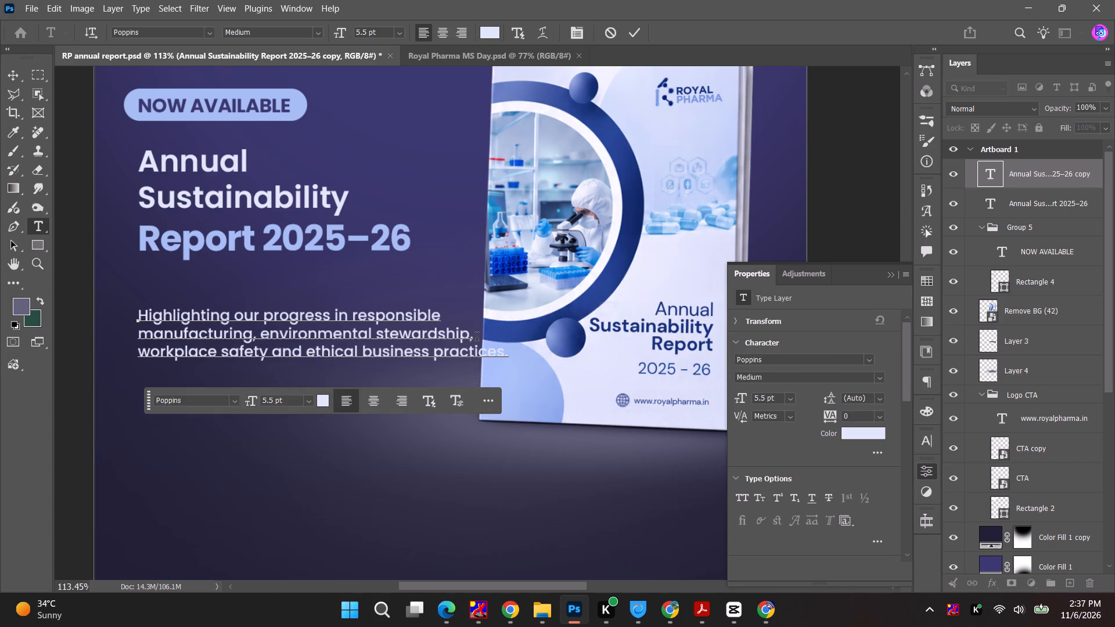
click(477, 341)
key(BackSpace)
key(alt+Tab)
key(alt+Tab)
key(alt+Tab)
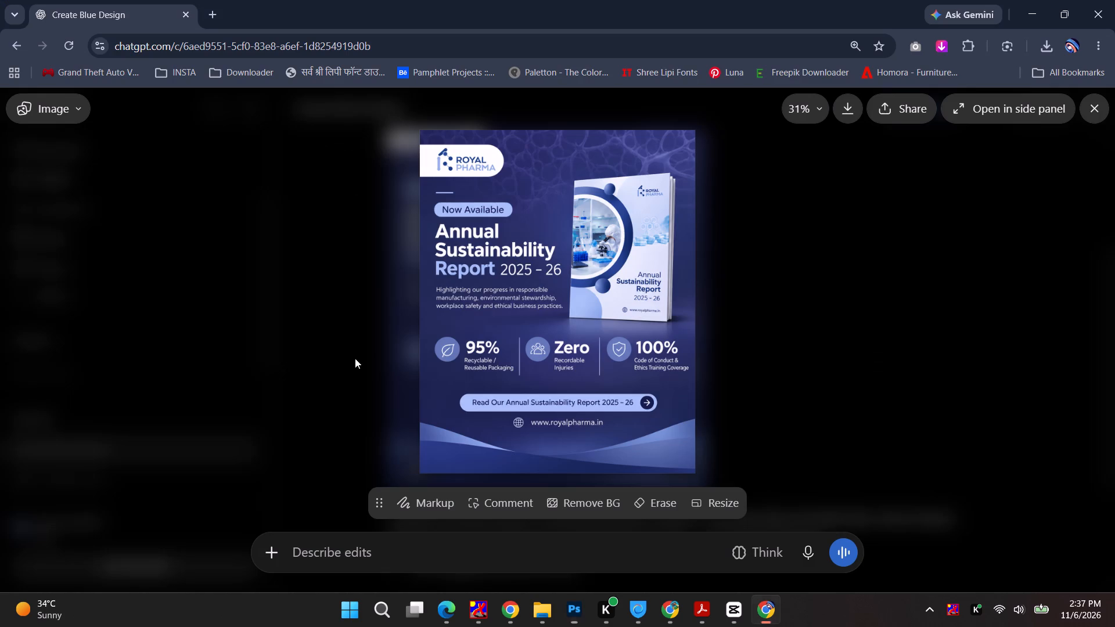
key(alt+Tab)
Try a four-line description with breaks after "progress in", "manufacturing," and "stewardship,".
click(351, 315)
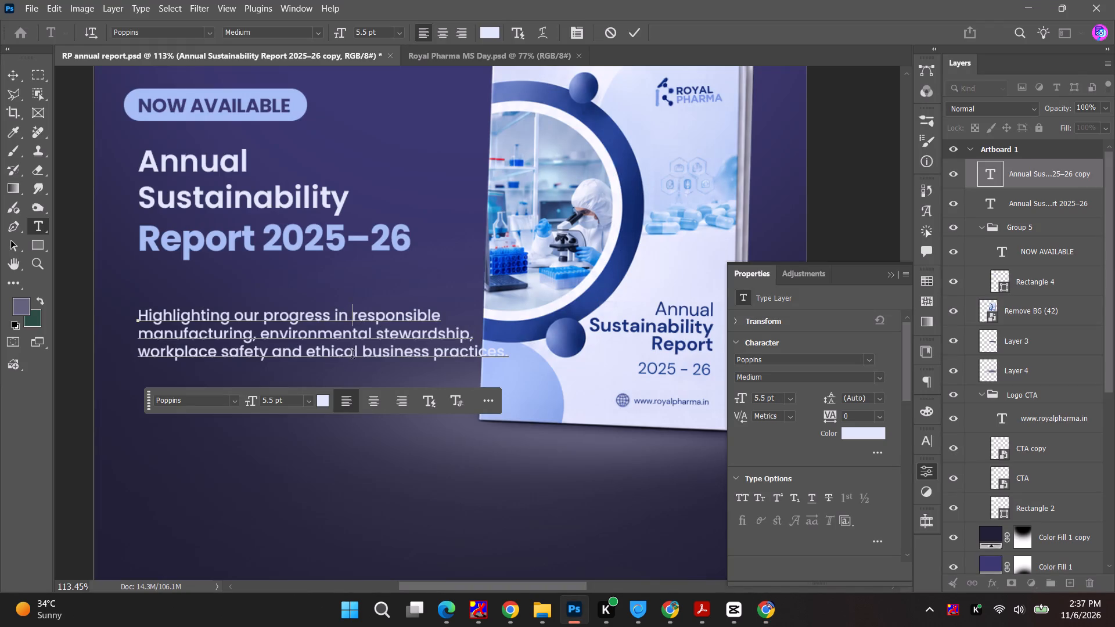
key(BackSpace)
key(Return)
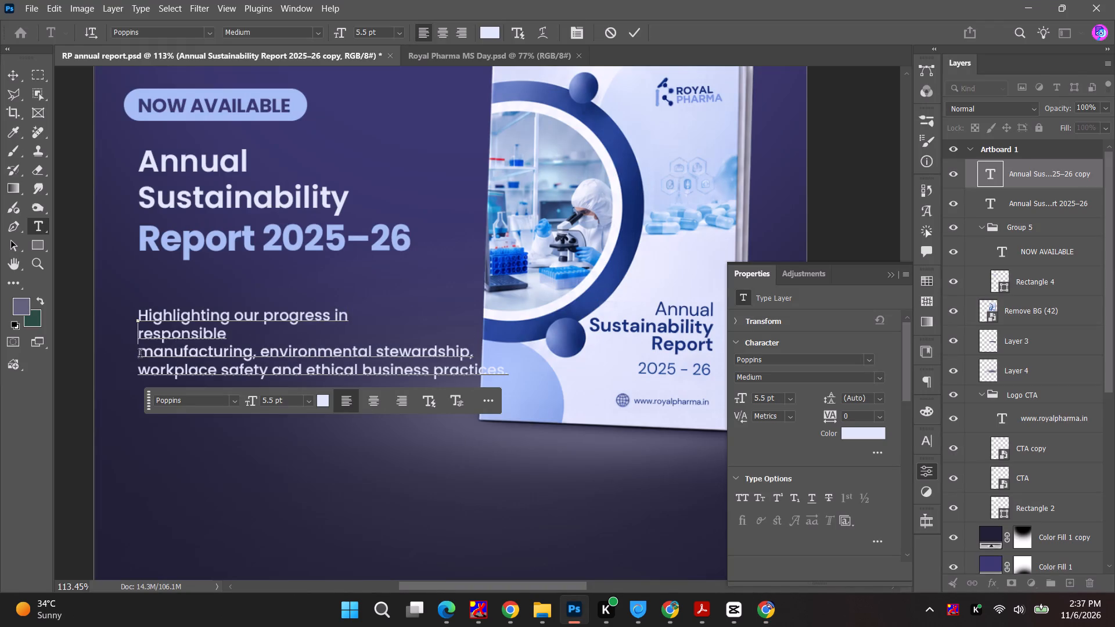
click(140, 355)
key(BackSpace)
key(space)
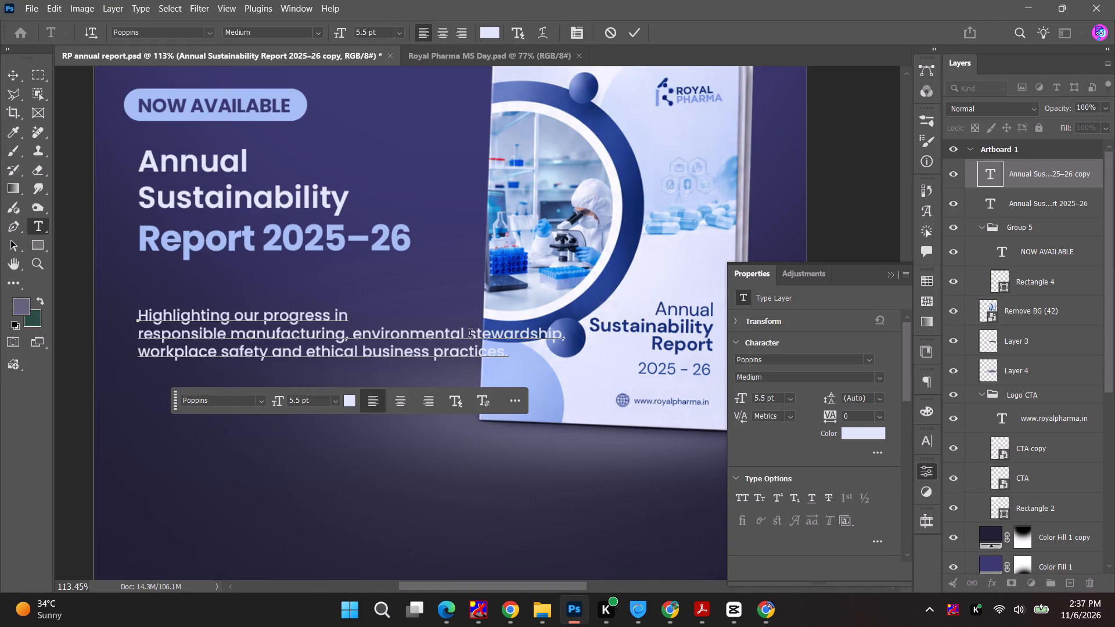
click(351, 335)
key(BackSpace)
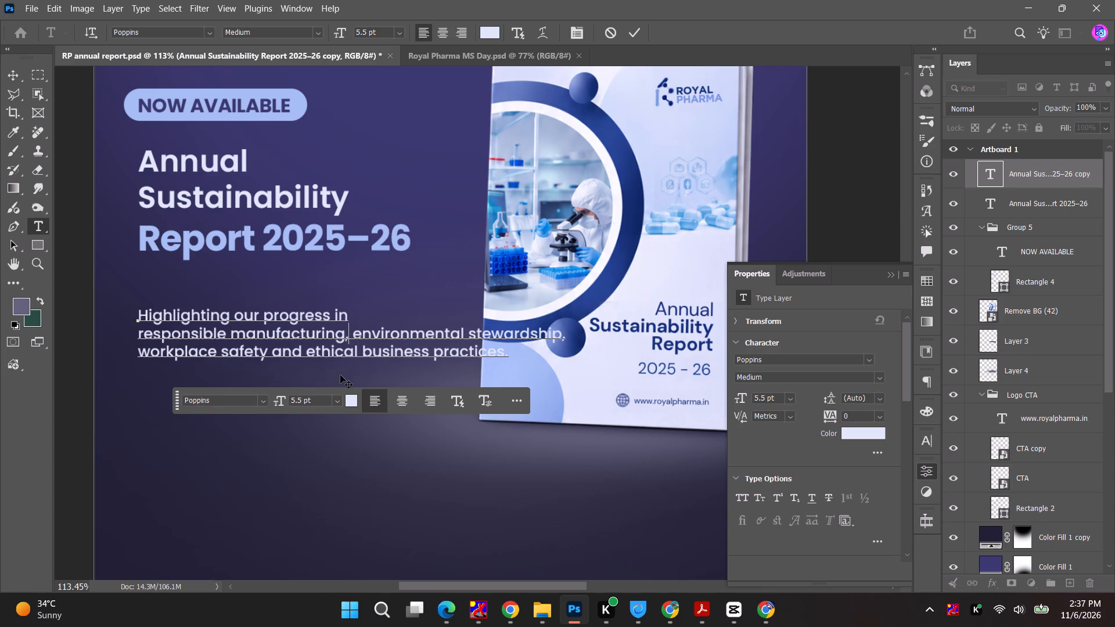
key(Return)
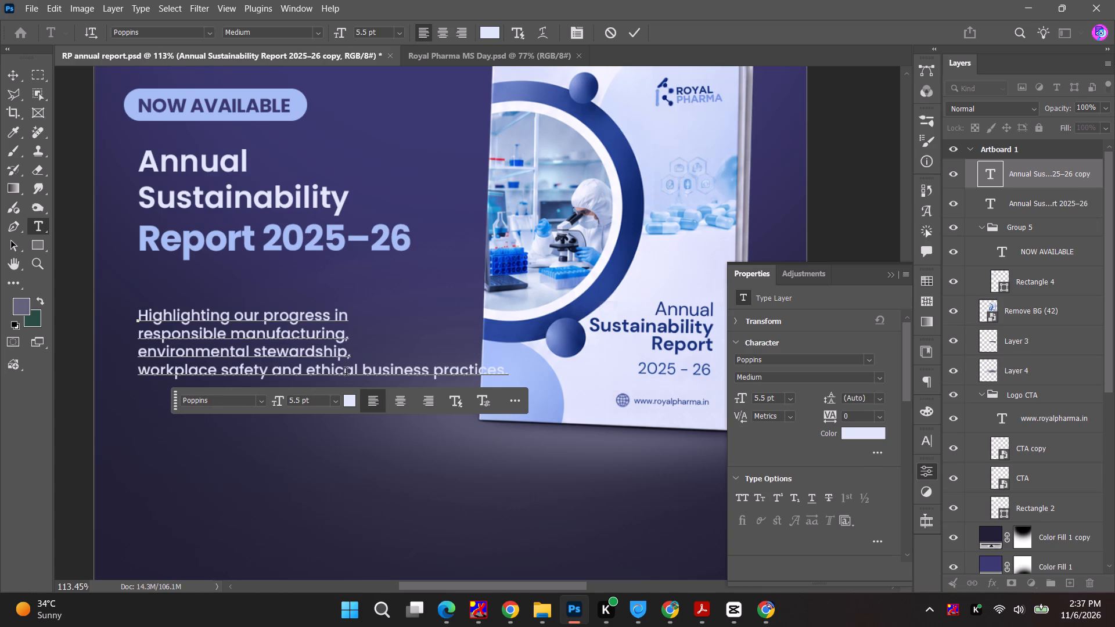
Set the whole description text's size to 5 pt.
key(ctrl+a)
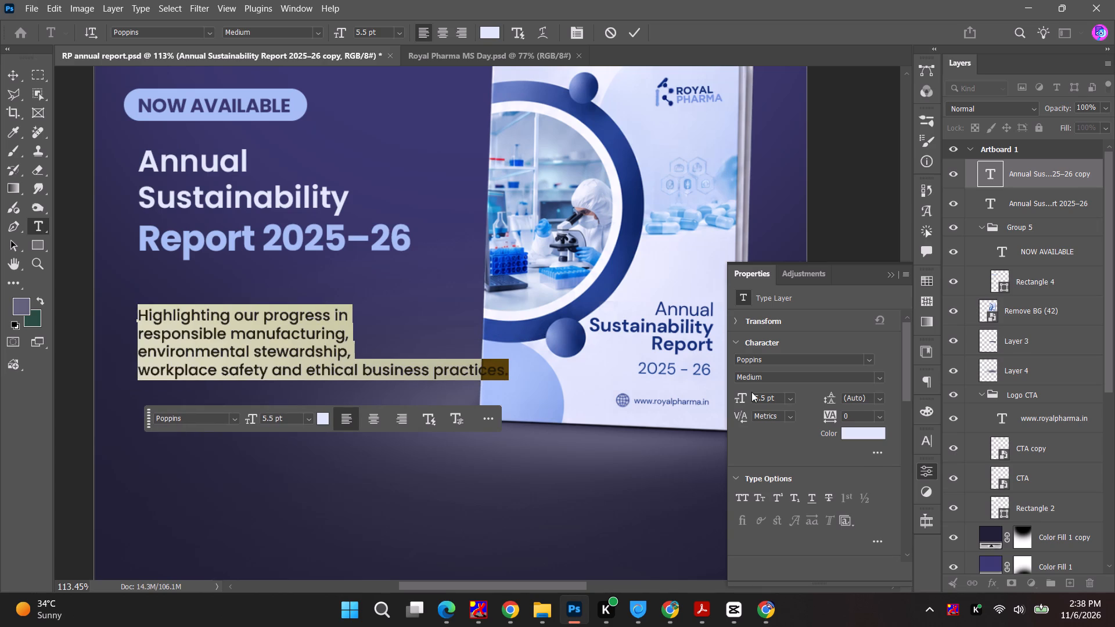
click(767, 399)
key(ctrl+a)
key(5)
key(Return)
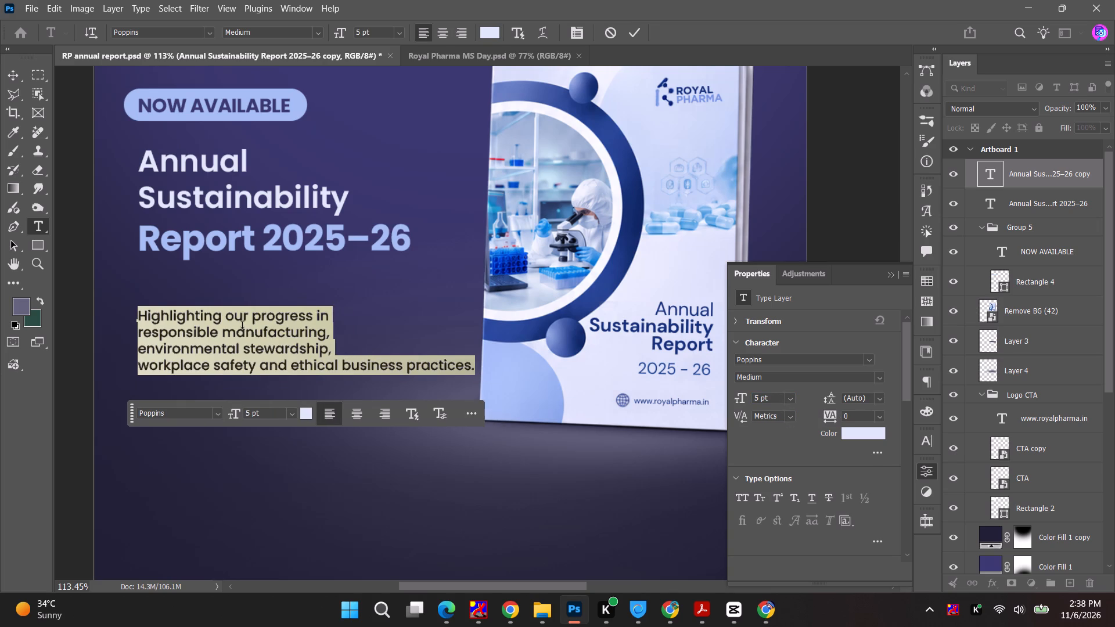
Rearrange the description into three lines, breaking only after "responsible" and "stewardship,", with a space after "manufacturing,", and check the reference.
click(138, 334)
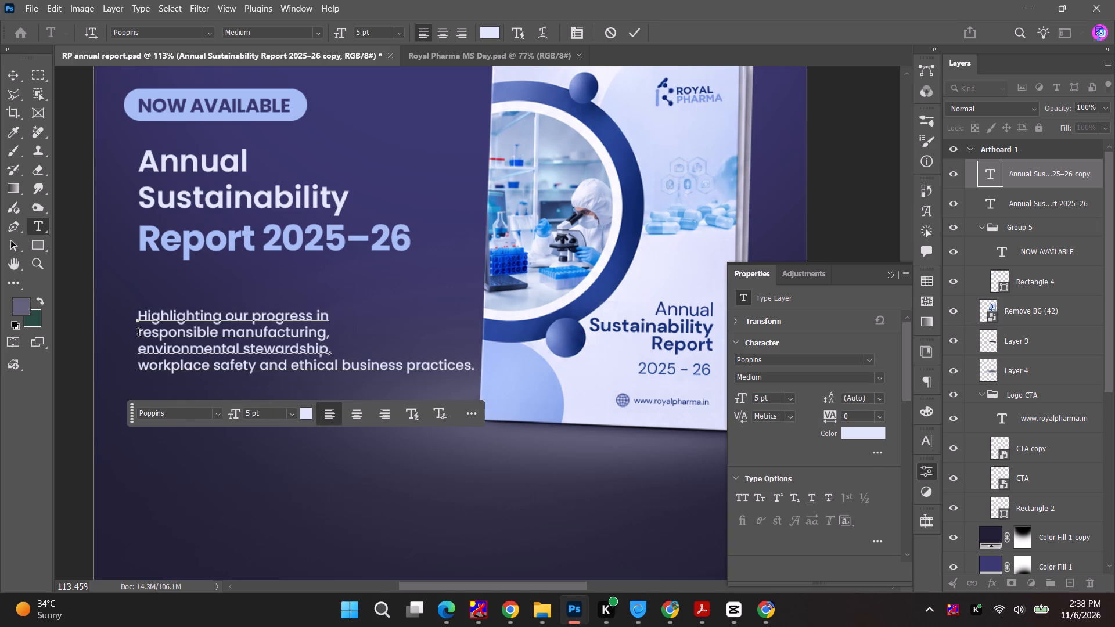
key(BackSpace)
key(space)
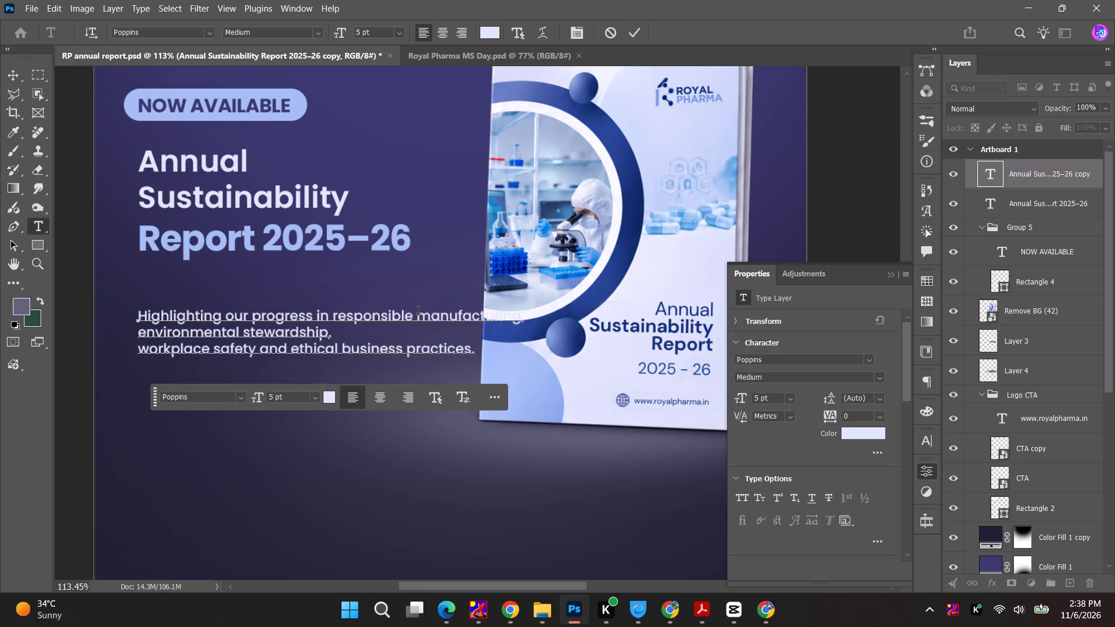
click(417, 312)
key(BackSpace)
key(Return)
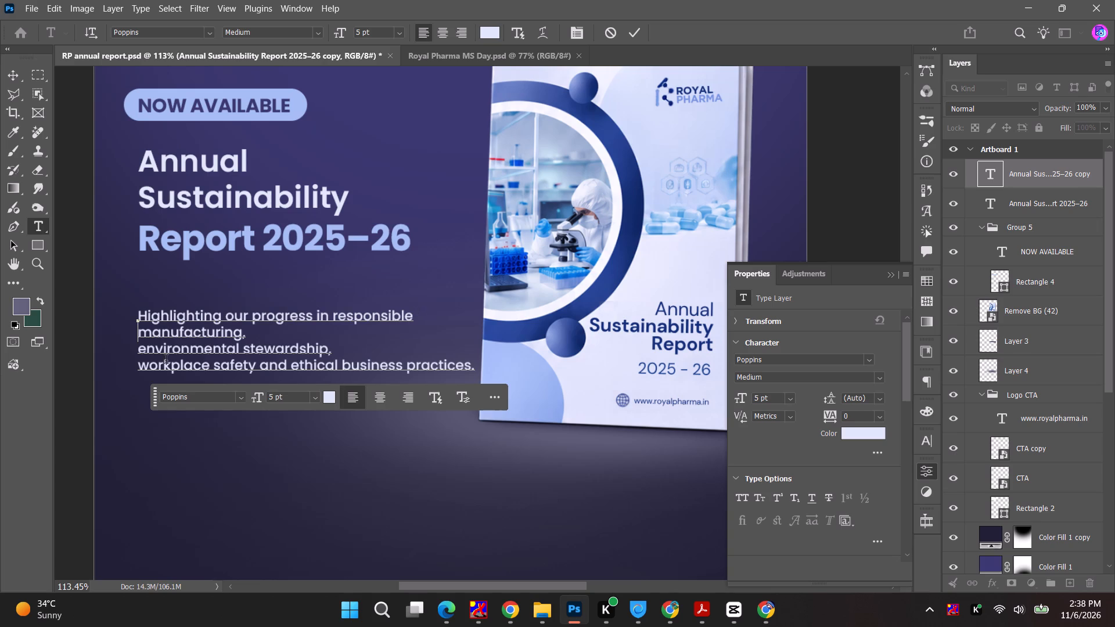
click(136, 349)
key(BackSpace)
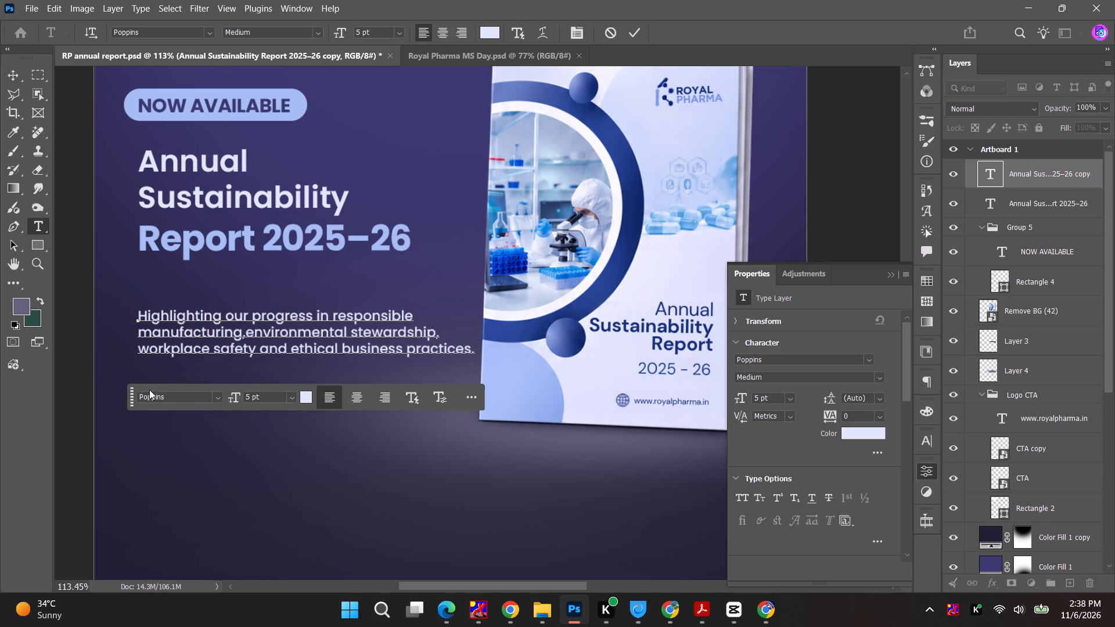
key(space)
key(ctrl+z)
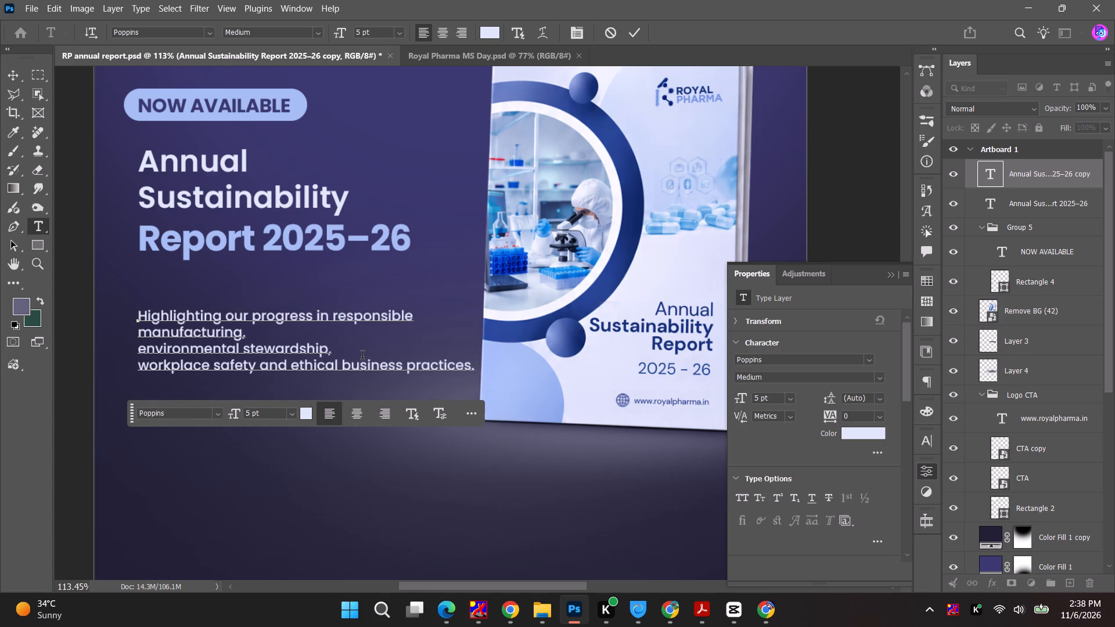
key(BackSpace)
key(space)
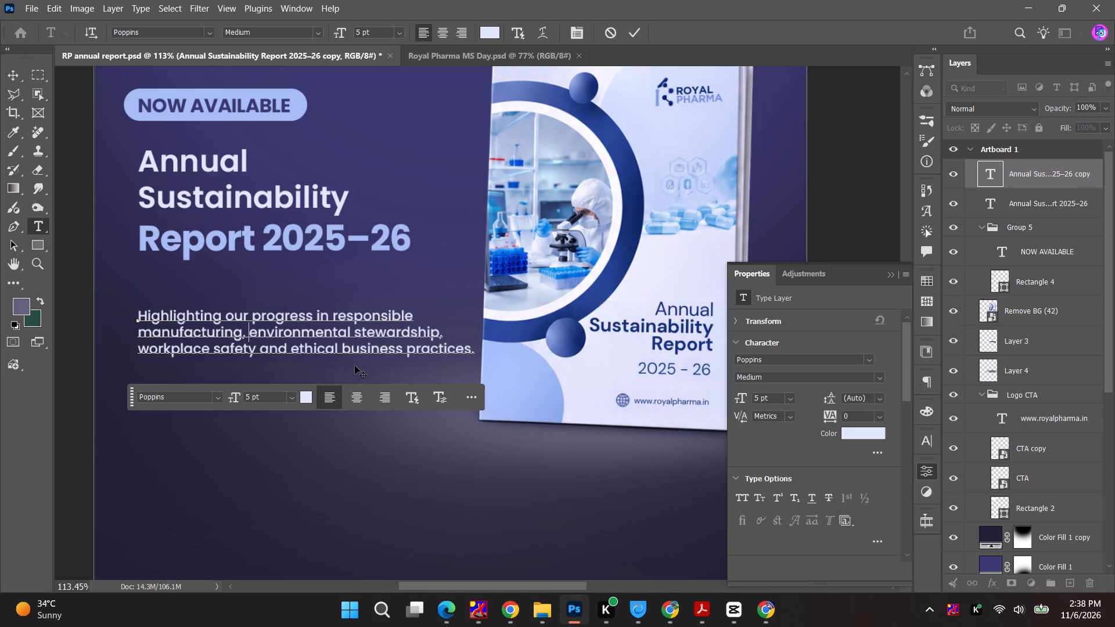
key(alt+Tab)
key(alt+Tab)
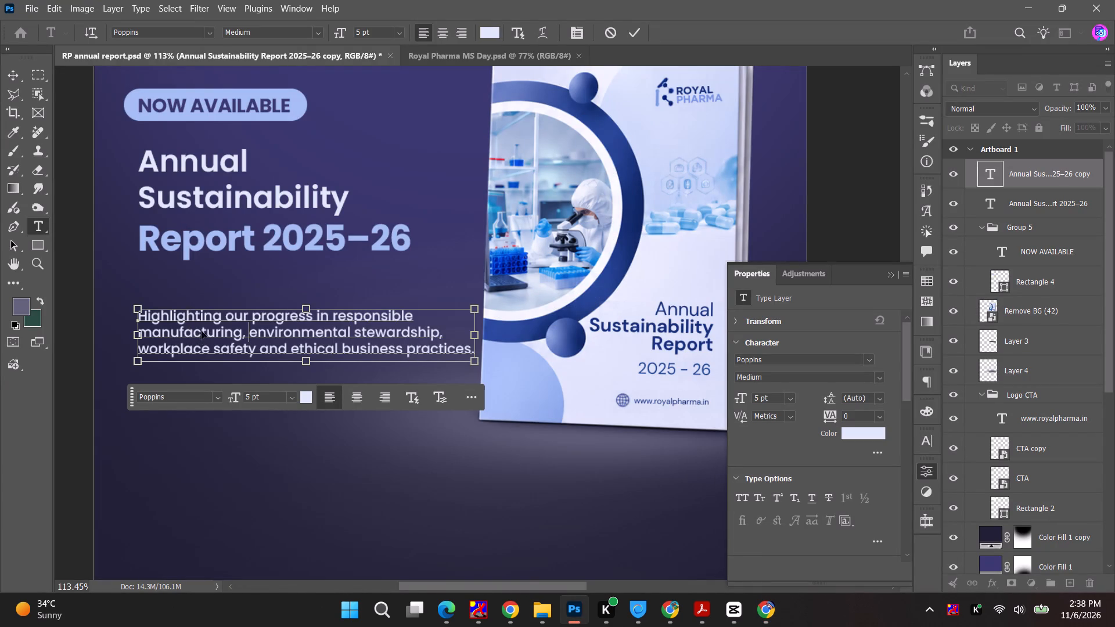
Set the whole description text's leading to 8 pt and commit the text edit.
key(ctrl+a)
click(864, 397)
scroll(864, 397, up, 3)
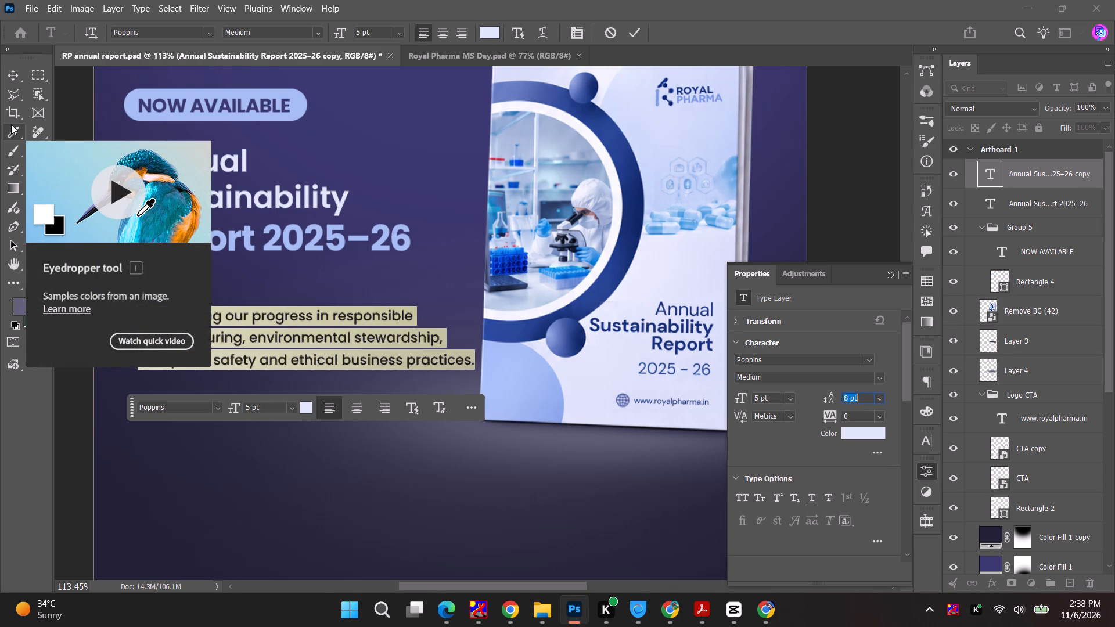
click(9, 67)
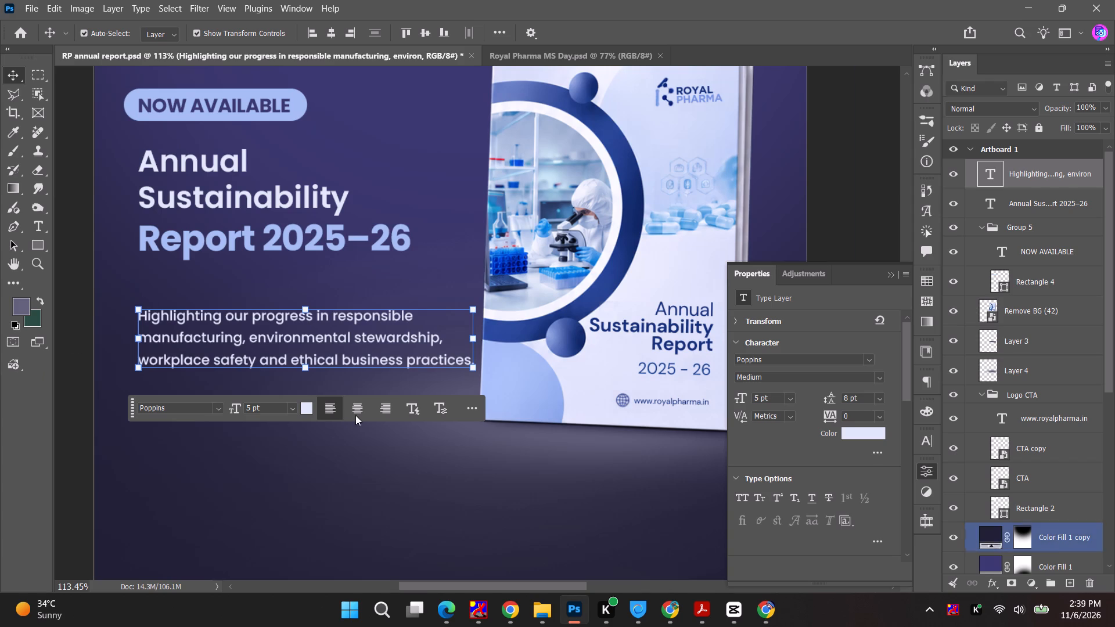
Replace "and" with "&" between "workplace safety" and "ethical business practices" in the description's last line.
double_click(261, 359)
double_click(266, 362)
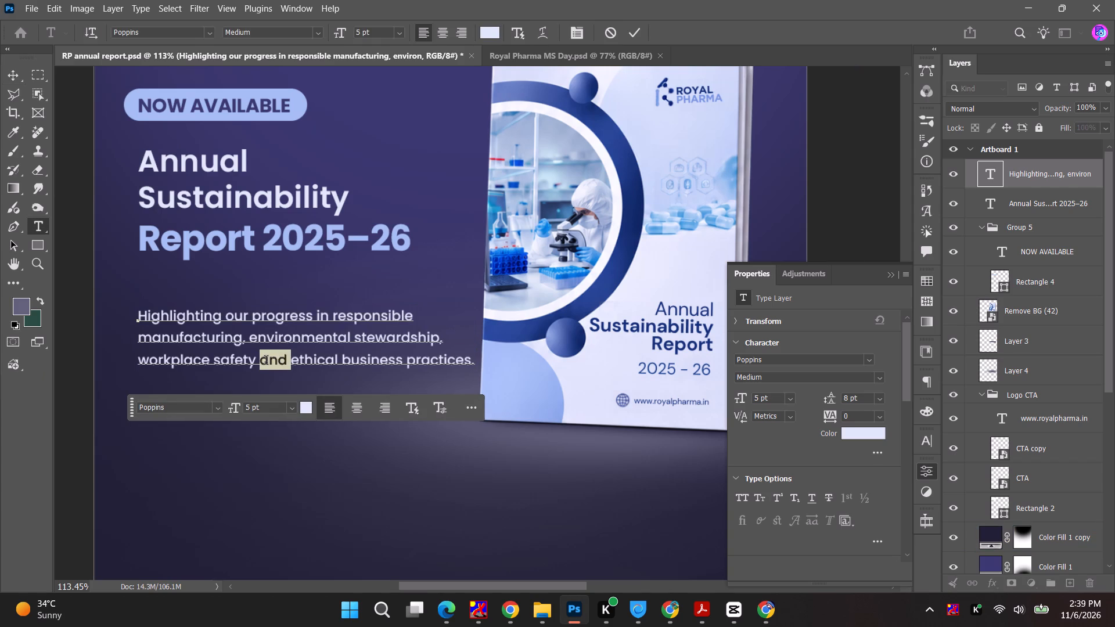
text(&)
key(space)
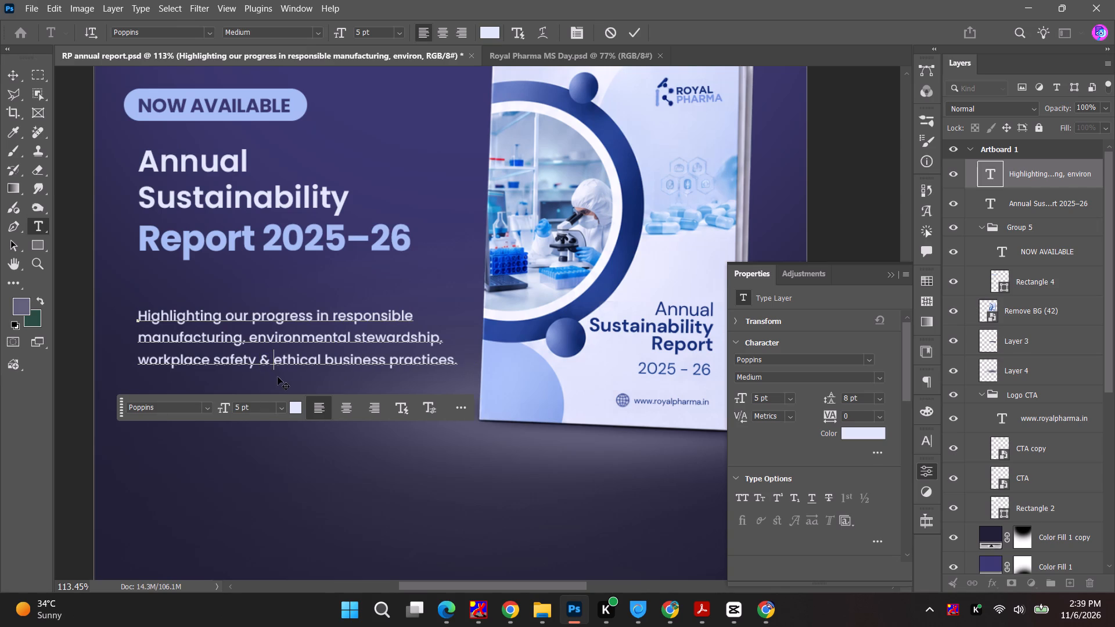
click(630, 34)
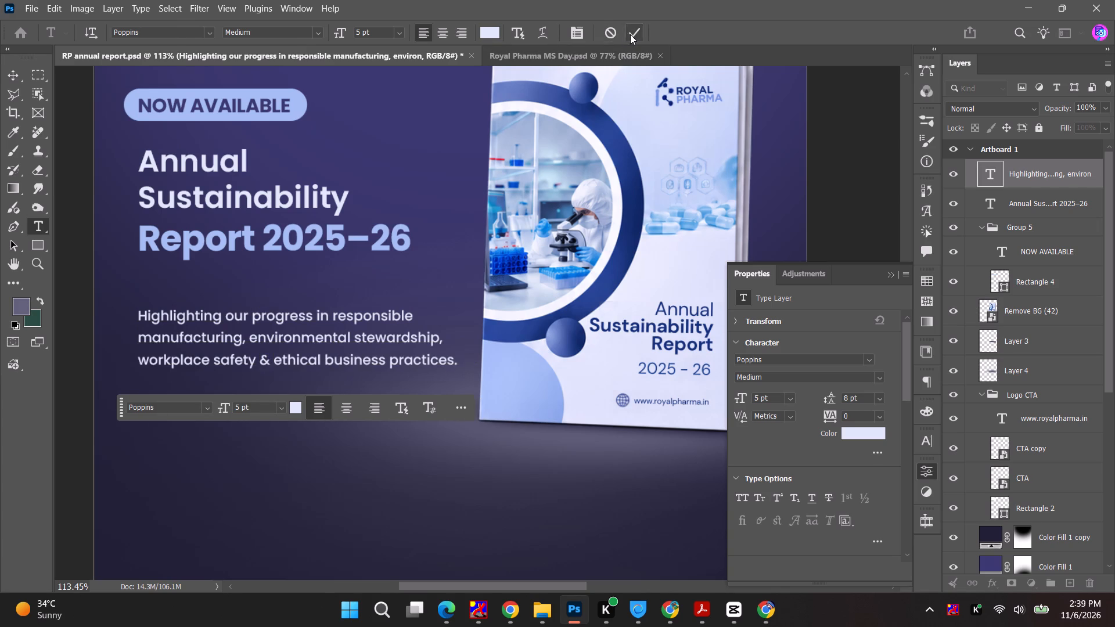
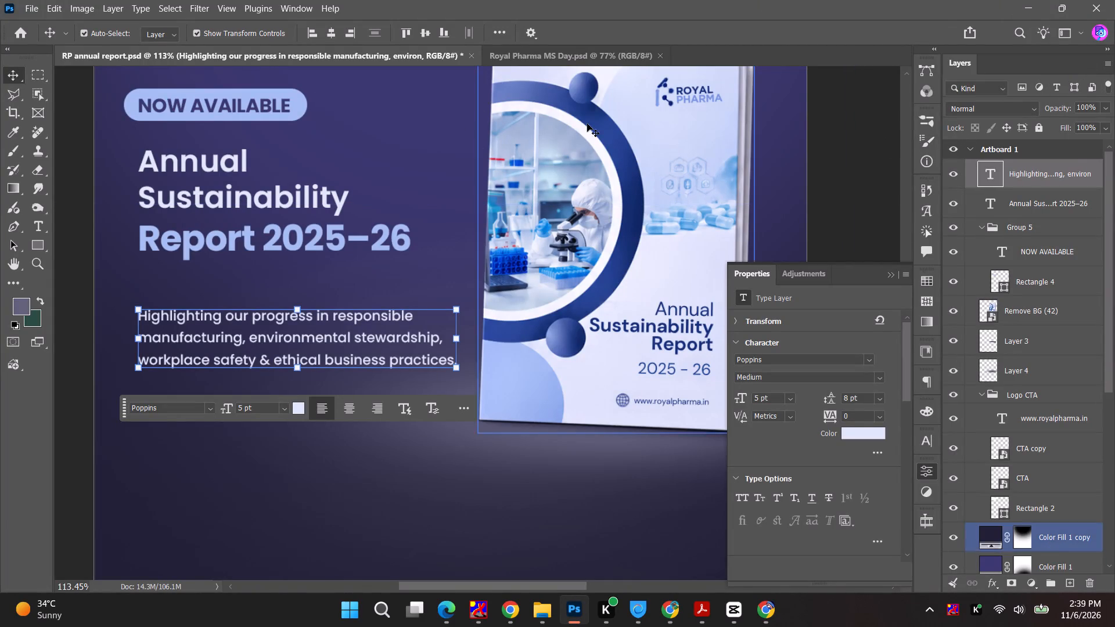
Align the left edges of the headline and the three-line description.
click(207, 232)
shift+click(221, 346)
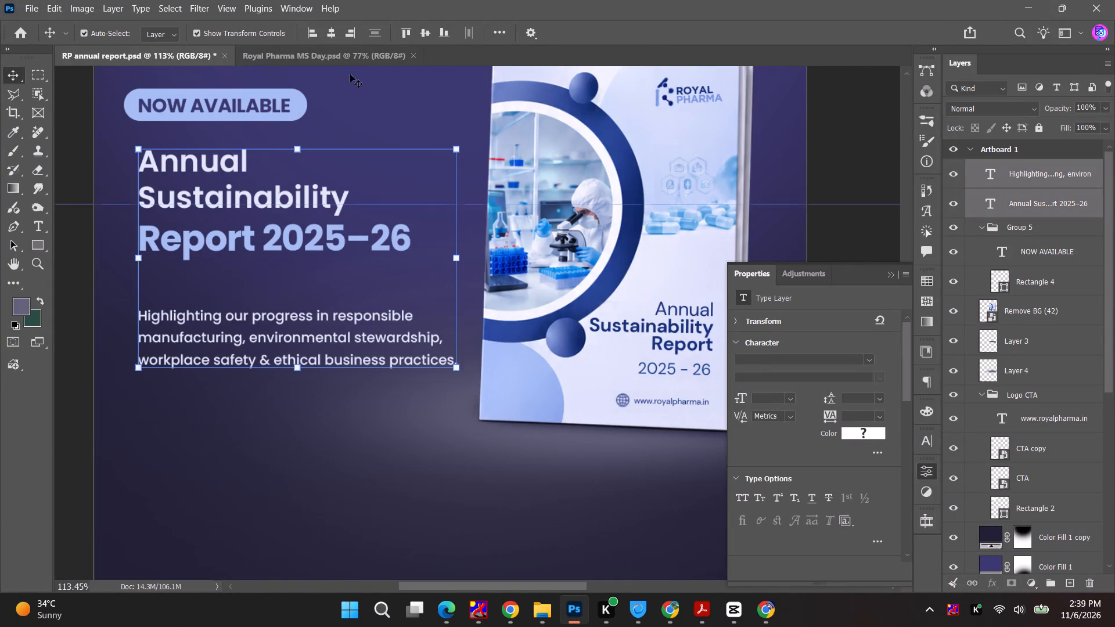
click(313, 38)
click(298, 448)
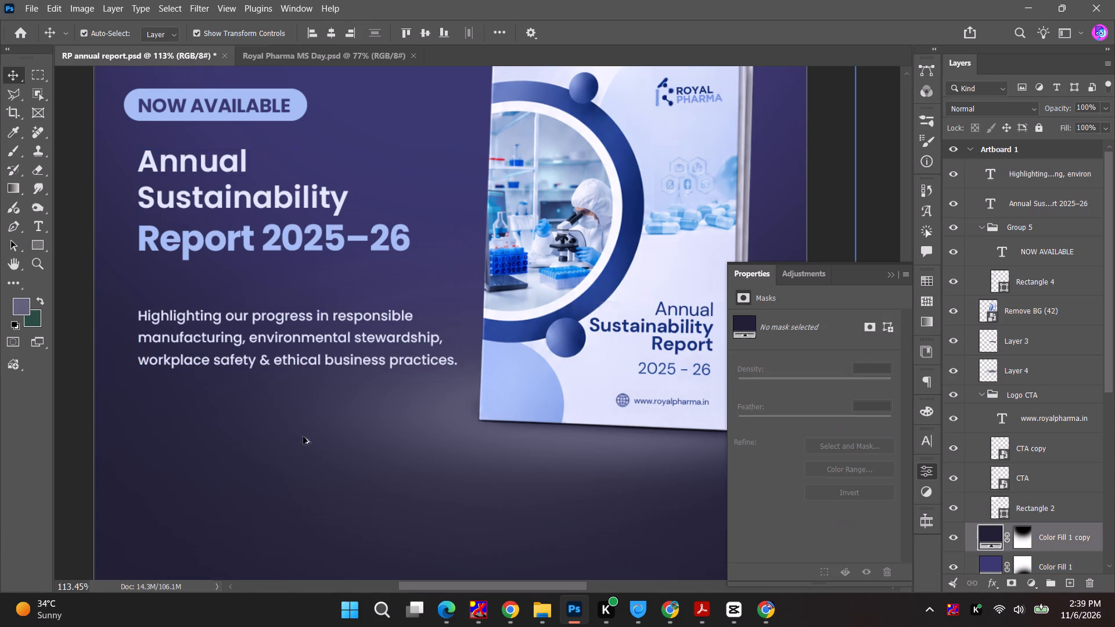
Compare the post's overall layout with the reference image, viewing the artwork with the panels hidden.
alt+scroll(290, 467, down, 4)
key(space)
drag(310, 477, 236, 434)
key(alt+Tab)
alt+scroll(236, 434, down, 2)
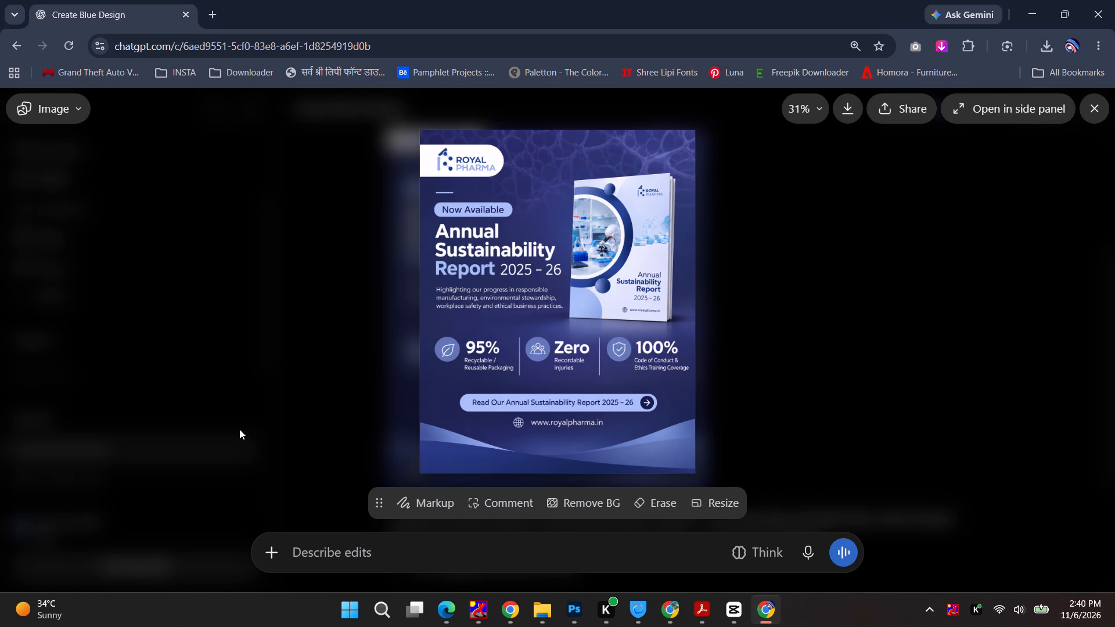
key(alt+Tab)
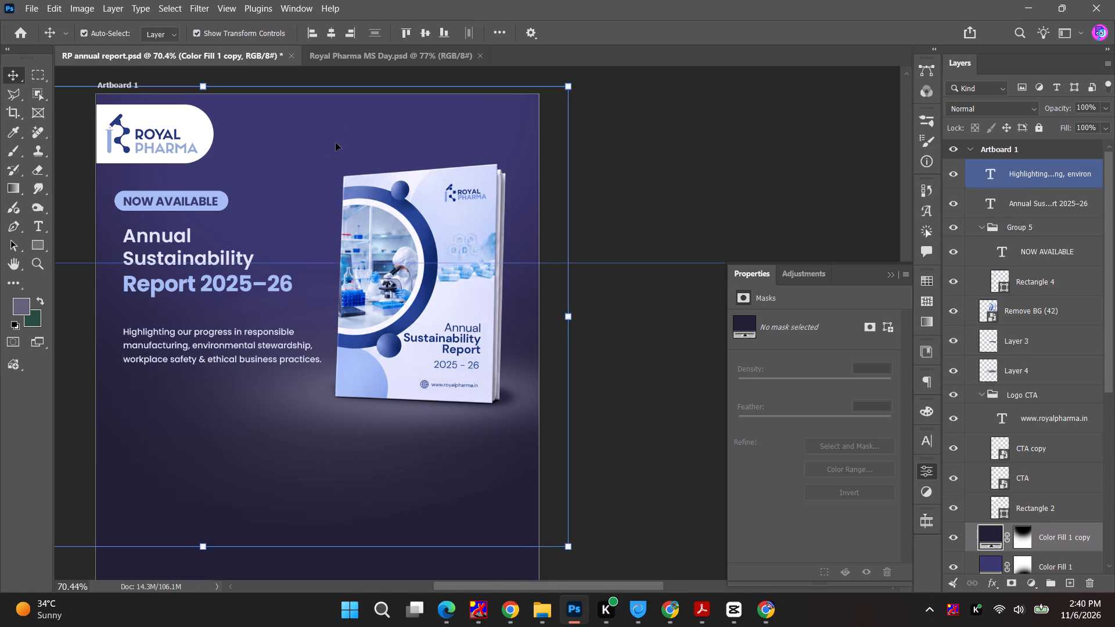
key(Tab)
key(alt+Tab)
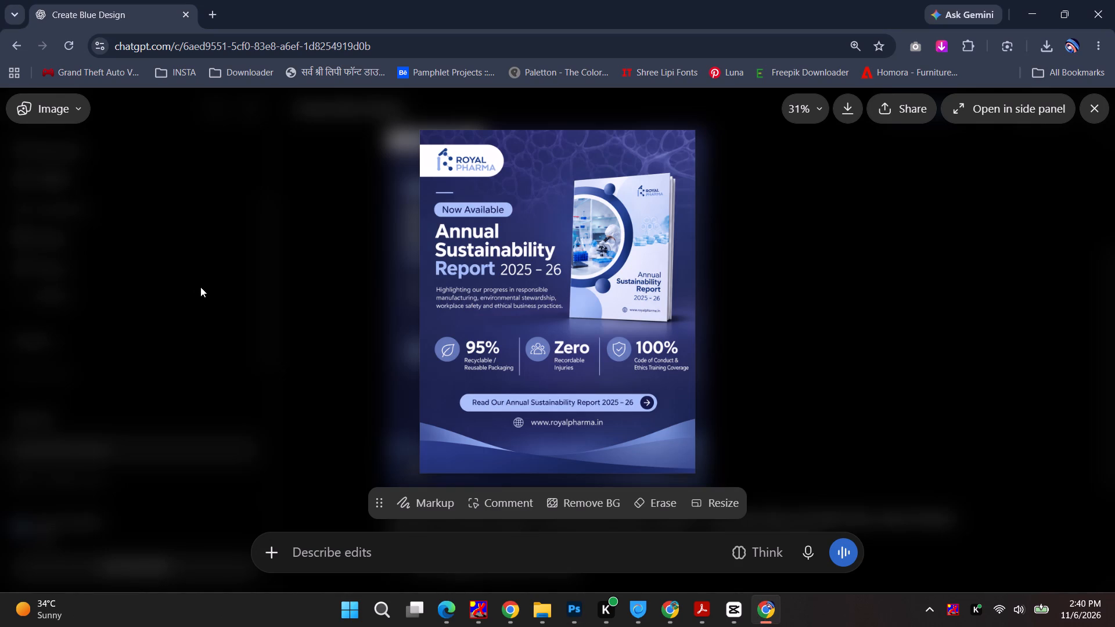
key(alt+Tab)
Duplicate the headline text straight down into the empty area below the description.
alt+scroll(206, 303, down, 5)
key(space)
drag(216, 390, 192, 345)
click(176, 216)
alt+drag(186, 210, 194, 339)
Check the statistics in the content sheet and reference, and replace "Annual Sustainability" in the duplicated headline with "95%".
key(alt+Tab)
alt+click(555, 203)
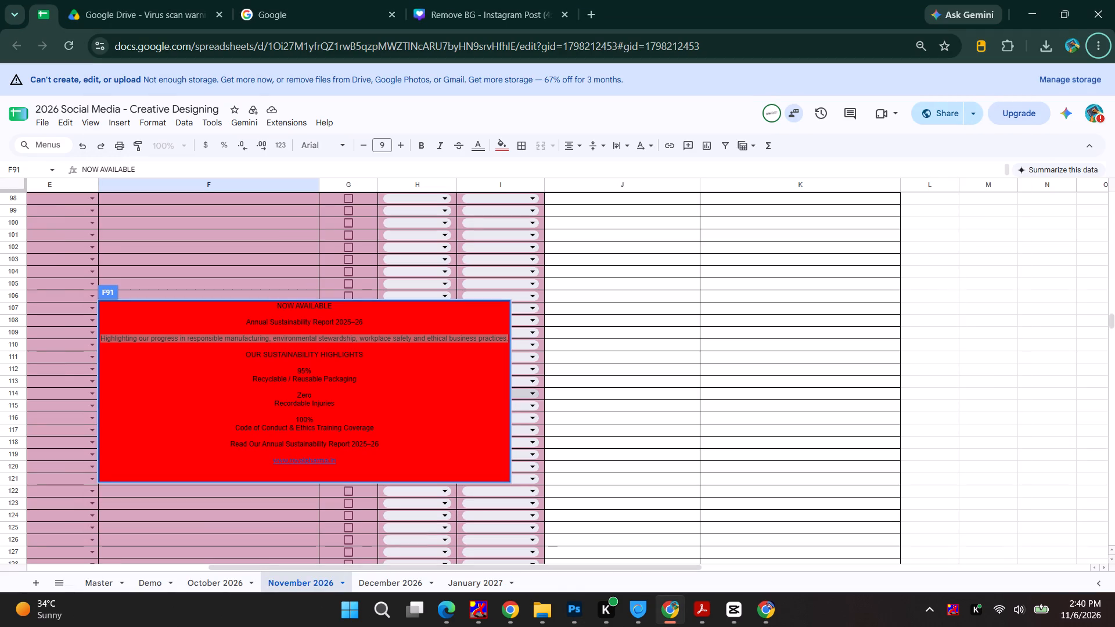
drag(294, 370, 326, 370)
key(alt+Tab)
key(alt+Tab)
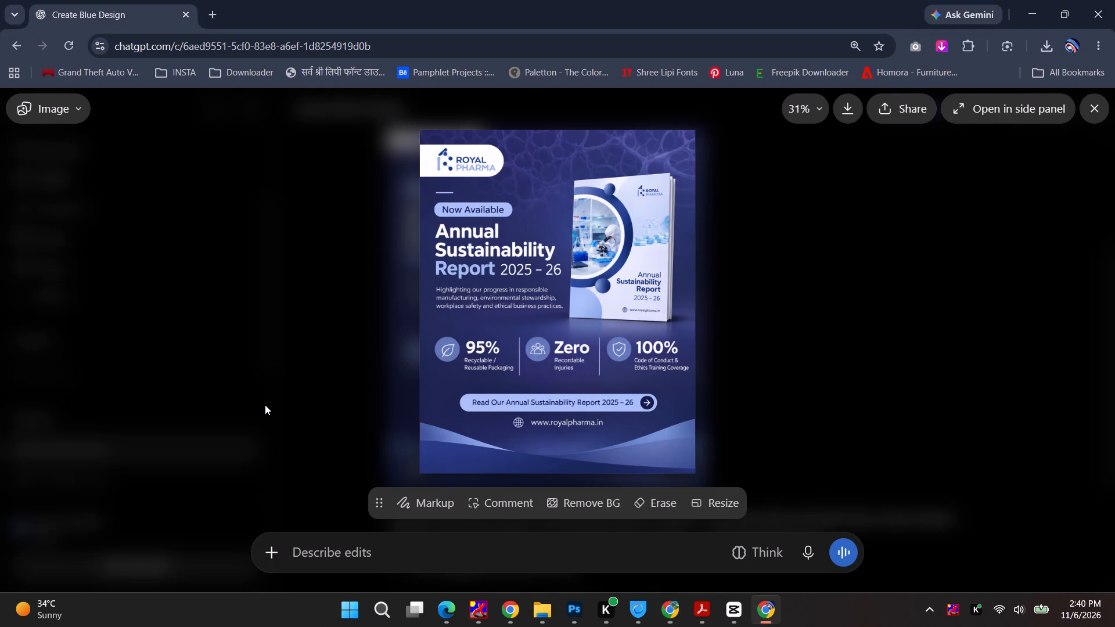
key(alt+Tab)
key(alt+Tab)
alt+click(432, 187)
key(alt+Tab)
alt+click(541, 185)
alt+scroll(181, 373, up, 9)
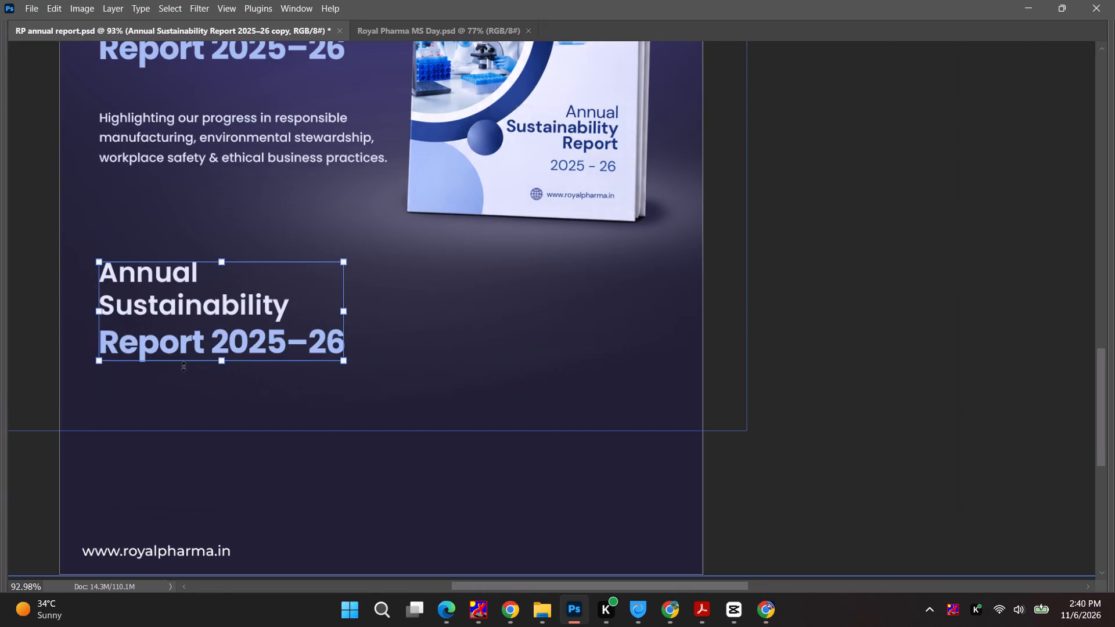
double_click(196, 309)
drag(296, 308, 0, 261)
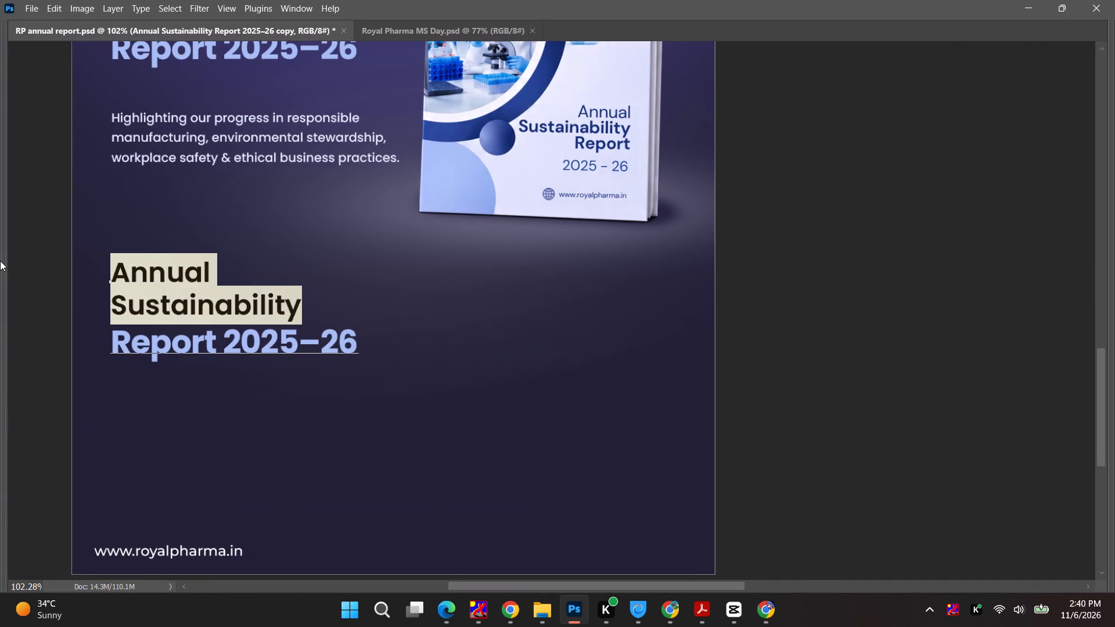
text(95)
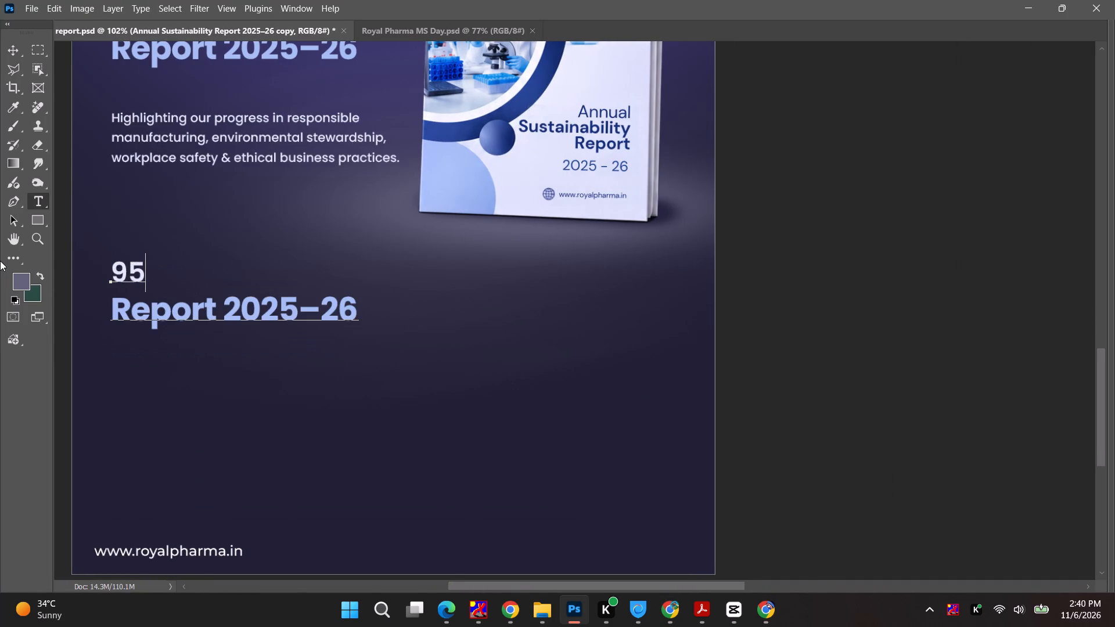
key(shift+percent)
Copy "Recyclable / Reusable Packaging" from the content sheet and paste it over "Report 2025–26" below "95%".
key(alt+Tab)
key(alt+Tab)
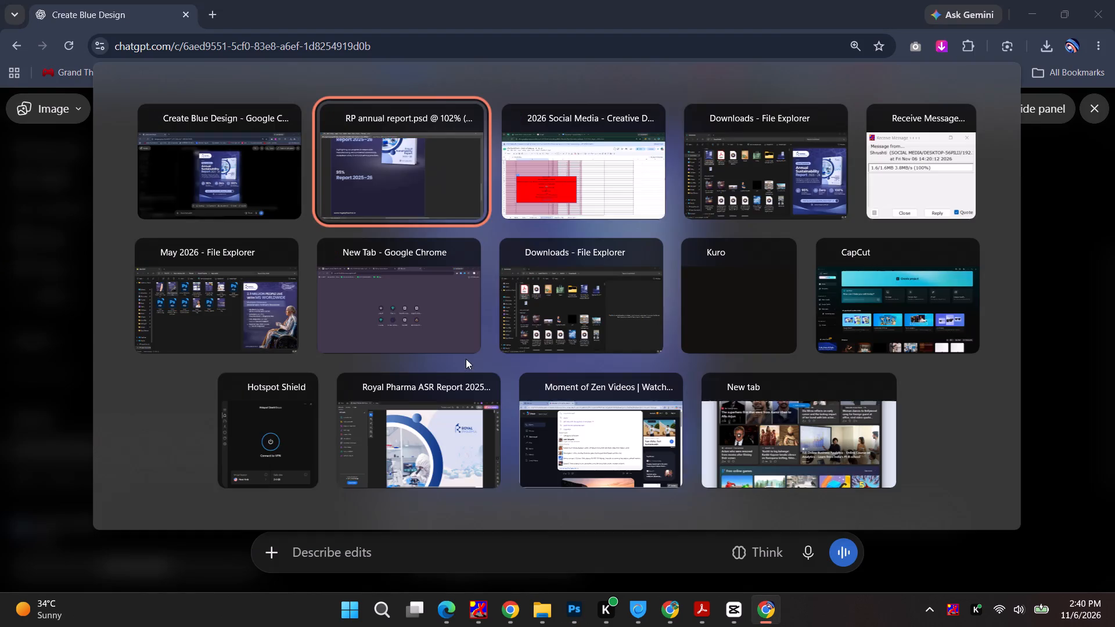
alt+click(553, 217)
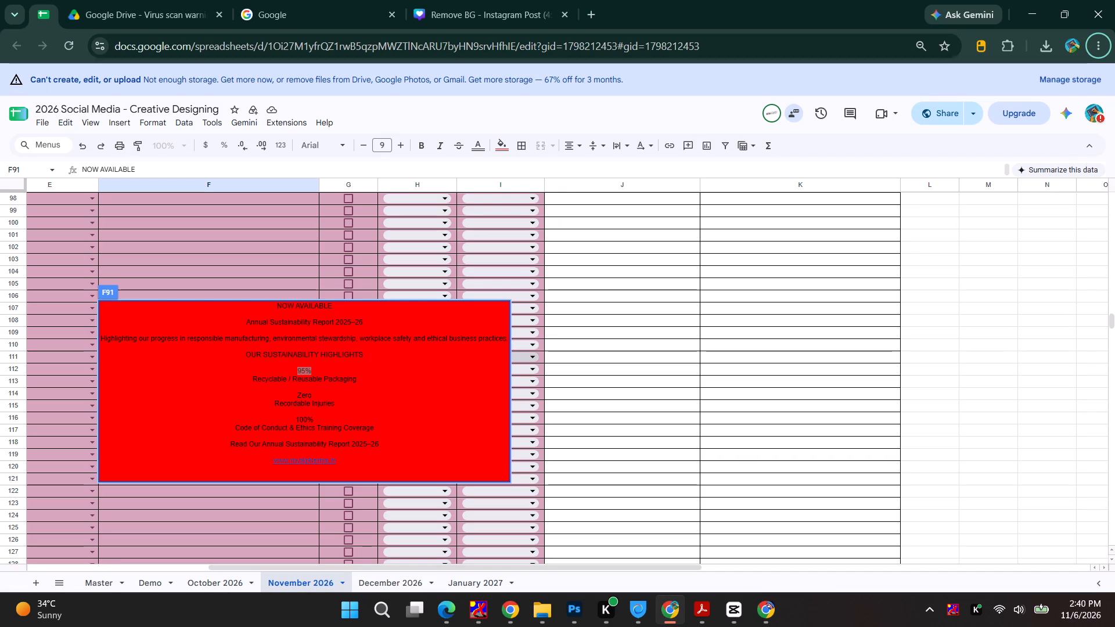
drag(251, 377, 380, 383)
key(ctrl+c)
key(Tab)
key(alt+Tab)
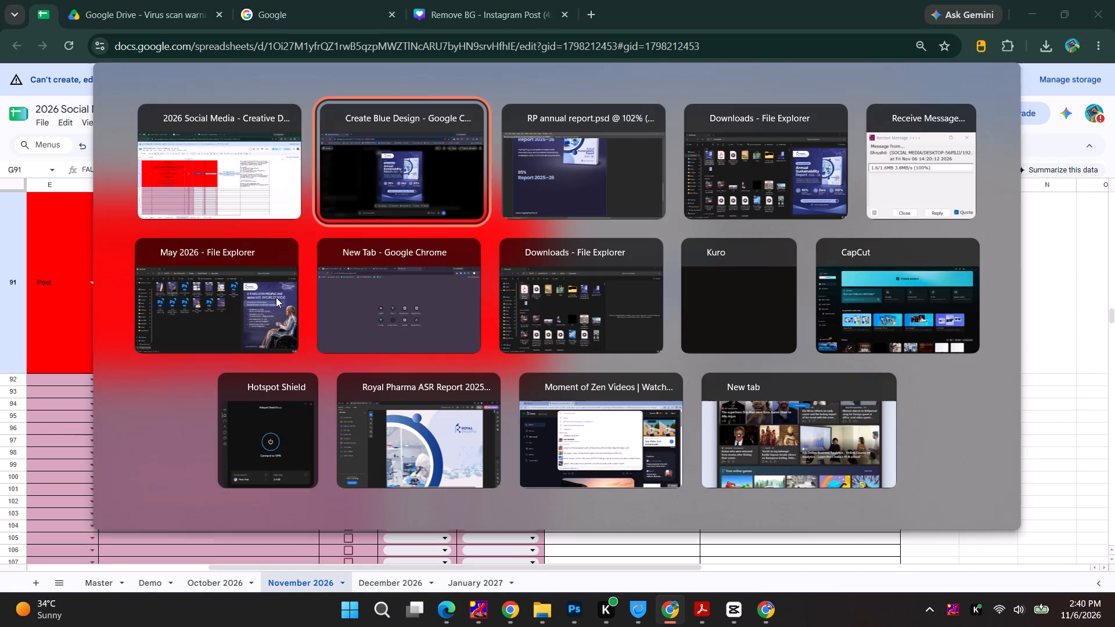
alt+click(436, 200)
key(alt+Tab)
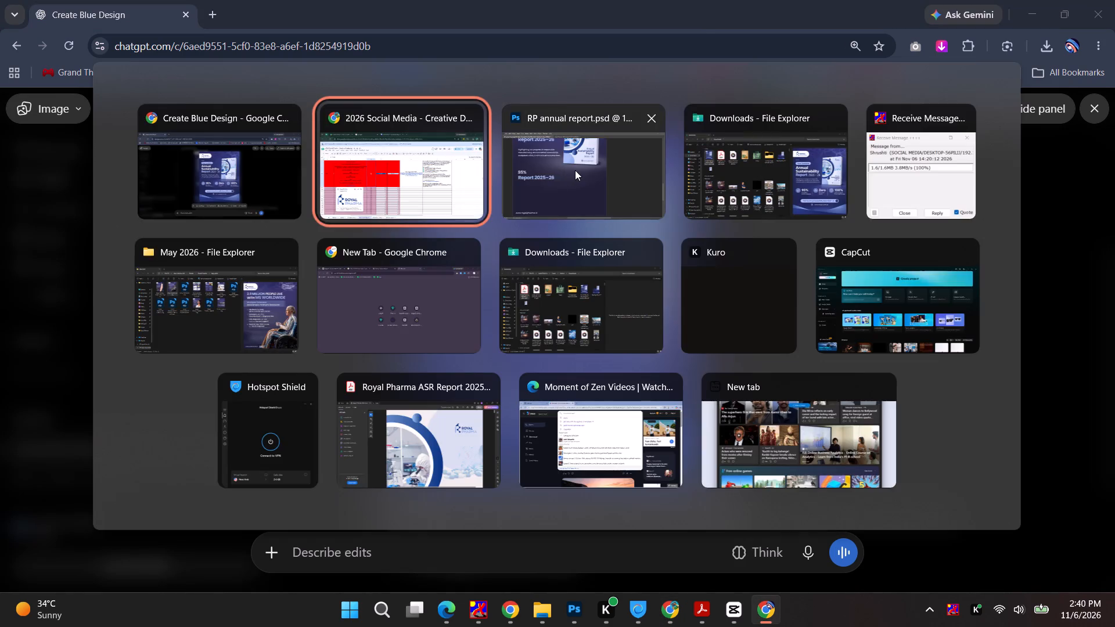
alt+click(577, 170)
key(alt+Tab)
key(alt+Tab)
key(alt+Tab)
double_click(172, 318)
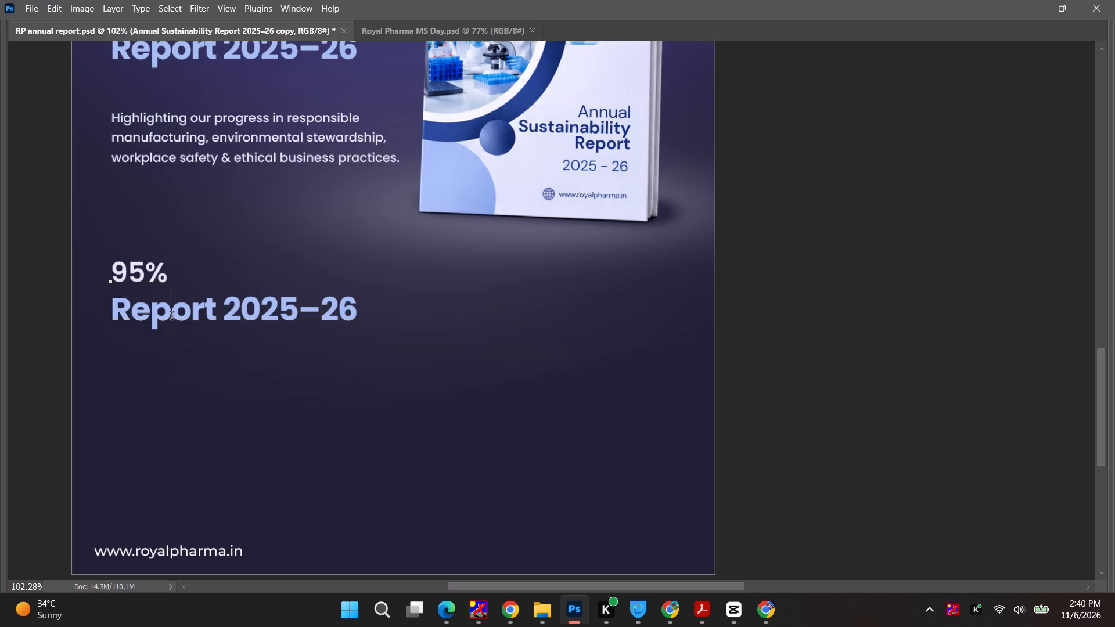
drag(120, 316, 447, 333)
key(ctrl+v)
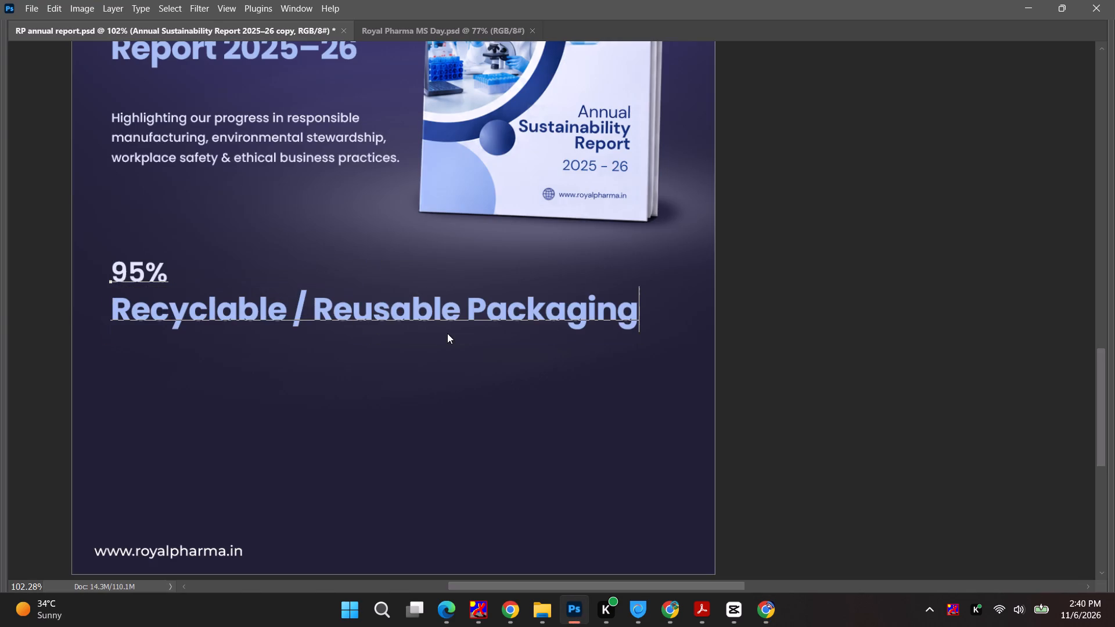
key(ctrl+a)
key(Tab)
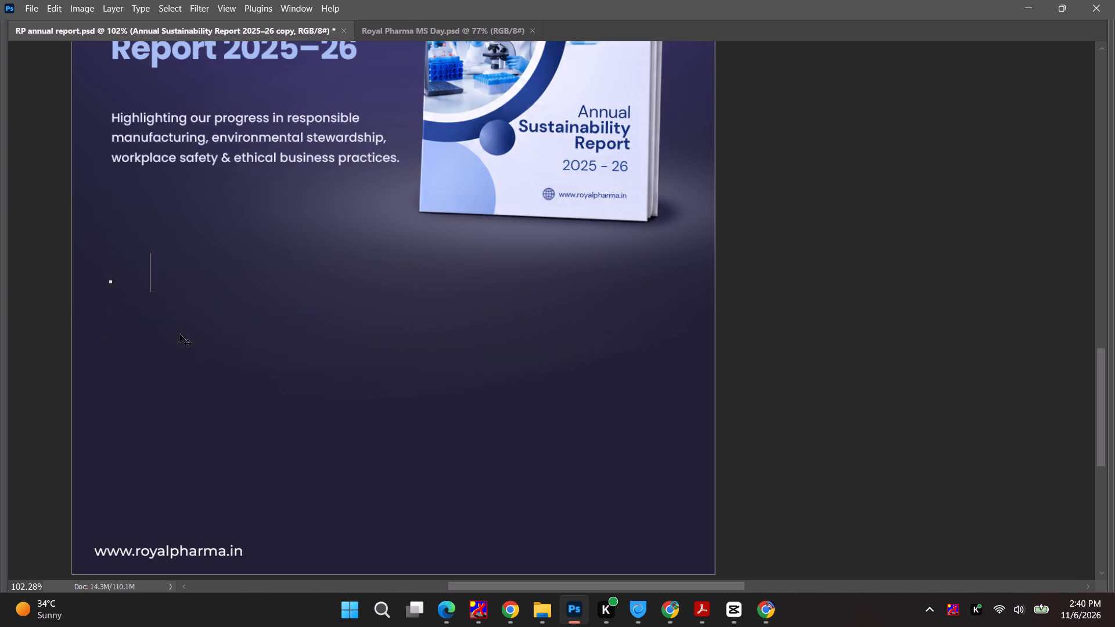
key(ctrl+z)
Restore the panels and set the "Recyclable / Reusable Packaging" line to Poppins Medium at 6 pt.
key(Escape)
key(Tab)
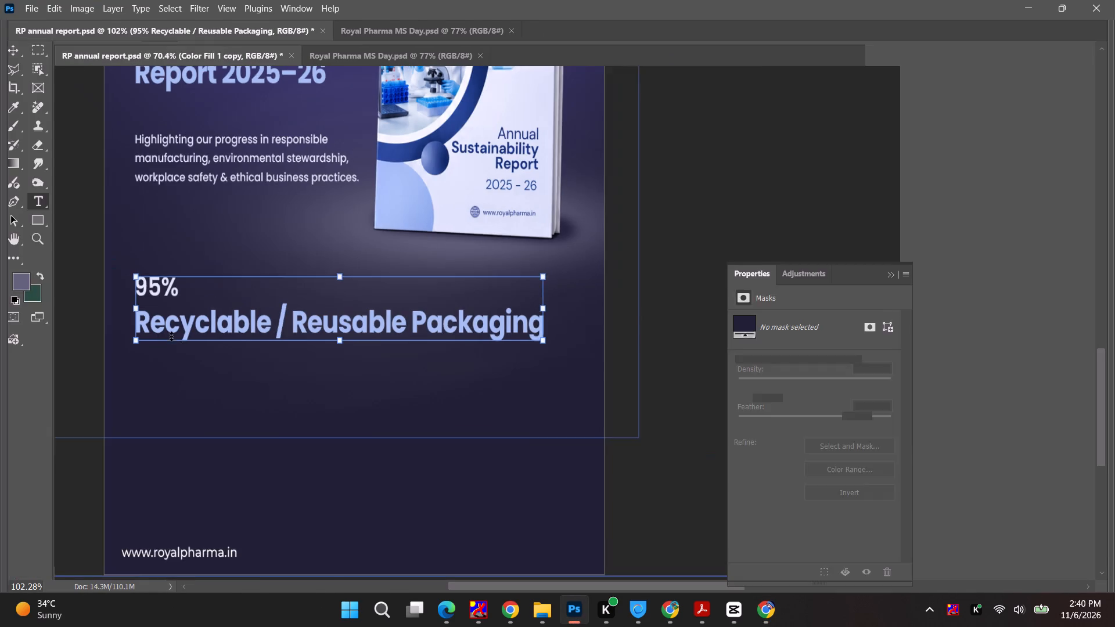
click(153, 329)
double_click(223, 340)
double_click(179, 338)
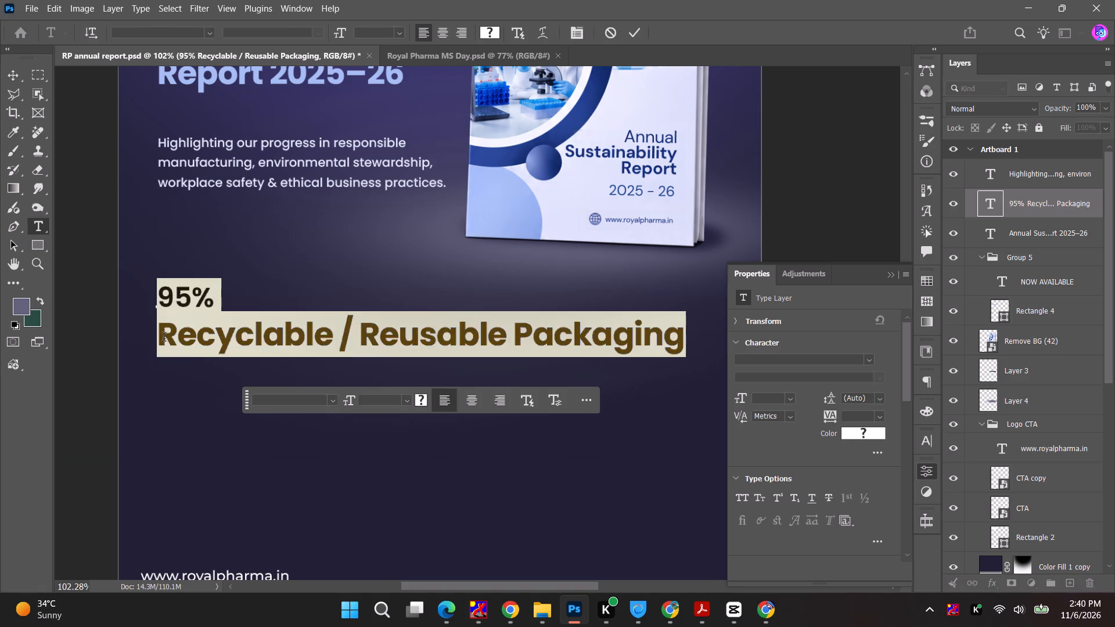
drag(162, 338, 713, 351)
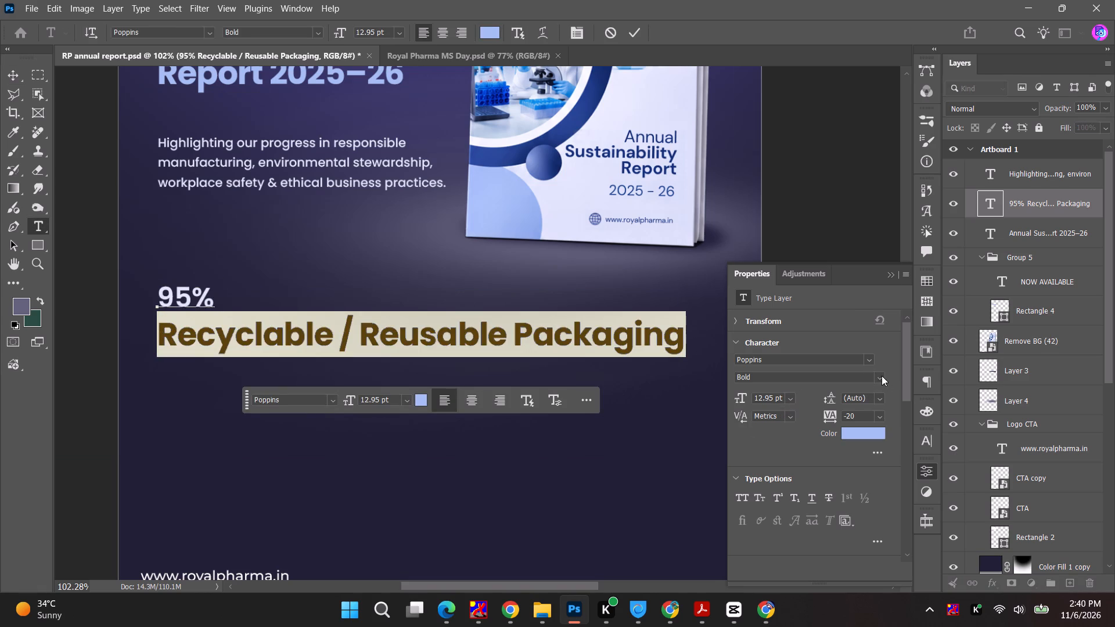
click(882, 376)
click(834, 203)
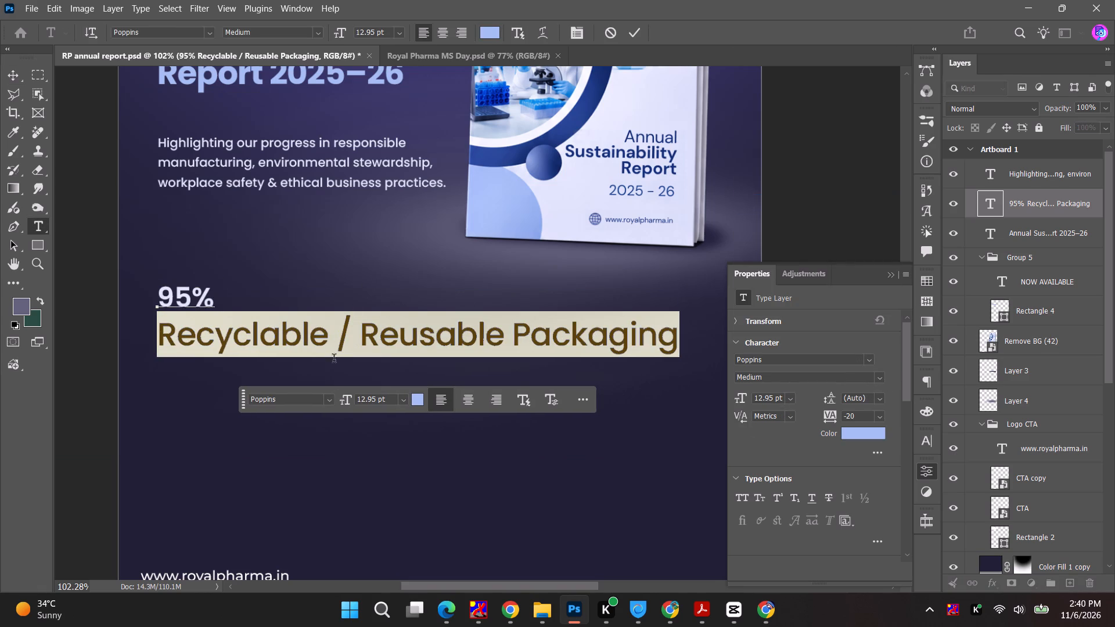
drag(740, 402, 731, 396)
Break the label into two lines after "Recyclable /", dropping the space before "Reusable", and check it against the reference.
click(253, 320)
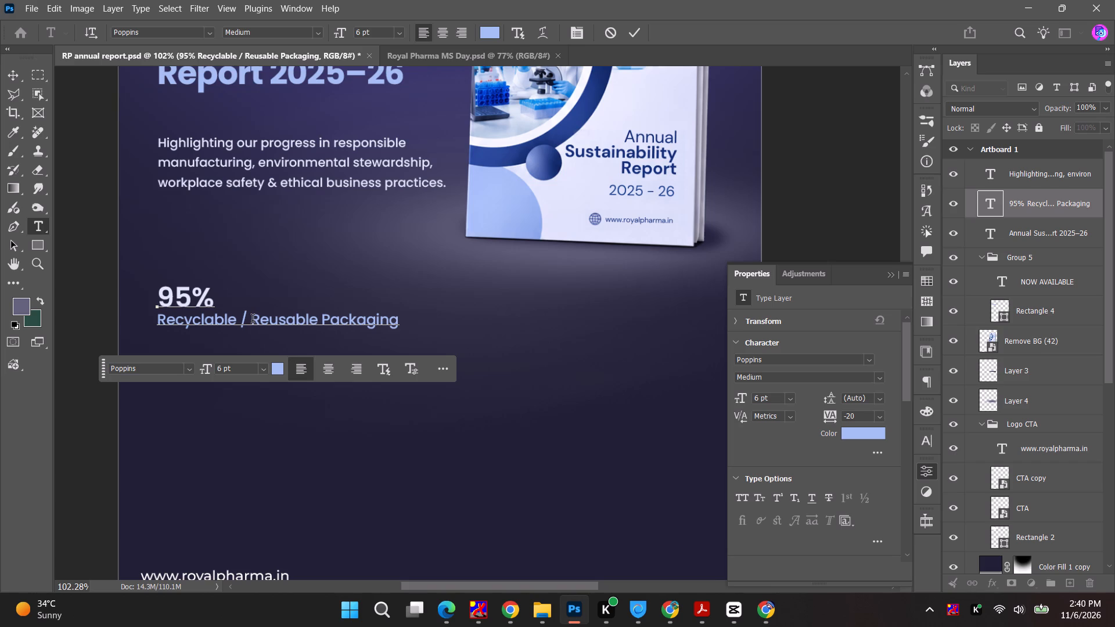
key(BackSpace)
key(Return)
key(alt+Tab)
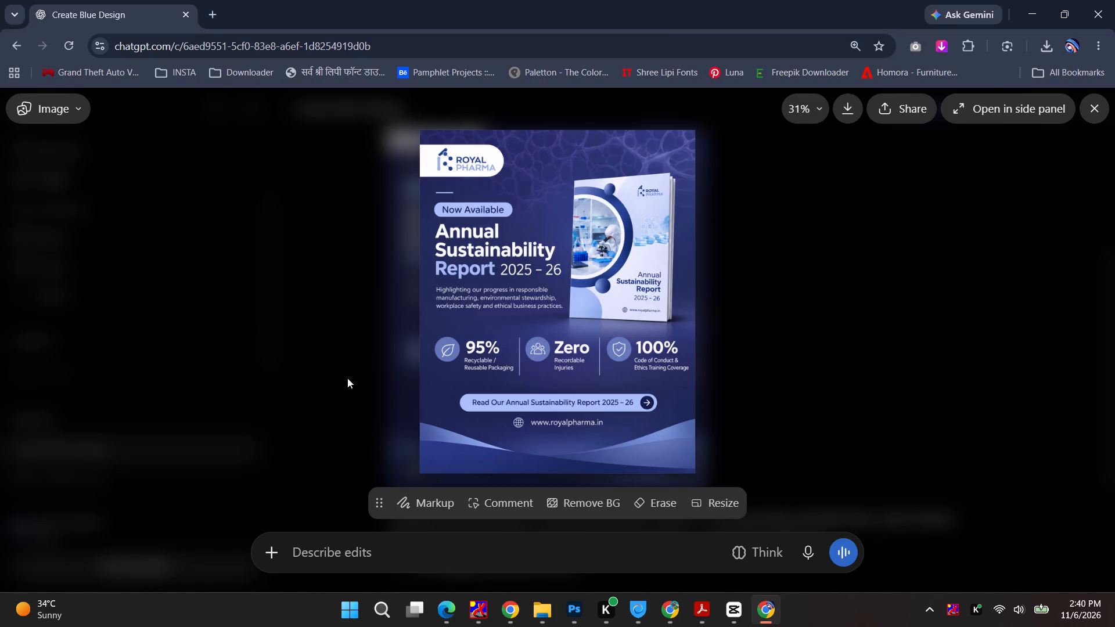
key(alt+Tab)
drag(156, 318, 358, 340)
Move the 95% text block slightly down and inward from the artboard's left margin, leaving room beside it.
click(9, 73)
drag(196, 305, 243, 329)
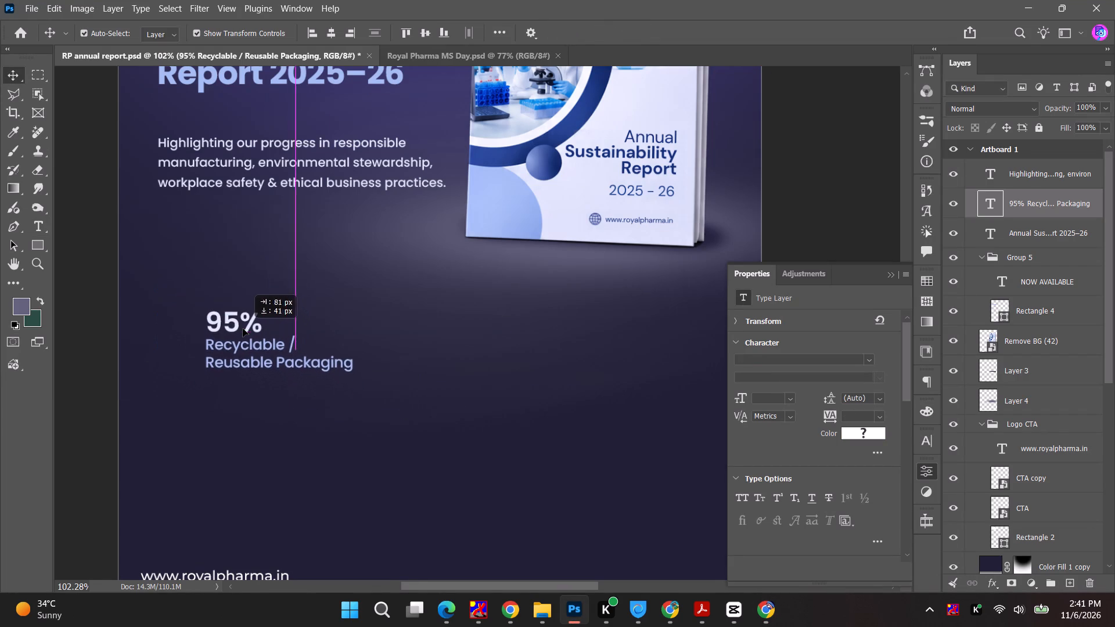
drag(243, 329, 227, 327)
Duplicate the 95% block horizontally to its right, adjust the gap between the two blocks, and compare with the reference.
alt+drag(226, 328, 473, 326)
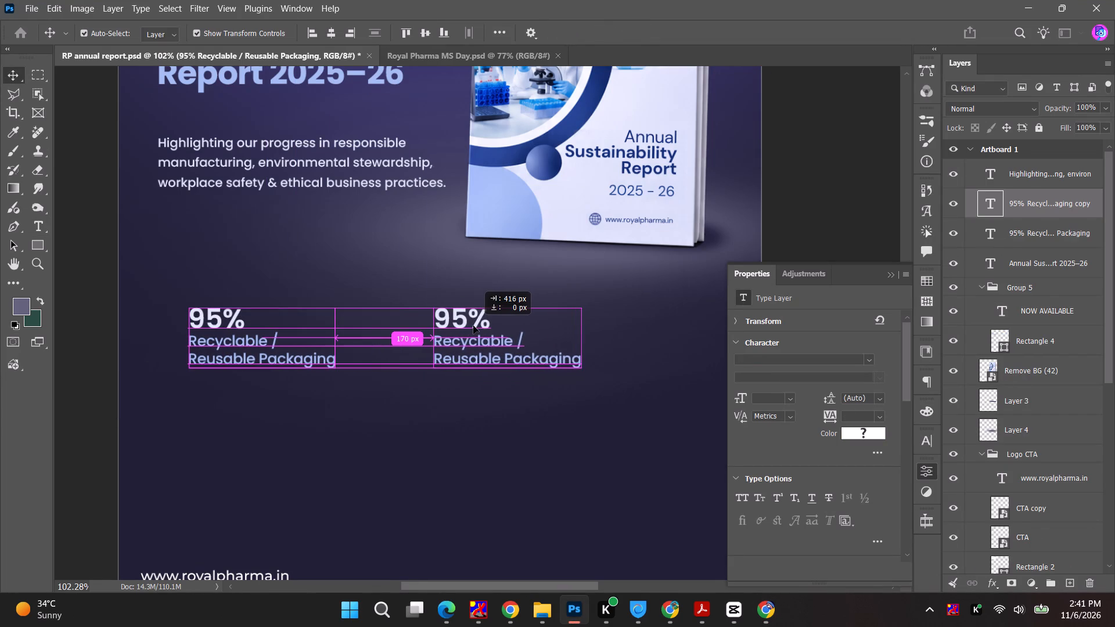
alt+drag(473, 326, 441, 326)
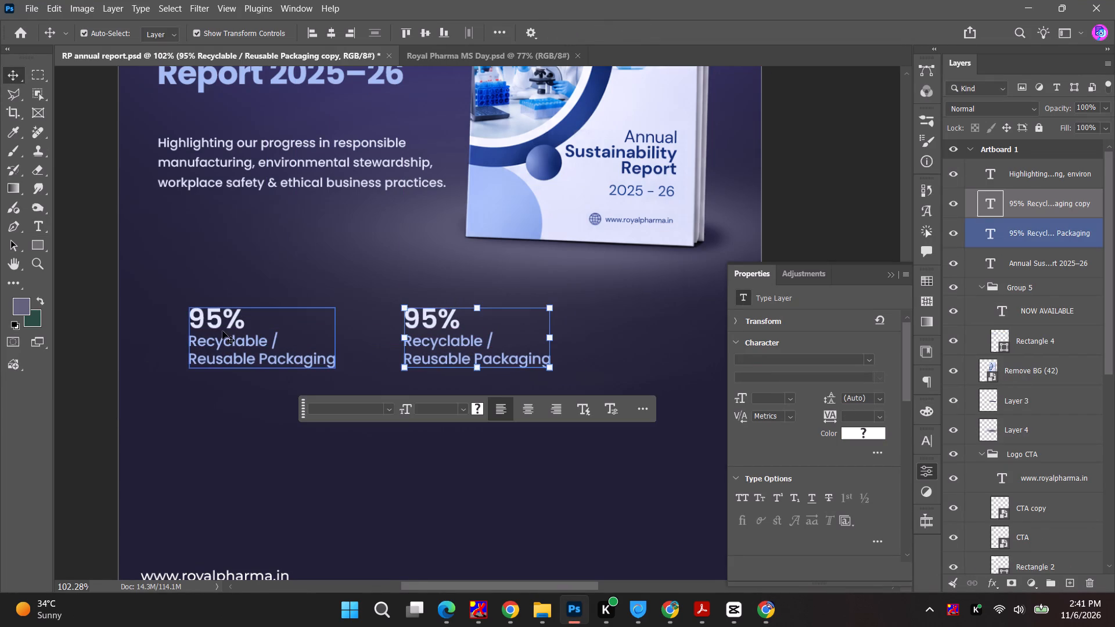
drag(222, 331, 217, 331)
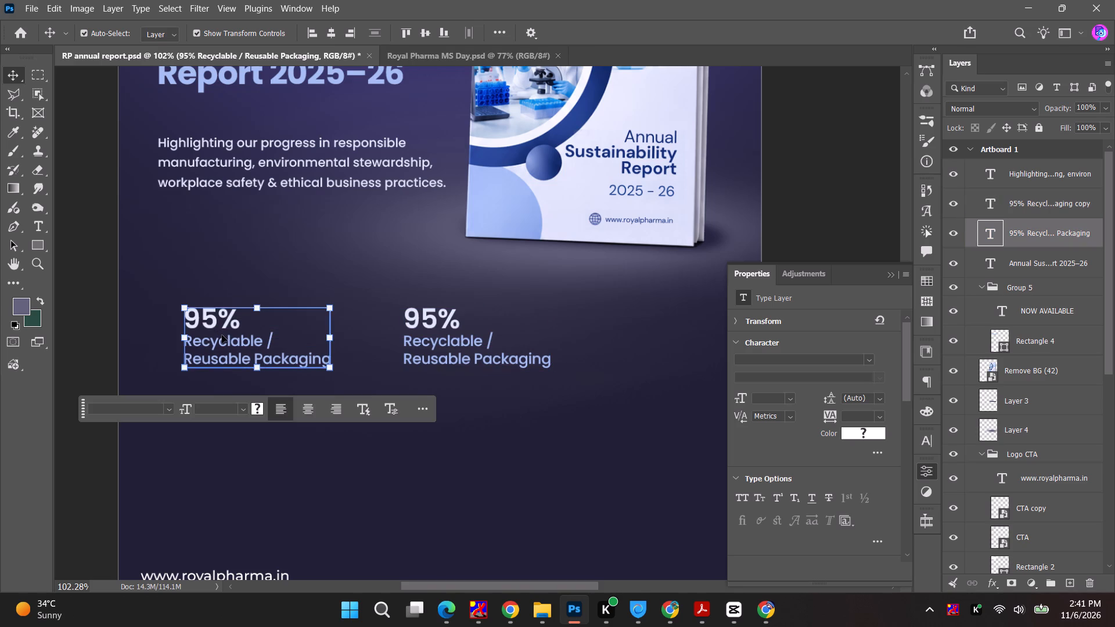
drag(463, 352, 438, 354)
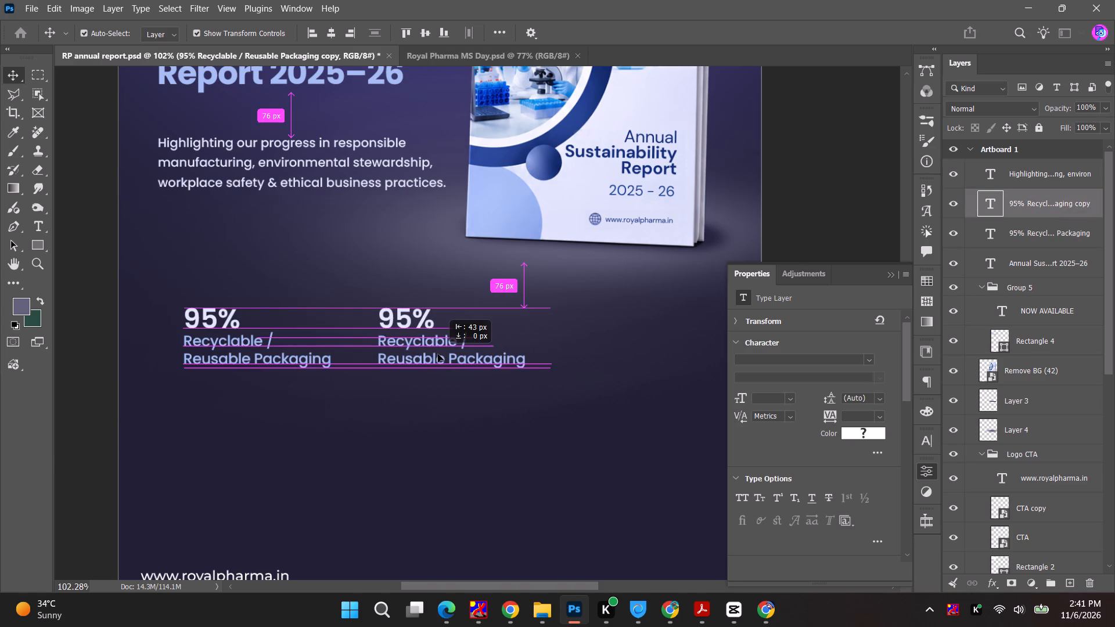
drag(438, 354, 436, 354)
key(alt+Tab)
key(alt+Tab)
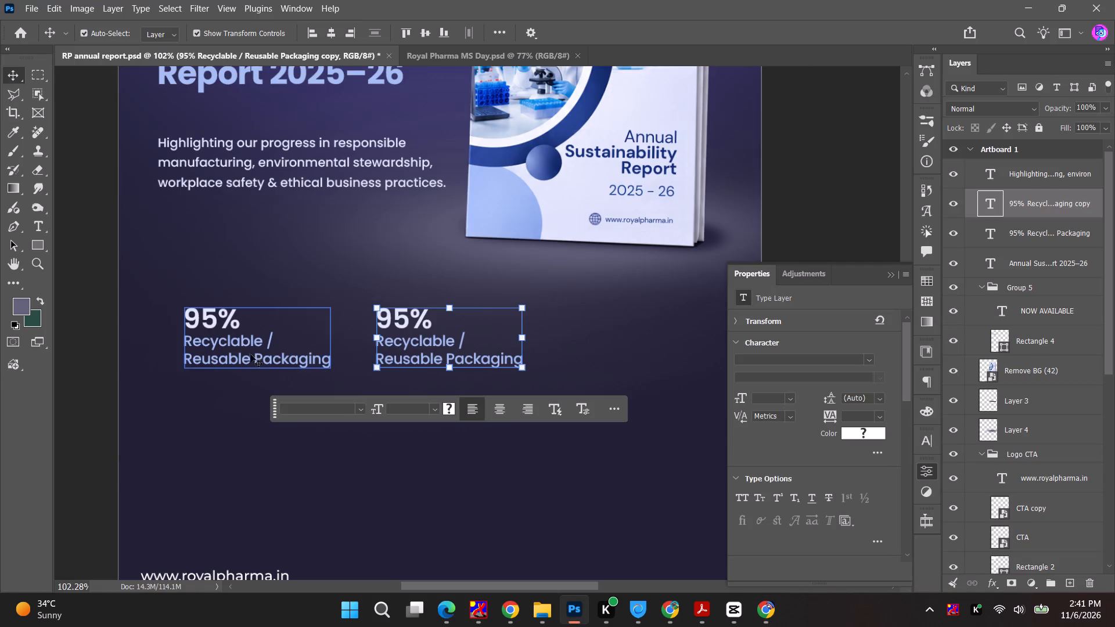
Move both 95% blocks slightly lower together.
shift+click(228, 343)
drag(419, 337, 420, 355)
Duplicate the second 95% block to its right as a third evenly spaced block, checking against the reference.
alt+scroll(429, 362, down, 3)
key(space)
drag(474, 367, 337, 347)
key(alt+Tab)
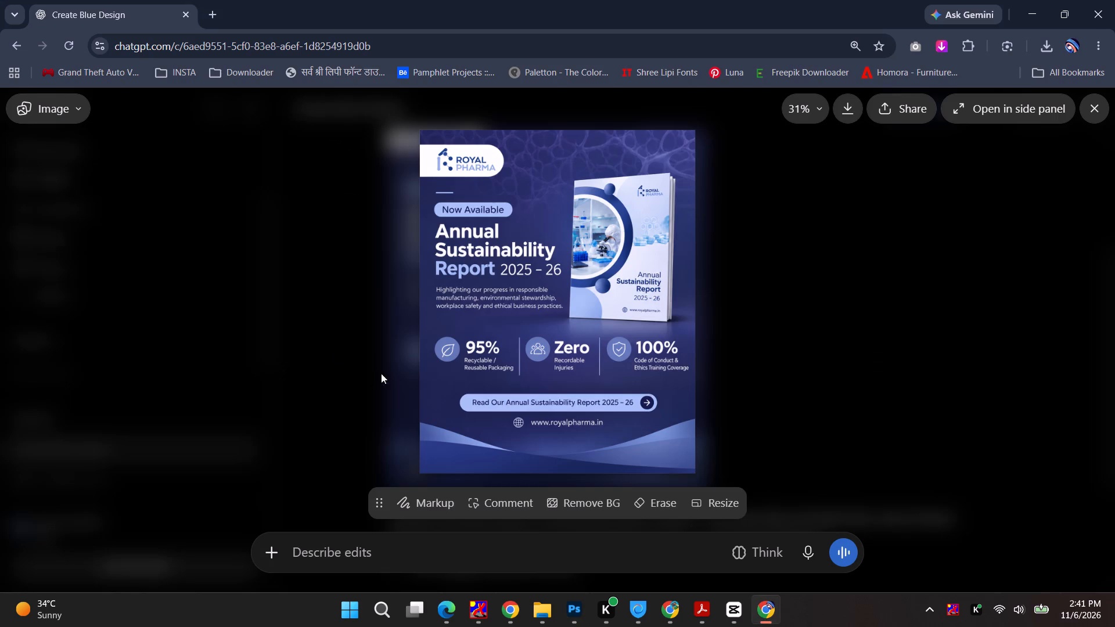
key(alt+Tab)
click(562, 349)
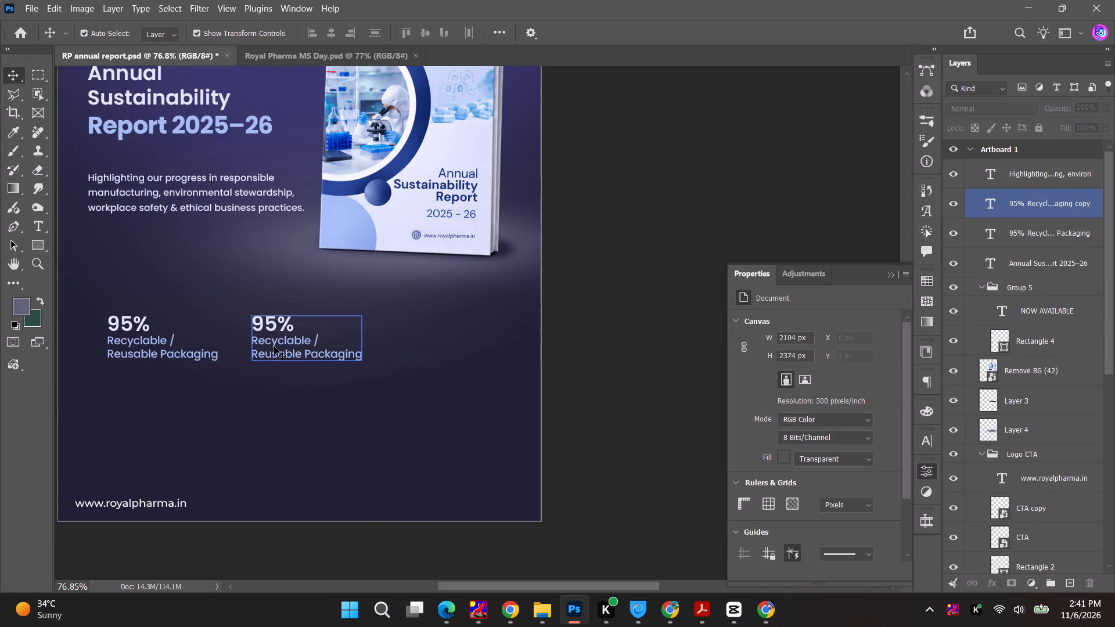
alt+drag(274, 347, 416, 348)
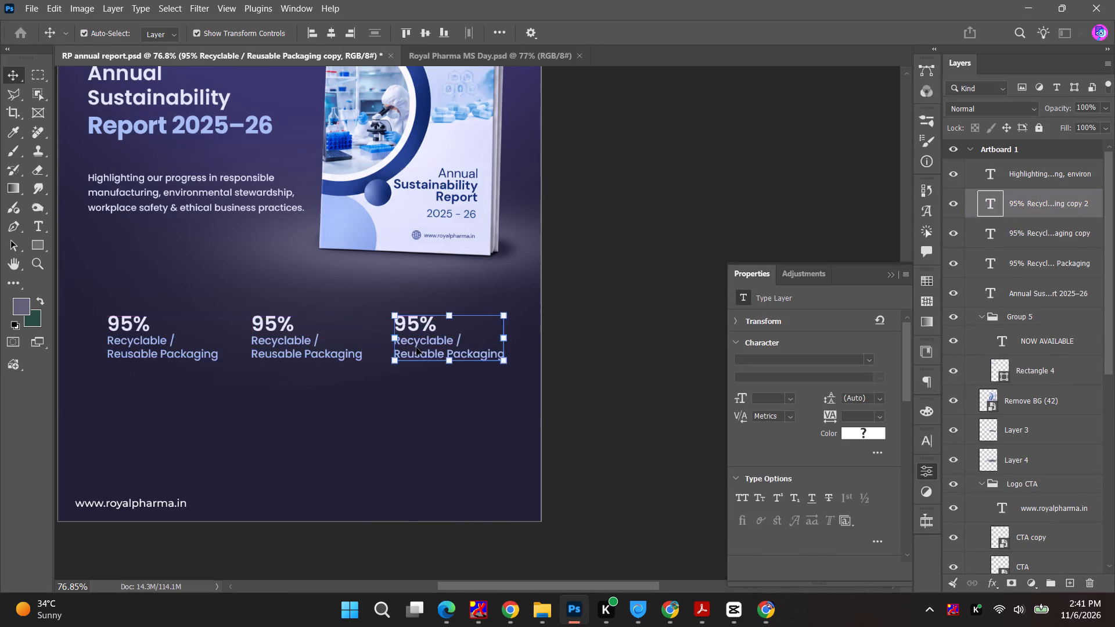
key(alt+Tab)
key(alt+Tab)
Replace "95%" in the middle block with "Zero".
double_click(262, 332)
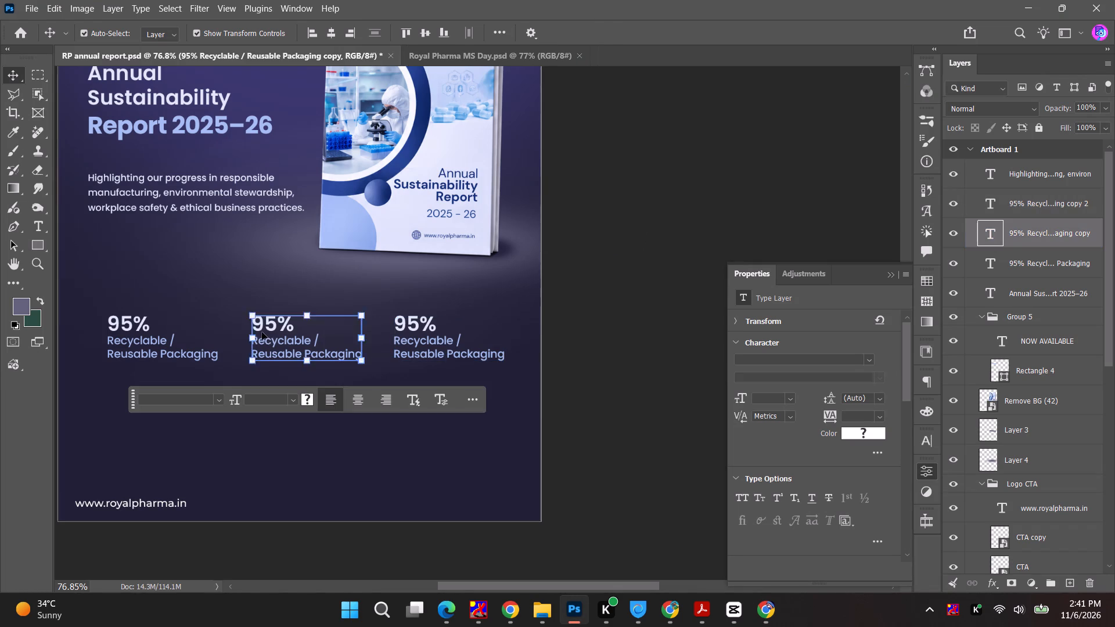
drag(298, 325, 203, 325)
text(Zero)
Switch to the 2026 Social Media spreadsheet in Chrome and copy "Zero Recordable Injuries" from the post text in cell F91.
key(alt+Tab)
key(alt+Tab)
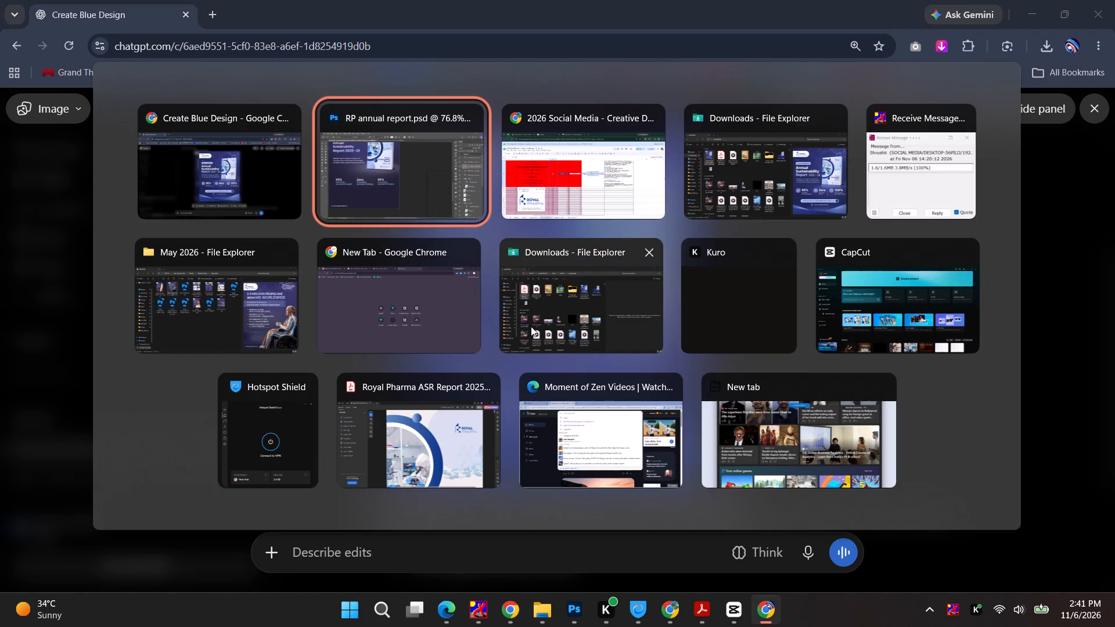
alt+click(556, 191)
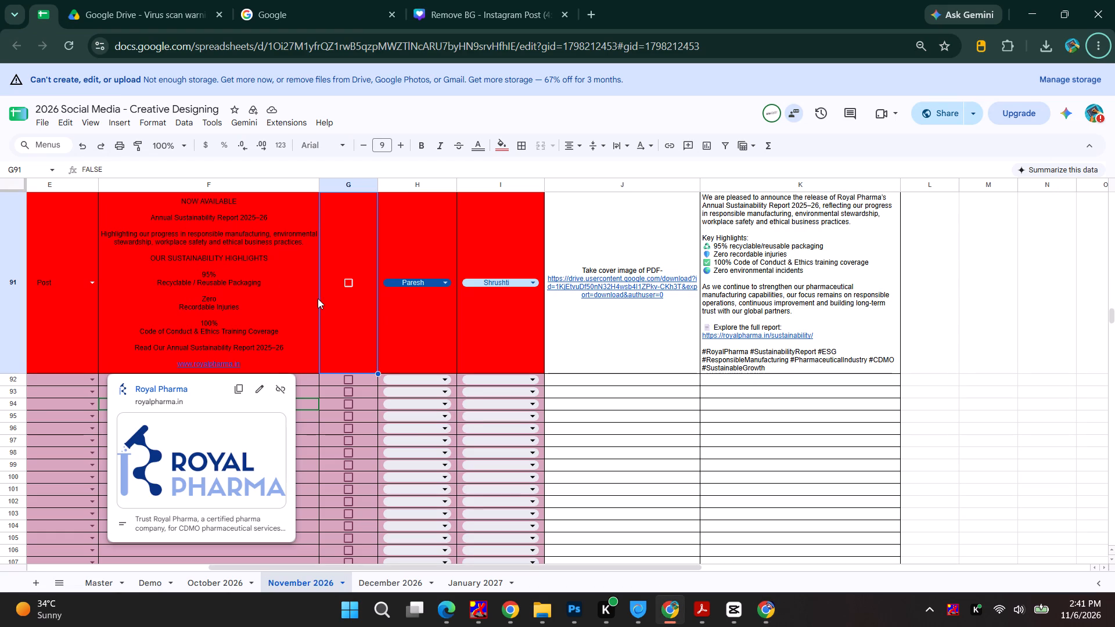
double_click(253, 313)
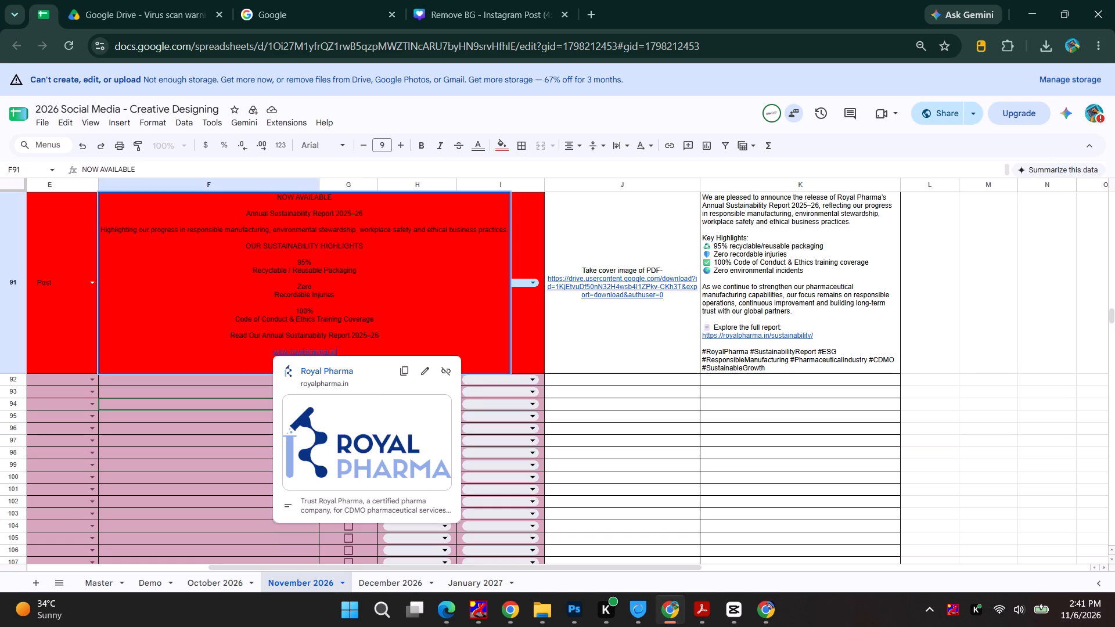
drag(346, 296, 166, 283)
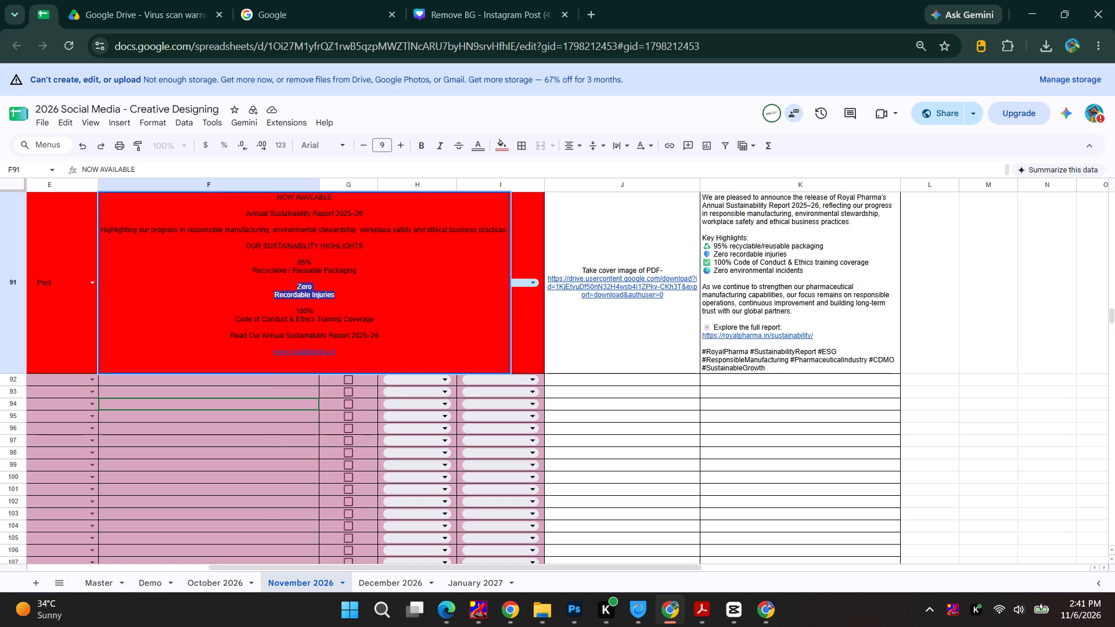
key(ctrl+c)
click(336, 295)
key(alt+Tab)
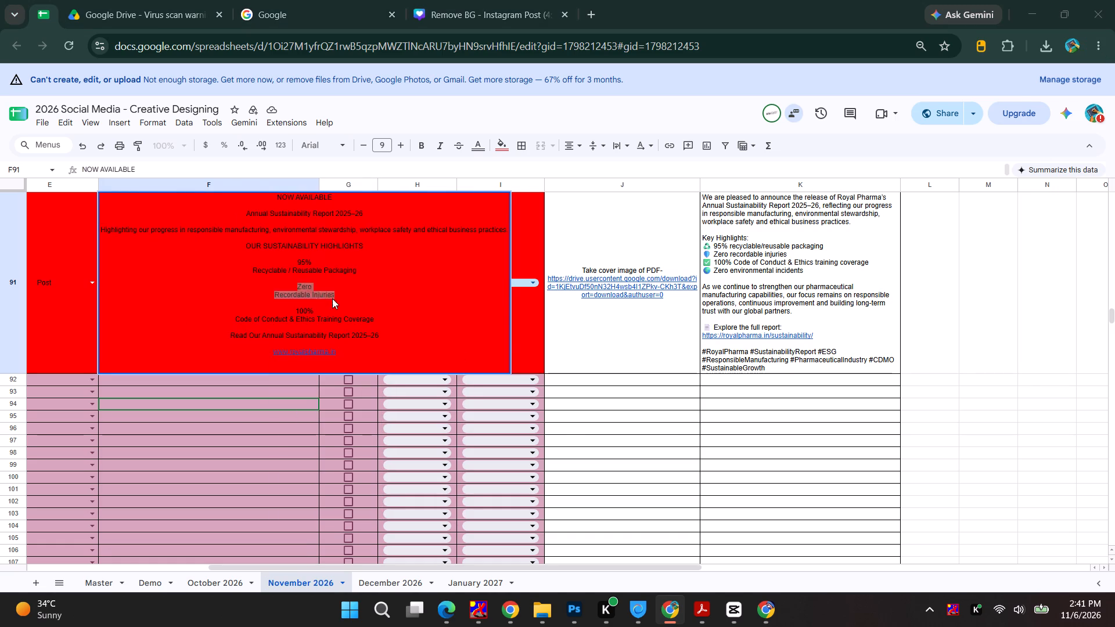
Back in Photoshop, replace the description under "Zero" in the middle block with the copied "Recordable Injuries", without the extra "Zero", split over two lines.
alt+click(423, 187)
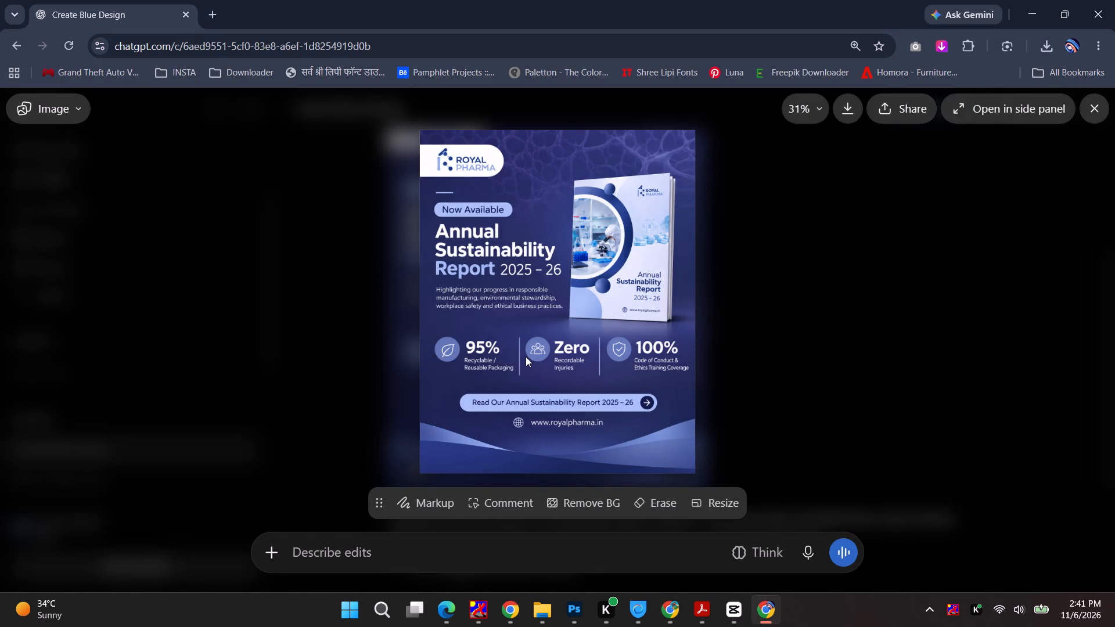
key(alt+Tab)
key(alt+Tab)
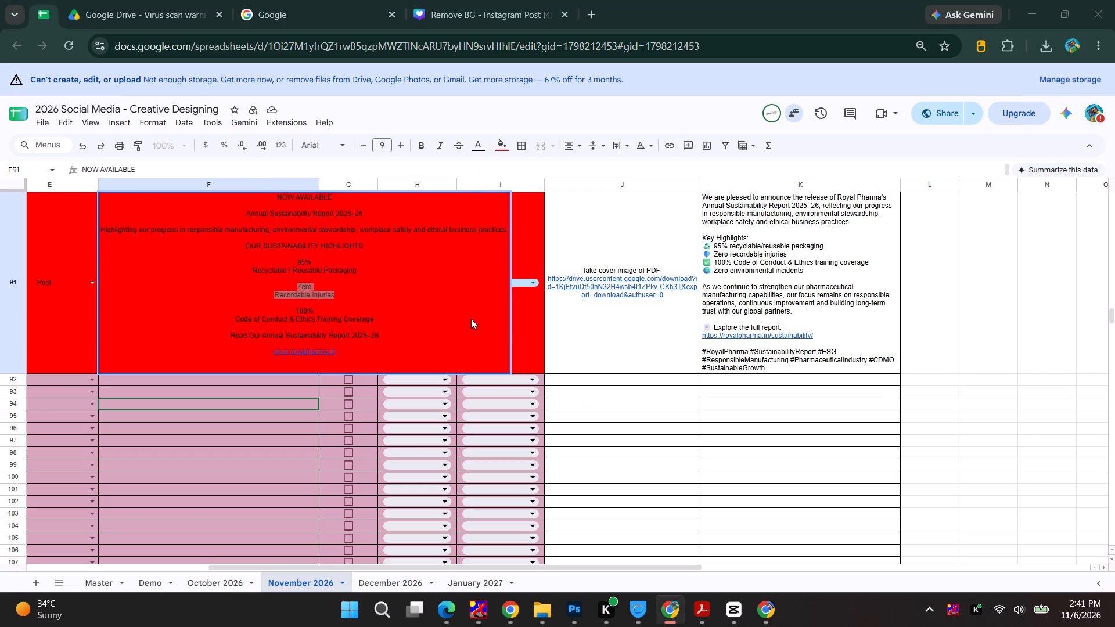
key(alt+Tab)
alt+scroll(276, 361, up, 5)
double_click(276, 344)
drag(230, 330, 434, 342)
key(ctrl+v)
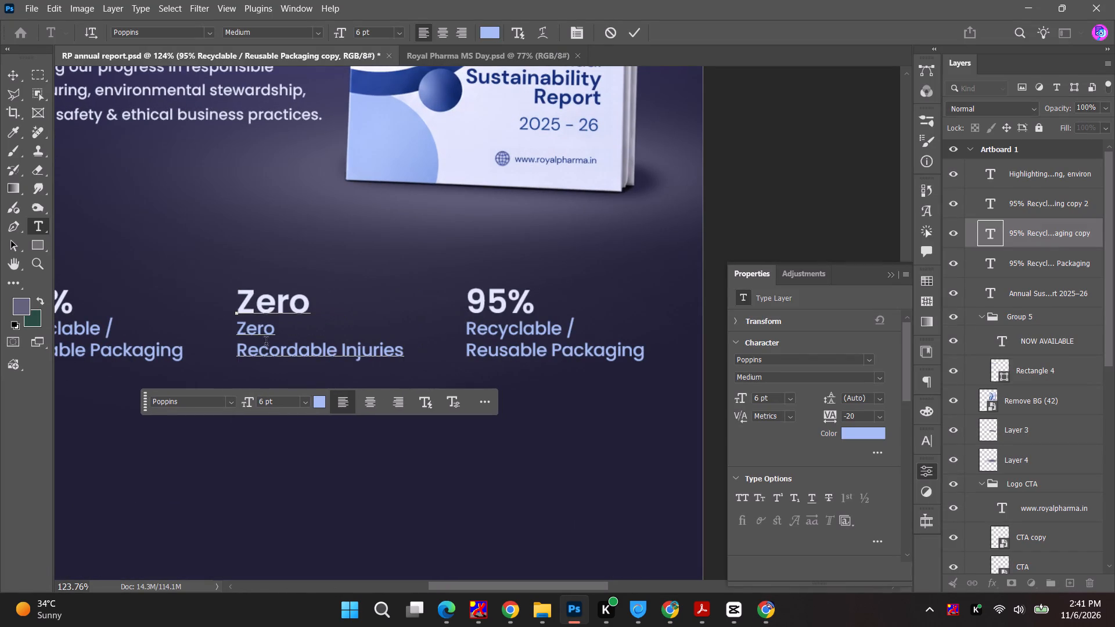
drag(282, 328, 190, 327)
key(BackSpace)
key(BackSpace)
click(339, 328)
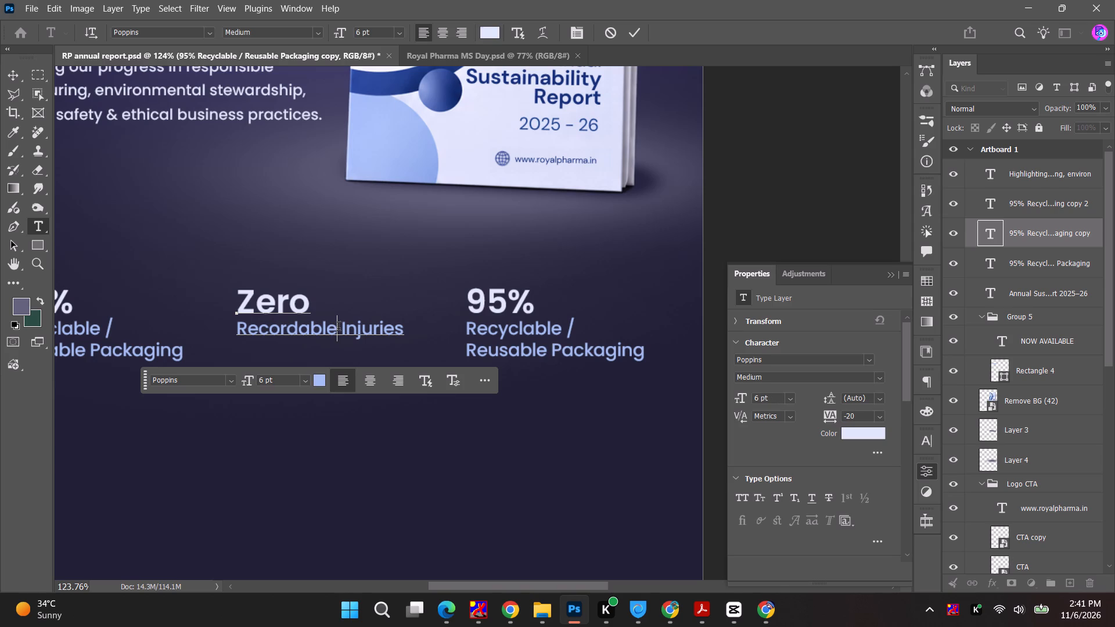
key(Delete)
key(Return)
Copy "Code of Conduct & Ethics Training Coverage" from the spreadsheet's post text in cell F91.
key(alt+Tab)
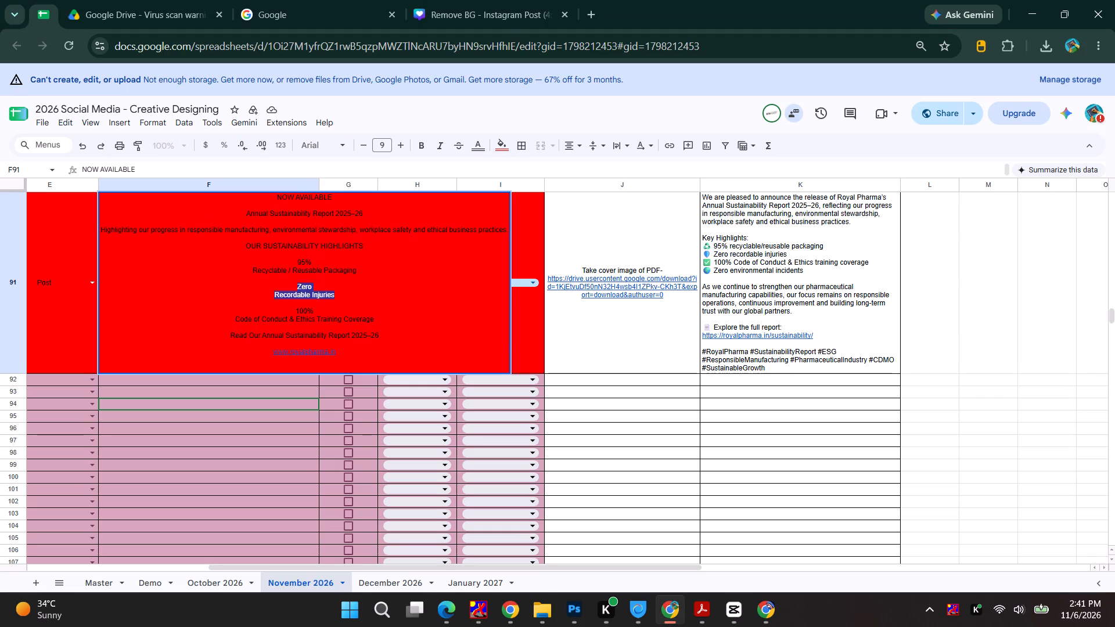
key(alt+Tab)
key(alt+Tab)
drag(231, 322, 497, 323)
key(ctrl+c)
key(Tab)
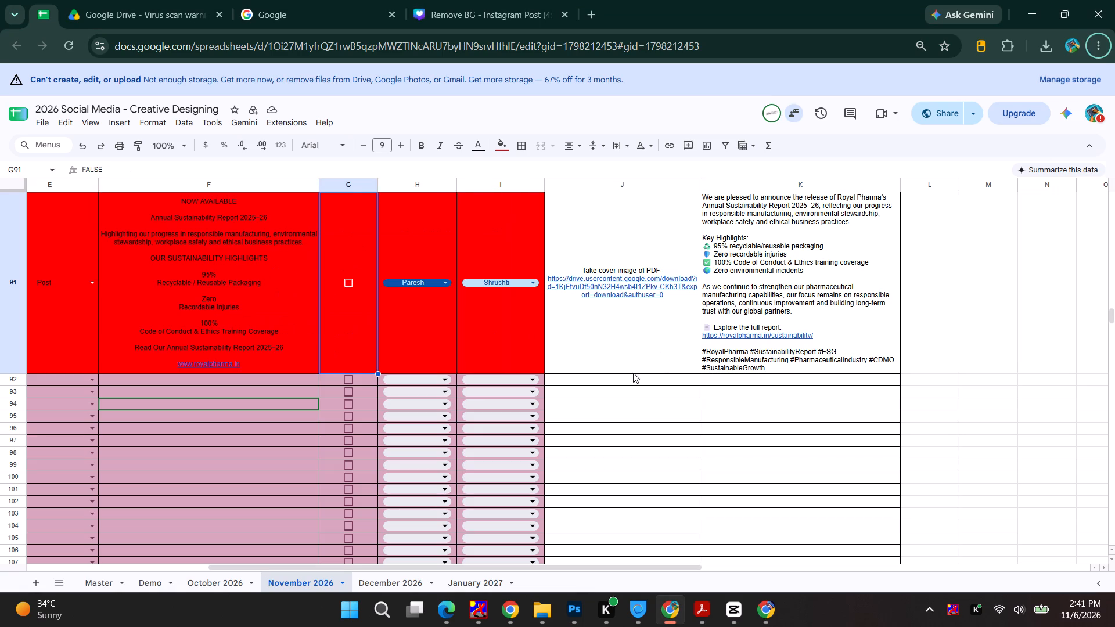
In Photoshop, replace the third block's description with the copied "Code of Conduct & Ethics Training Coverage", breaking the line before "Ethics".
key(alt+Tab)
double_click(568, 337)
click(527, 337)
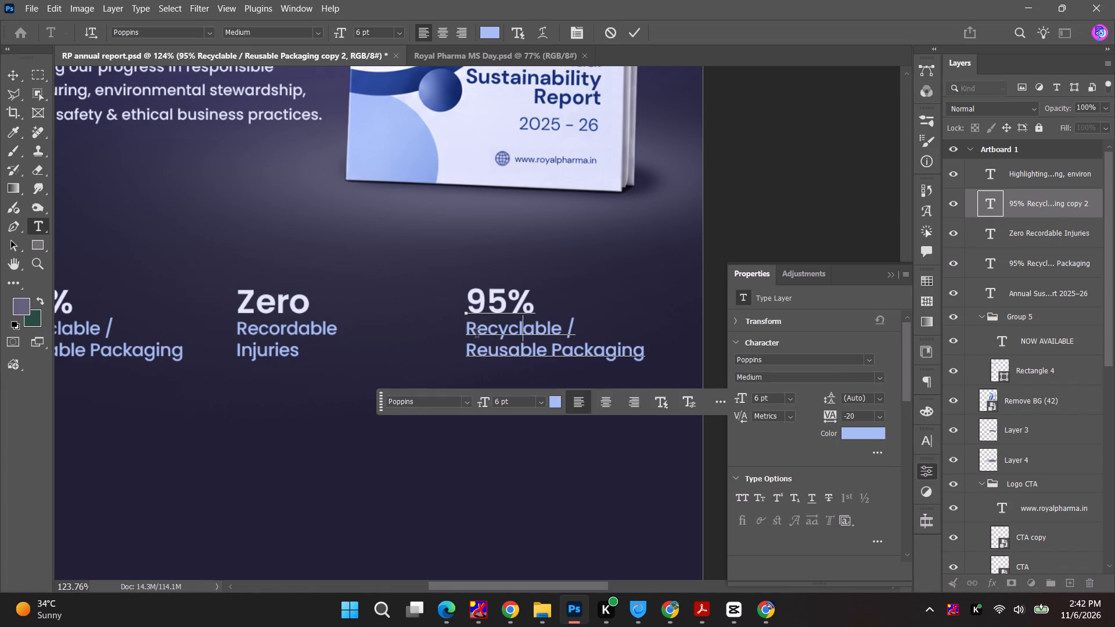
drag(466, 332, 783, 376)
key(ctrl+v)
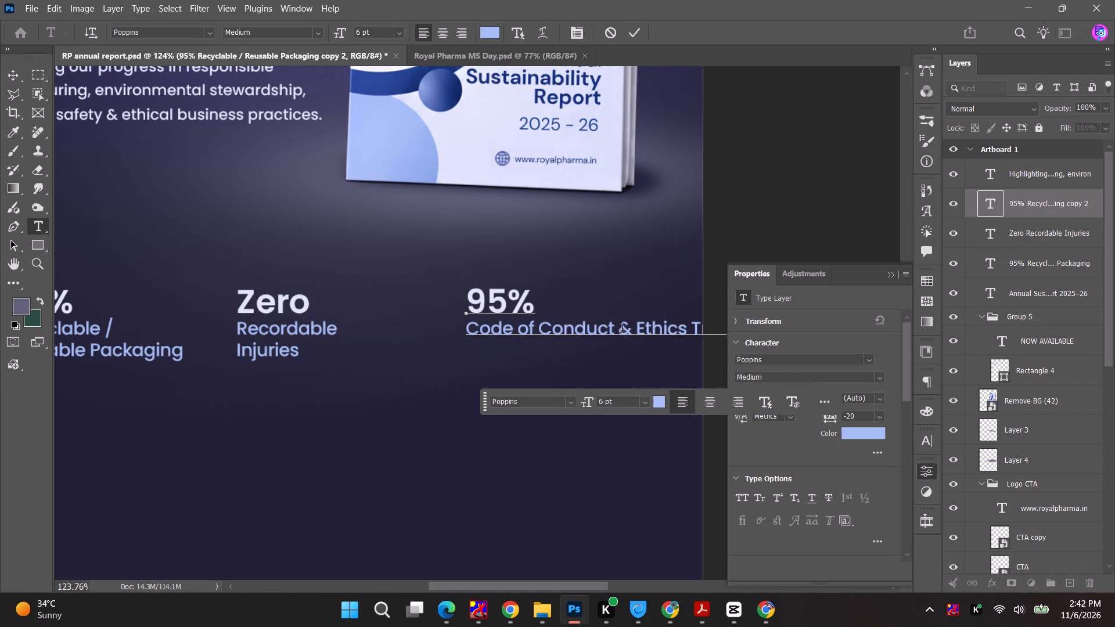
click(634, 329)
click(638, 332)
key(BackSpace)
key(Return)
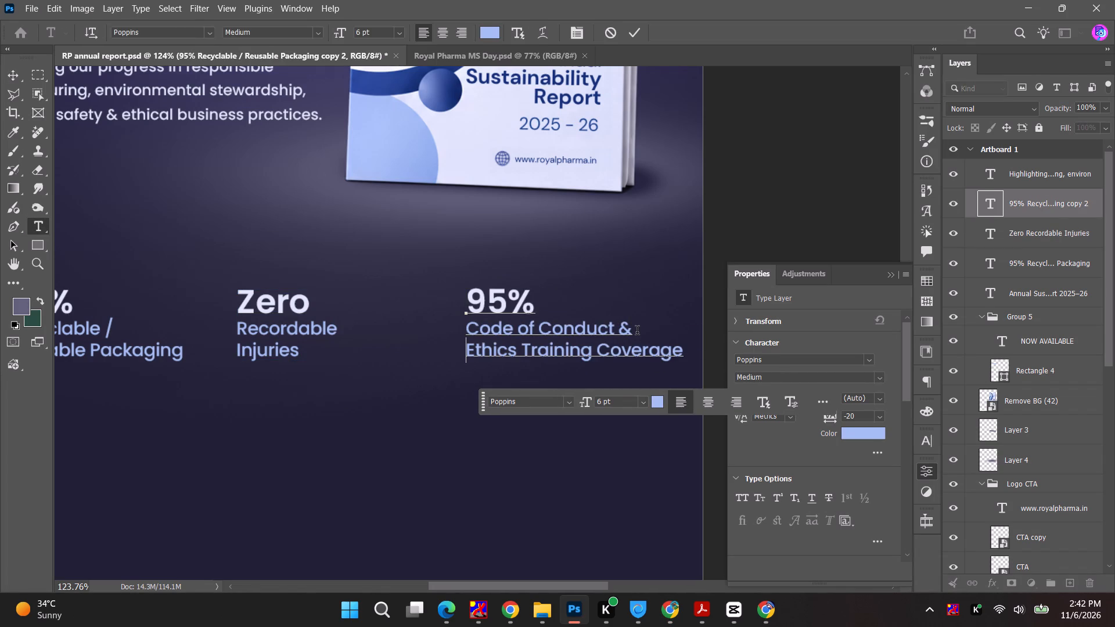
key(Escape)
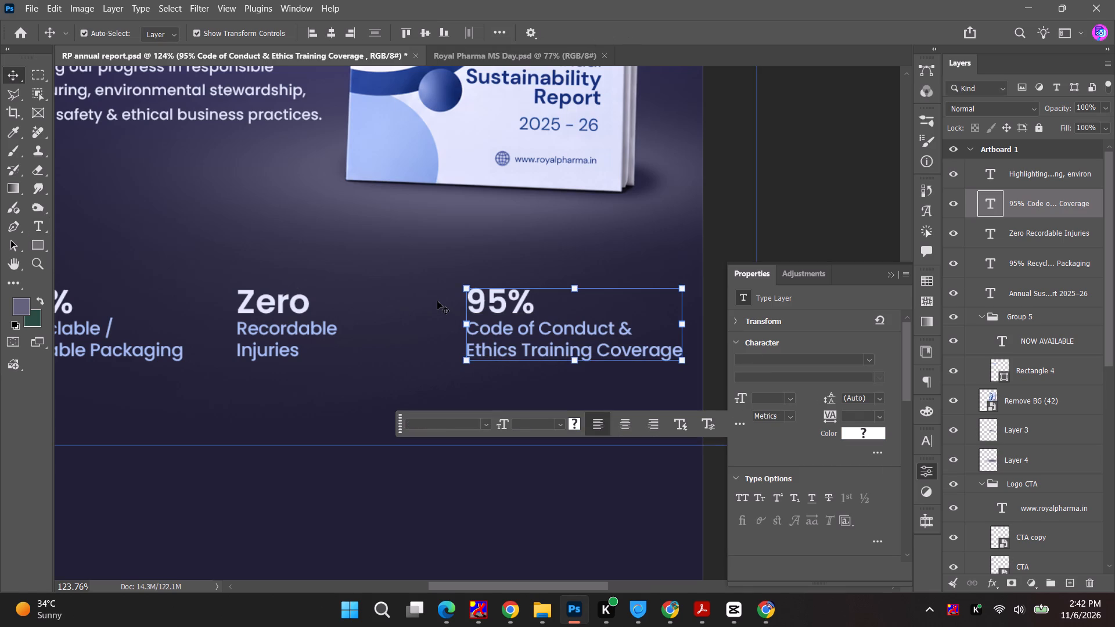
Replace "95%" in the third block with "100".
double_click(489, 309)
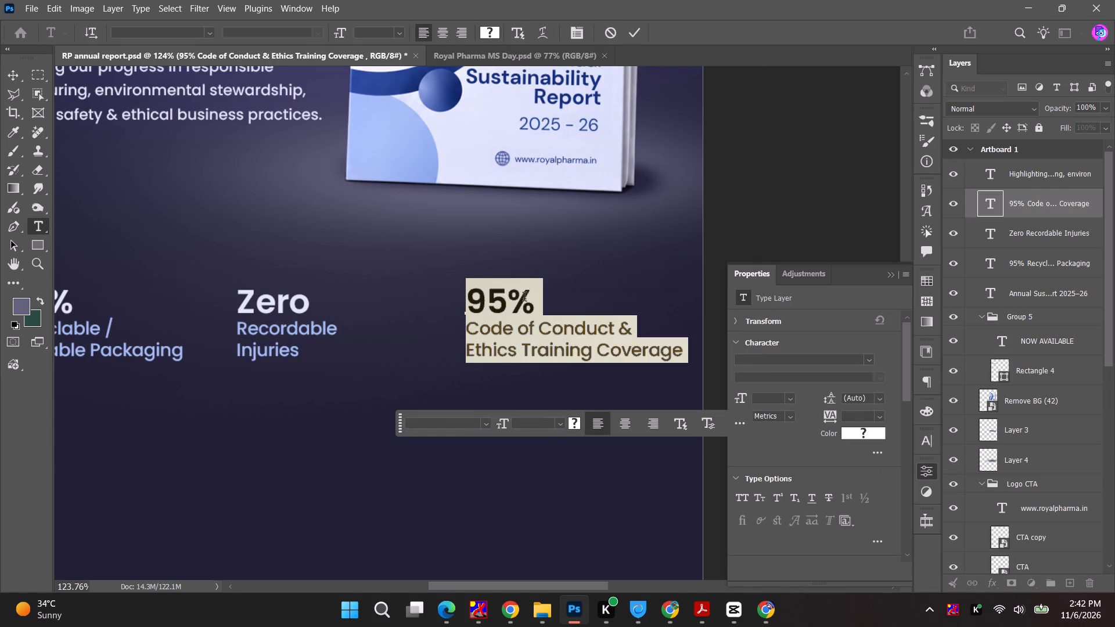
drag(531, 300, 426, 309)
text(100)
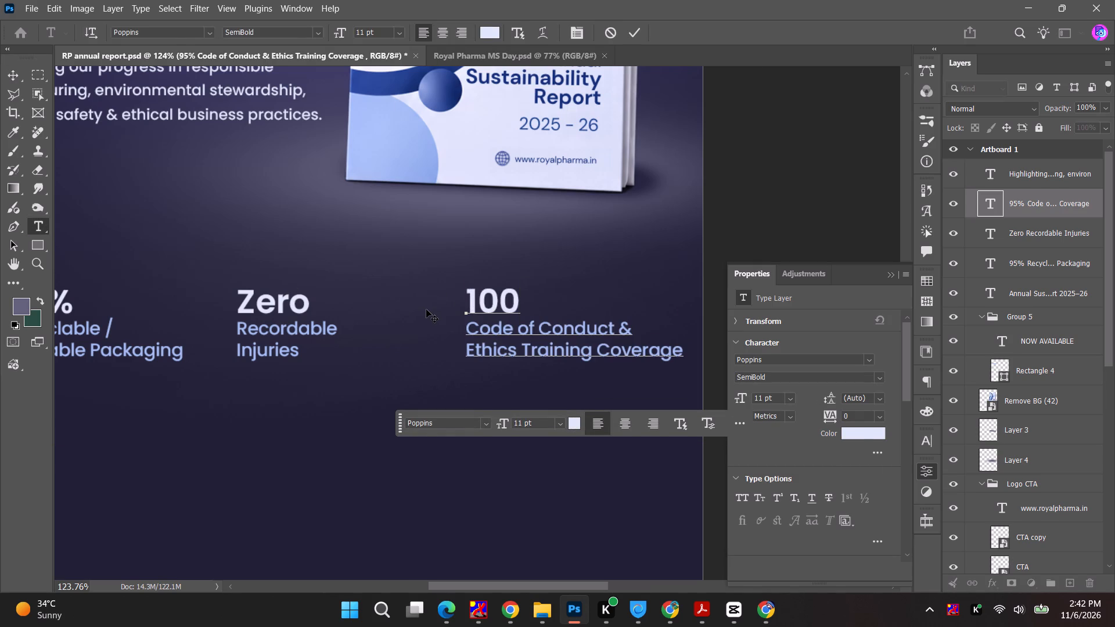
key(Escape)
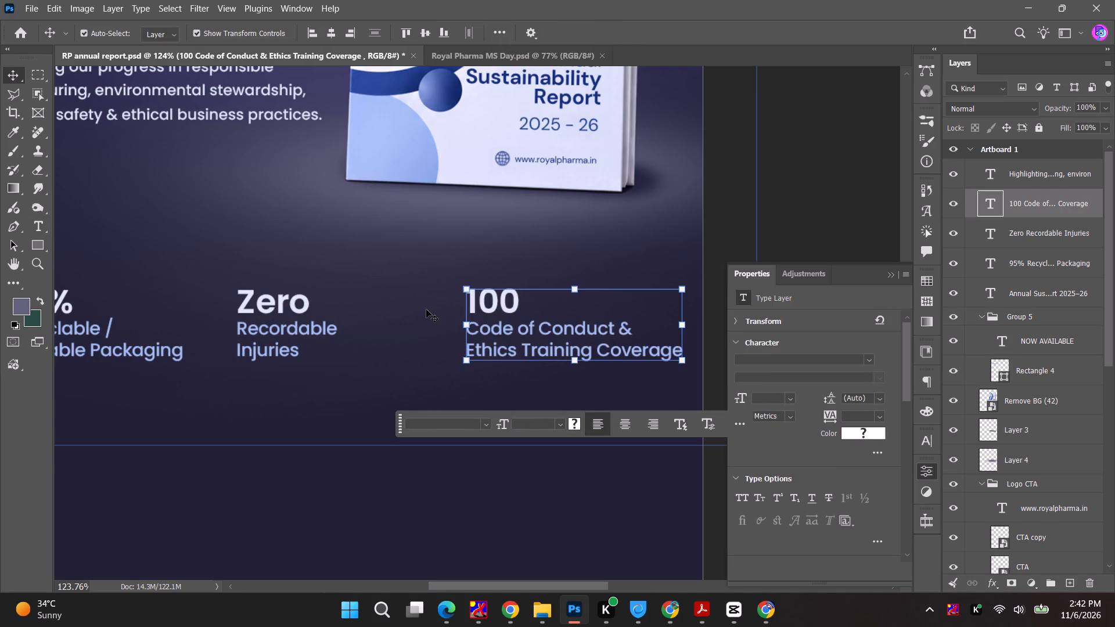
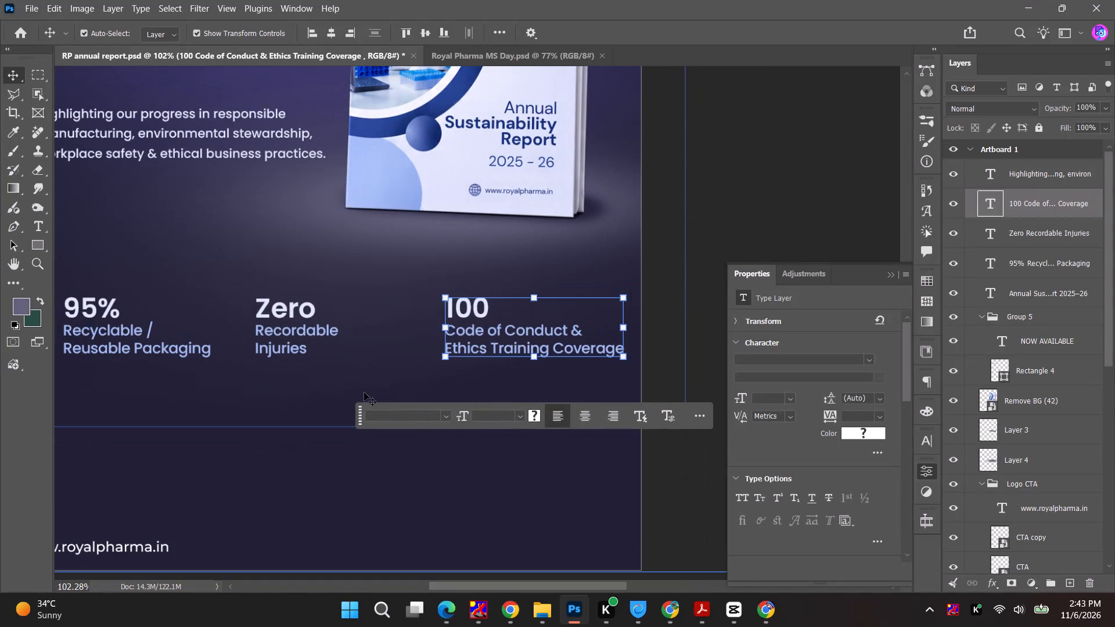
Move the "100 Code of Conduct & Ethics Training Coverage" block left, closer to the "Zero Recordable Injuries" block, keeping it level with the row.
click(697, 457)
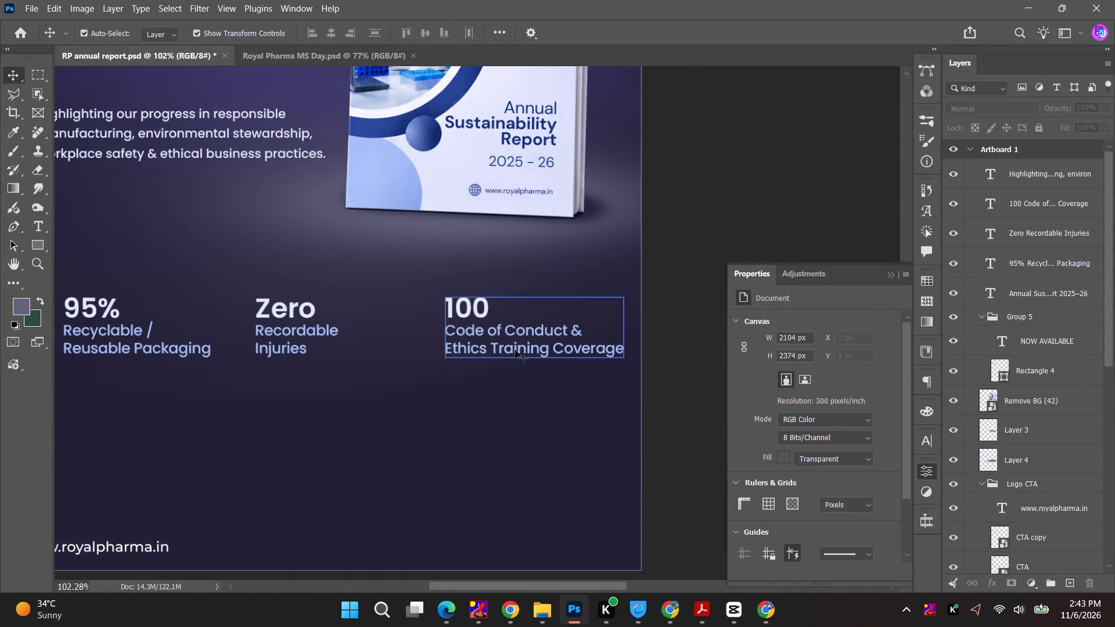
drag(514, 348, 463, 345)
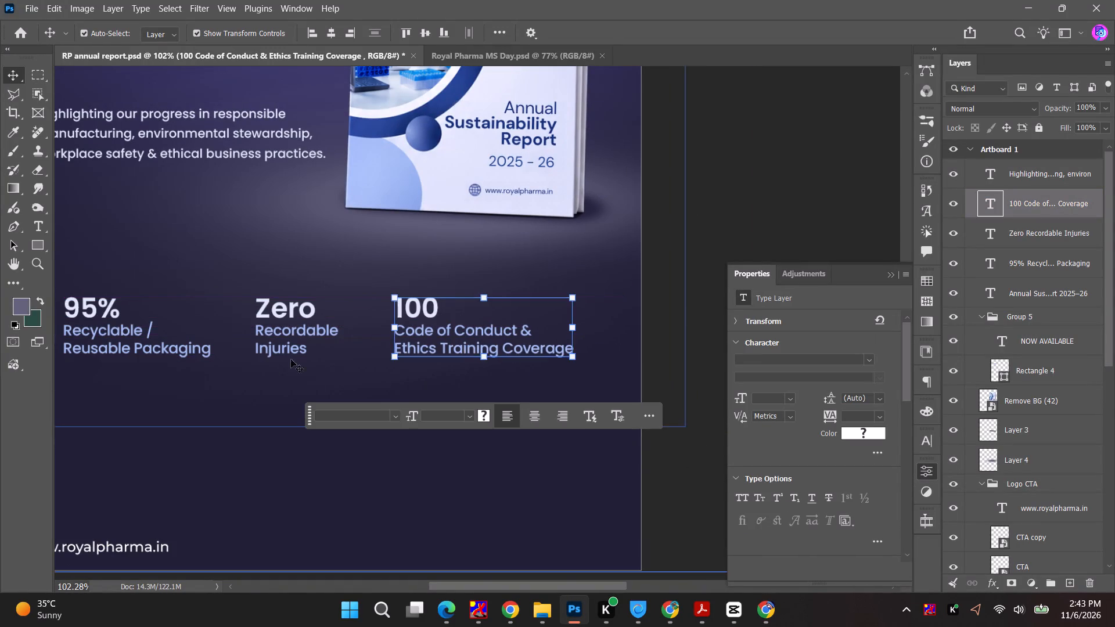
Select the "95%", "Zero" and "100" statistic blocks together and shift the whole row slightly to the right on the artboard.
alt+scroll(334, 419, down, 5)
click(237, 341)
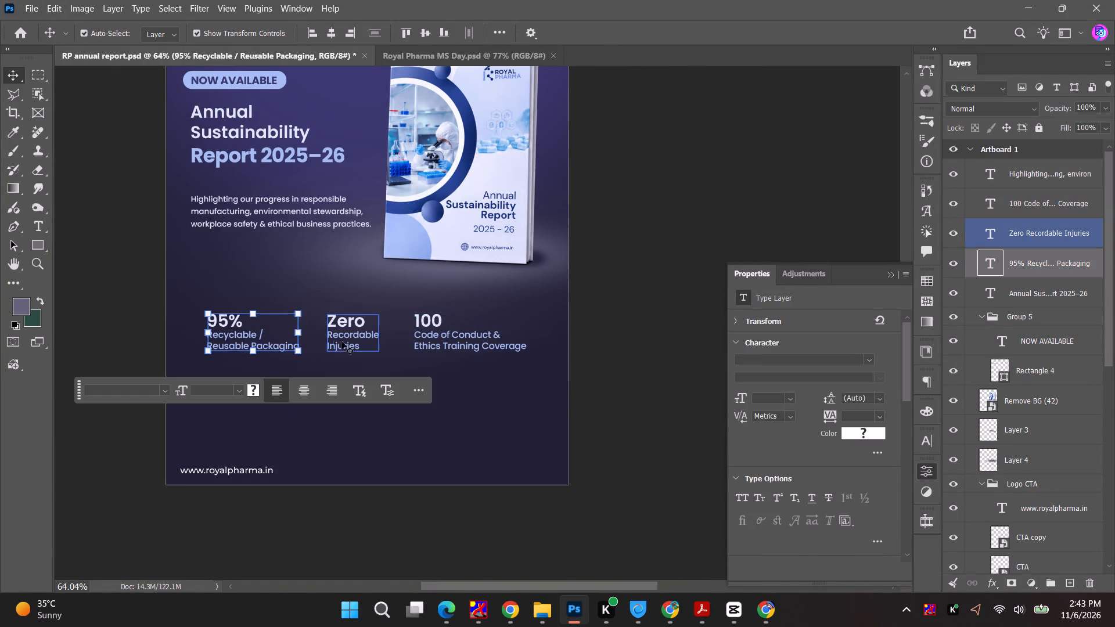
shift+click(331, 341)
shift+click(433, 339)
click(430, 340)
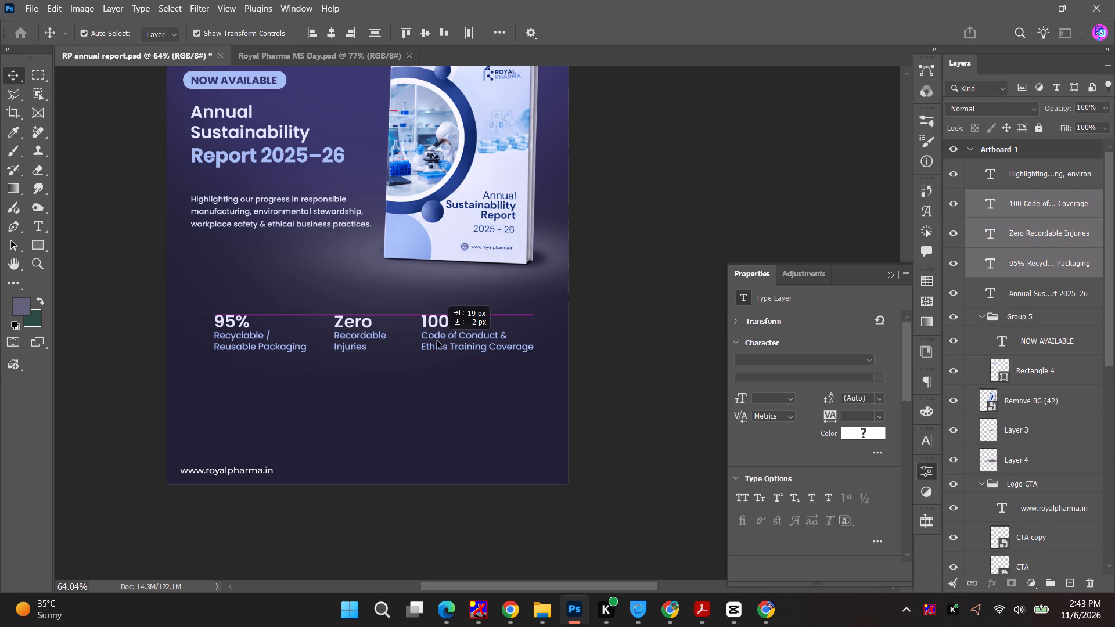
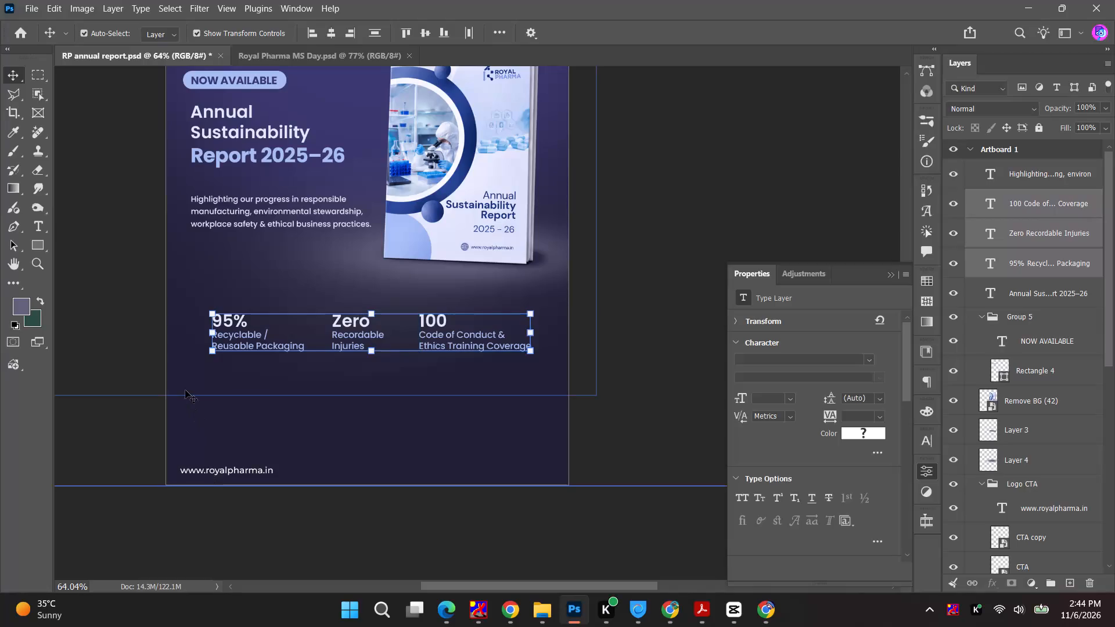
Nudge the selected "95%", "Zero" and "100" statistic row slightly further right on the artboard.
key(0)
key(Right)
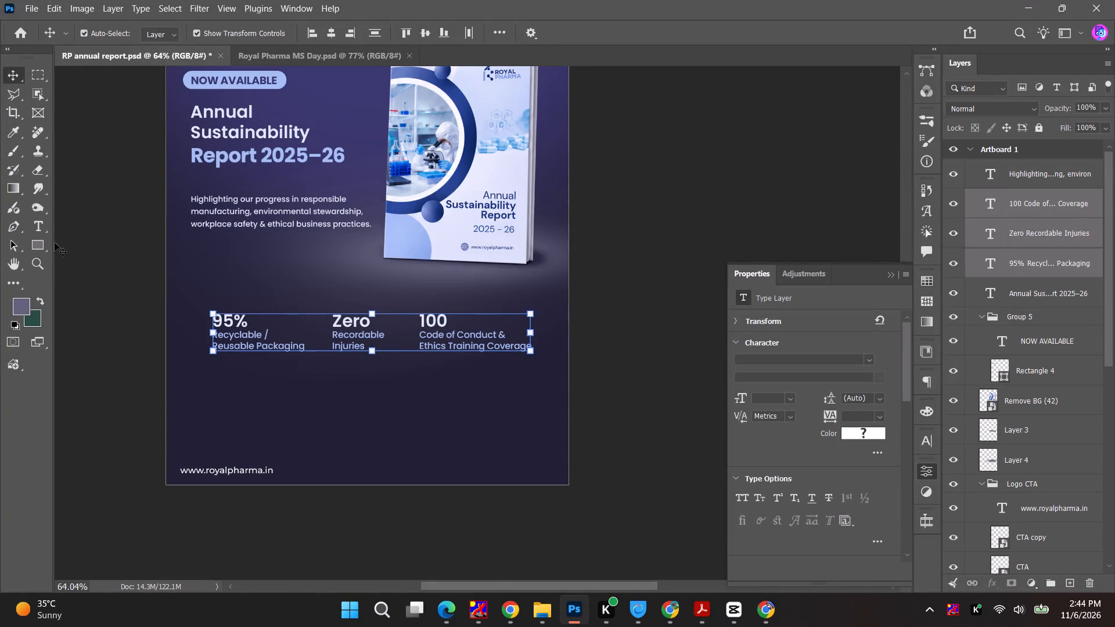
Activate the Rectangle tool for the statistics area and close the "Royal Pharma MS Day.psd" document.
click(38, 239)
alt+scroll(192, 302, up, 5)
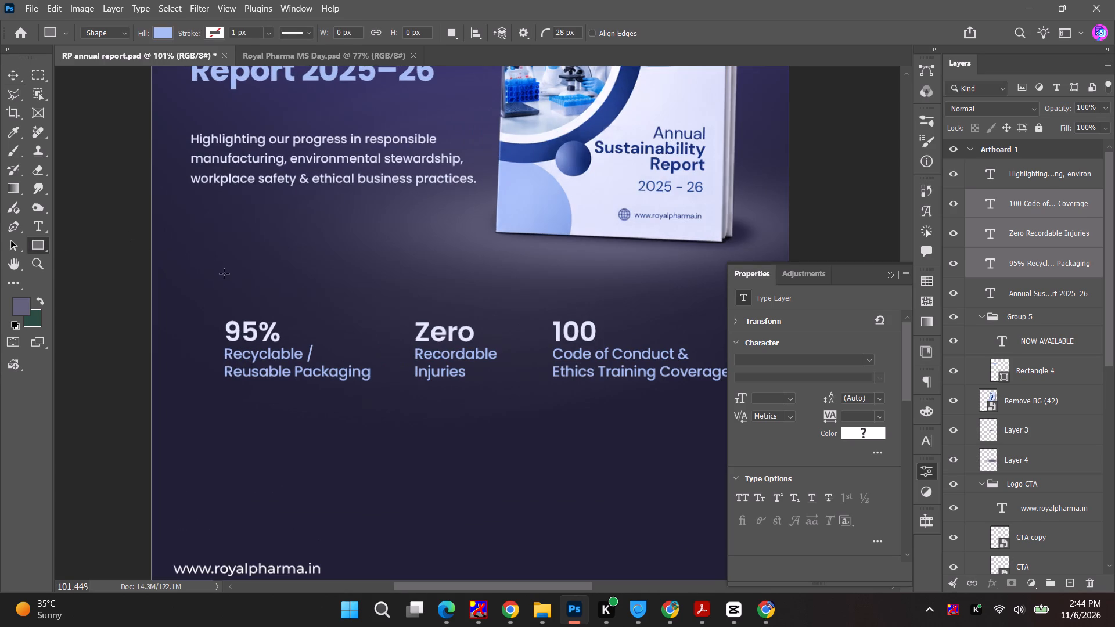
click(304, 57)
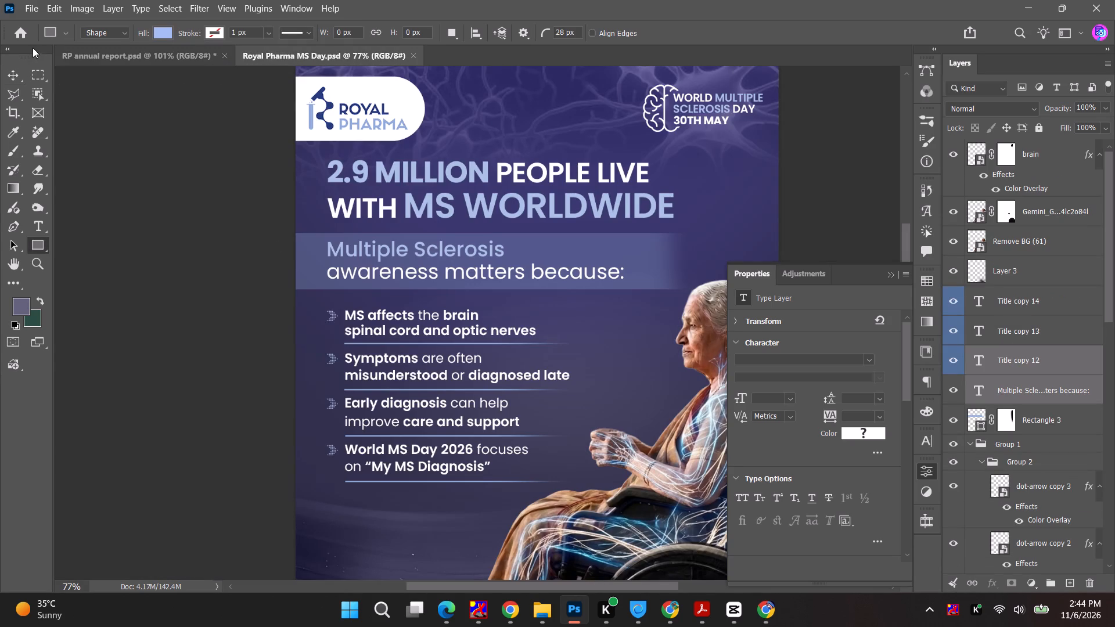
key(ctrl+w)
Switch to File Explorer and browse the Royal Pharma and Amijara folders, then the Paresh folder, for project files.
key(alt+Tab)
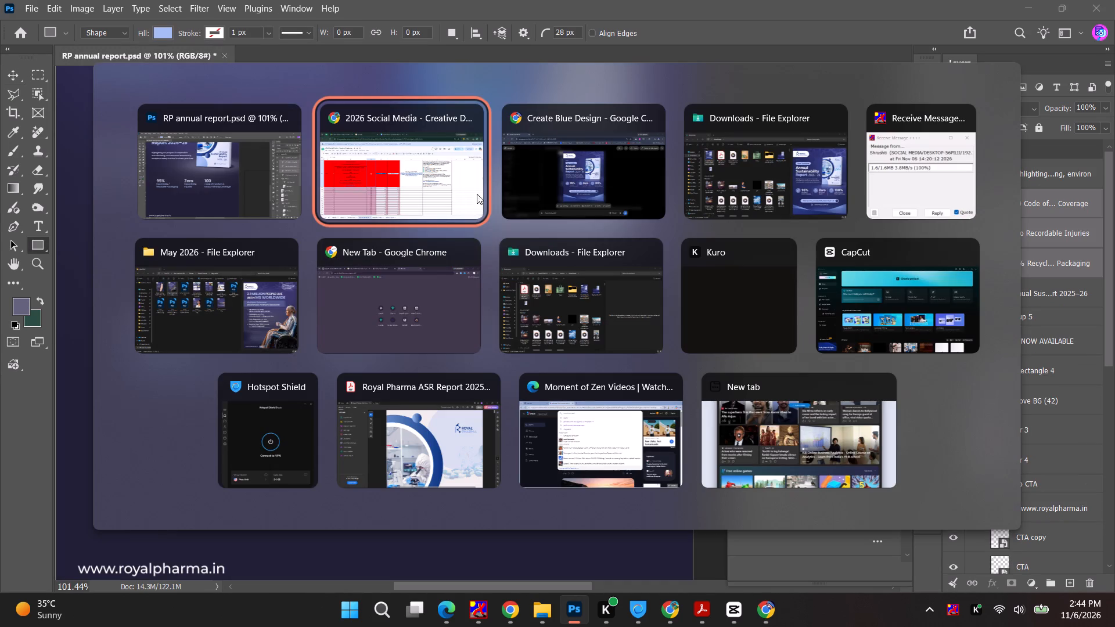
alt+click(732, 182)
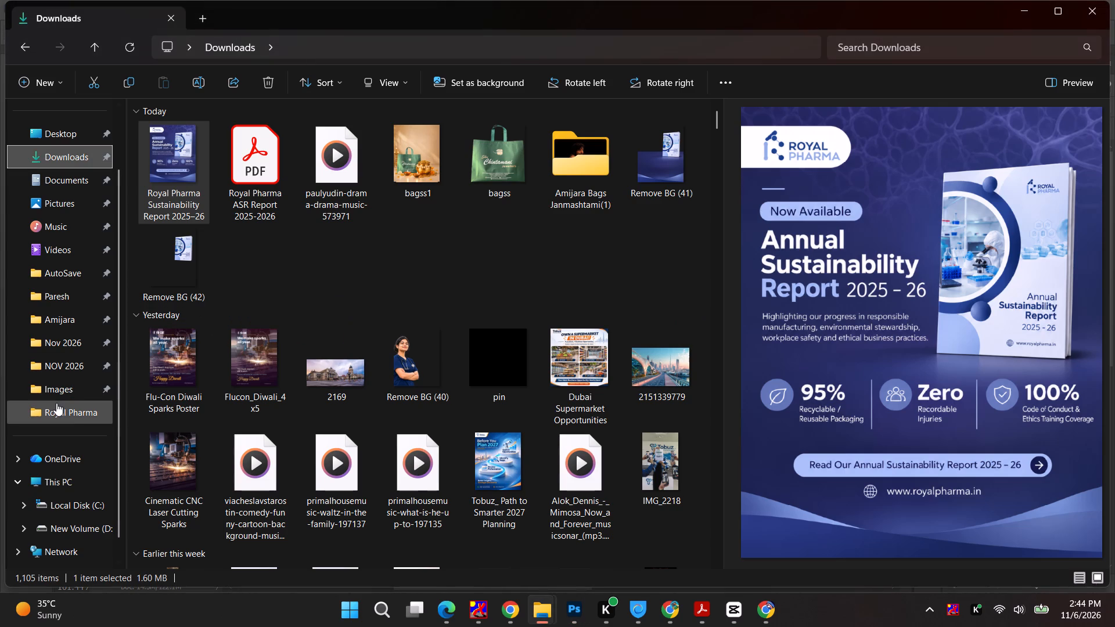
click(56, 403)
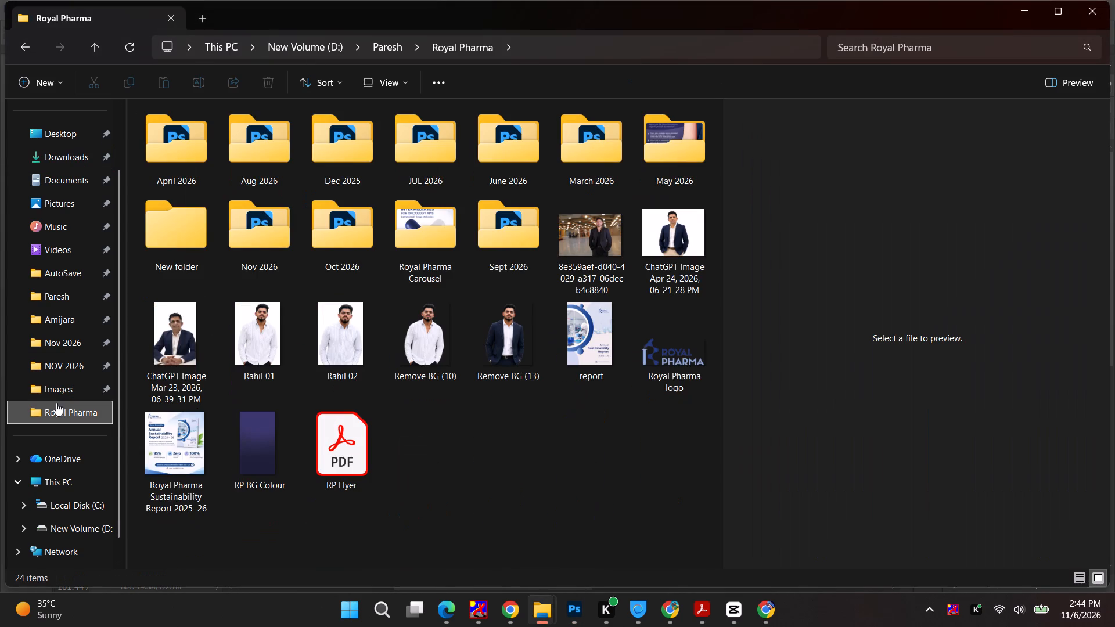
click(71, 322)
click(78, 294)
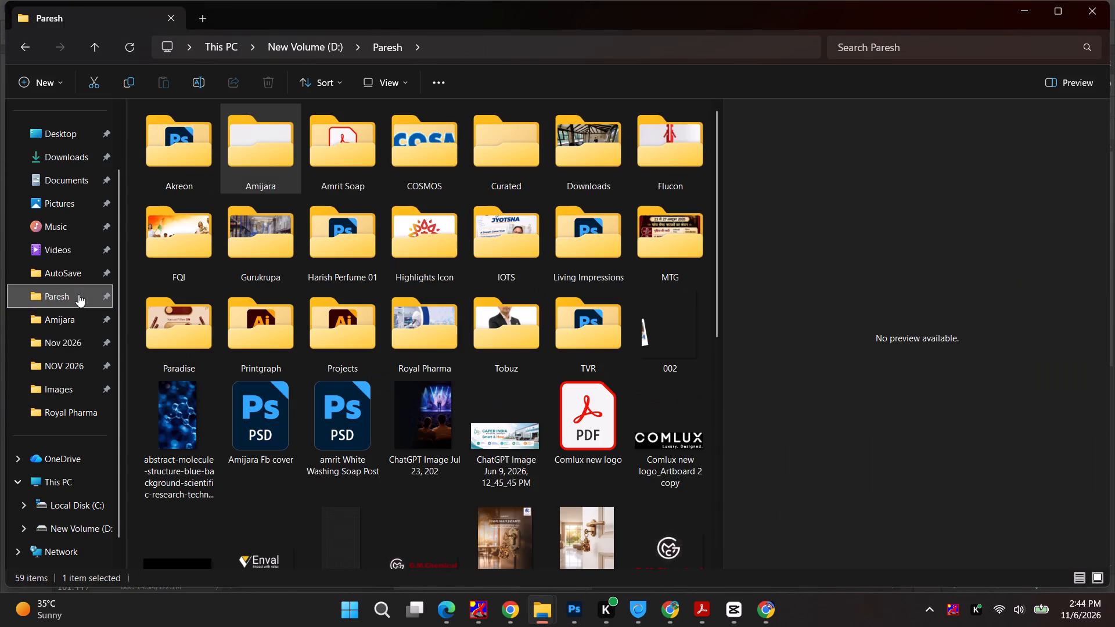
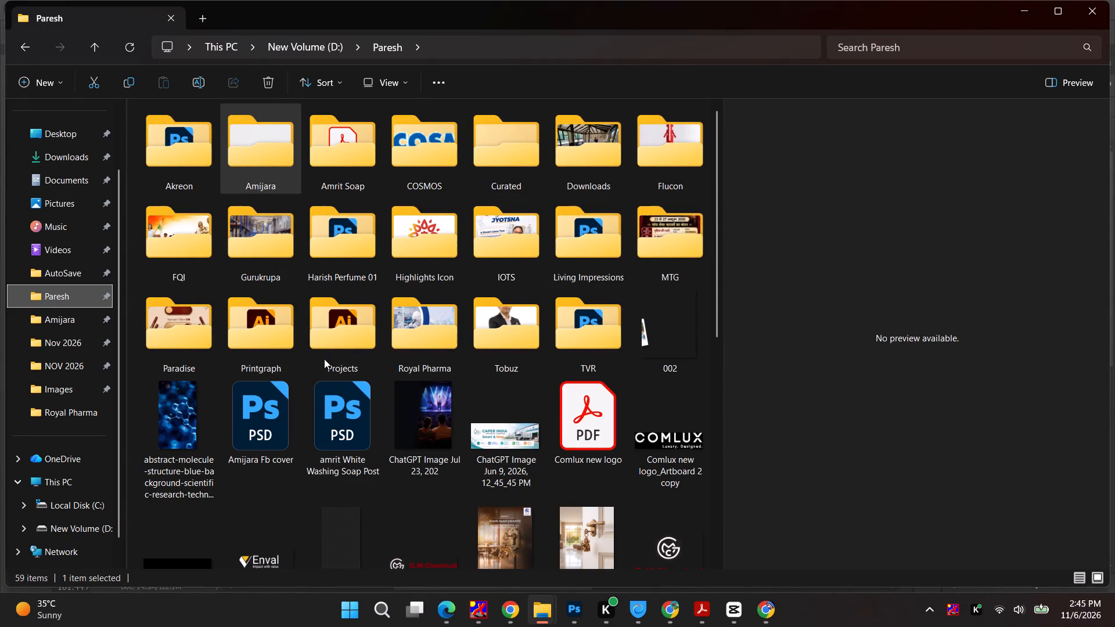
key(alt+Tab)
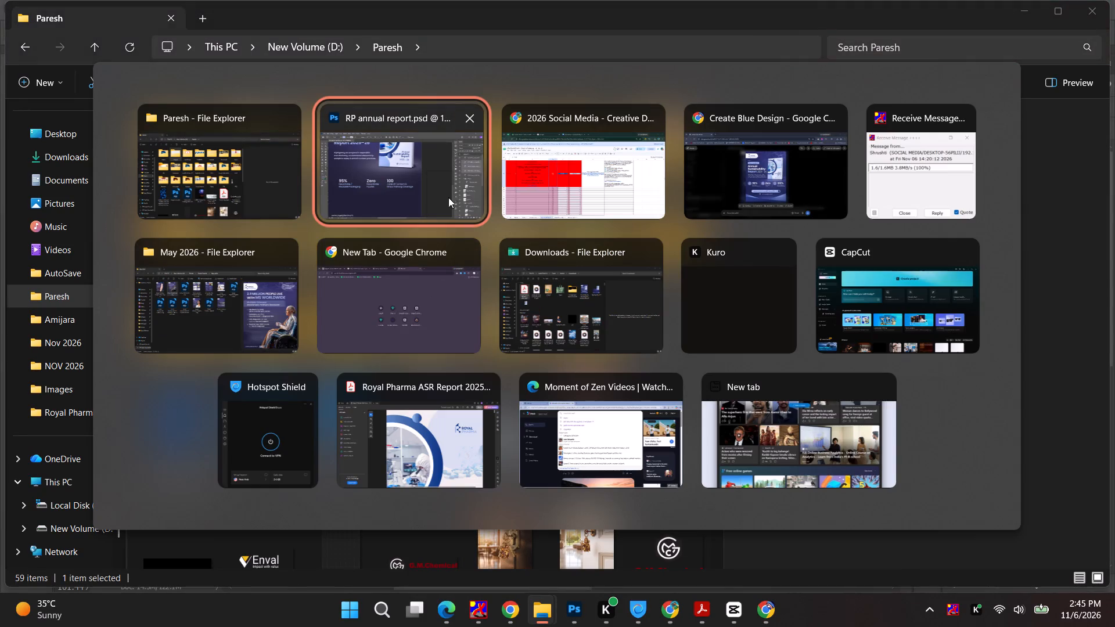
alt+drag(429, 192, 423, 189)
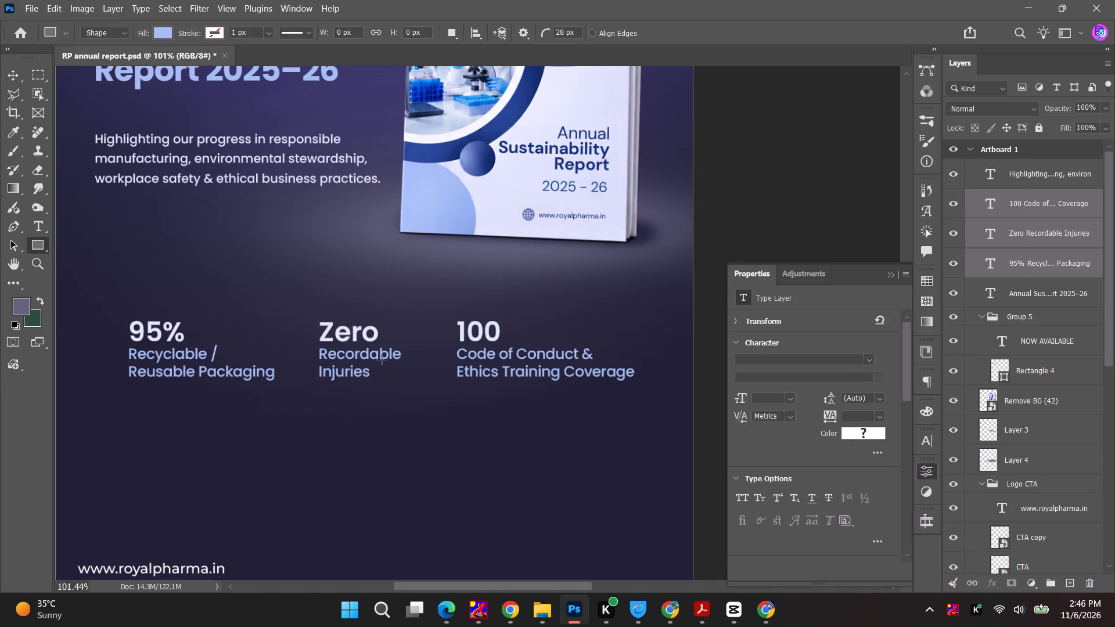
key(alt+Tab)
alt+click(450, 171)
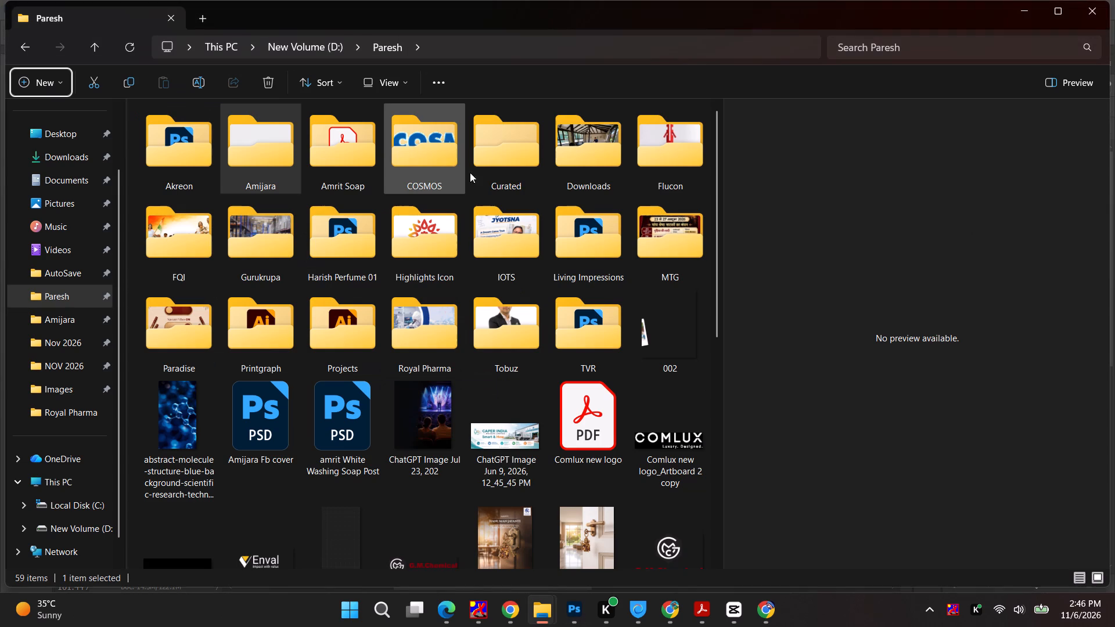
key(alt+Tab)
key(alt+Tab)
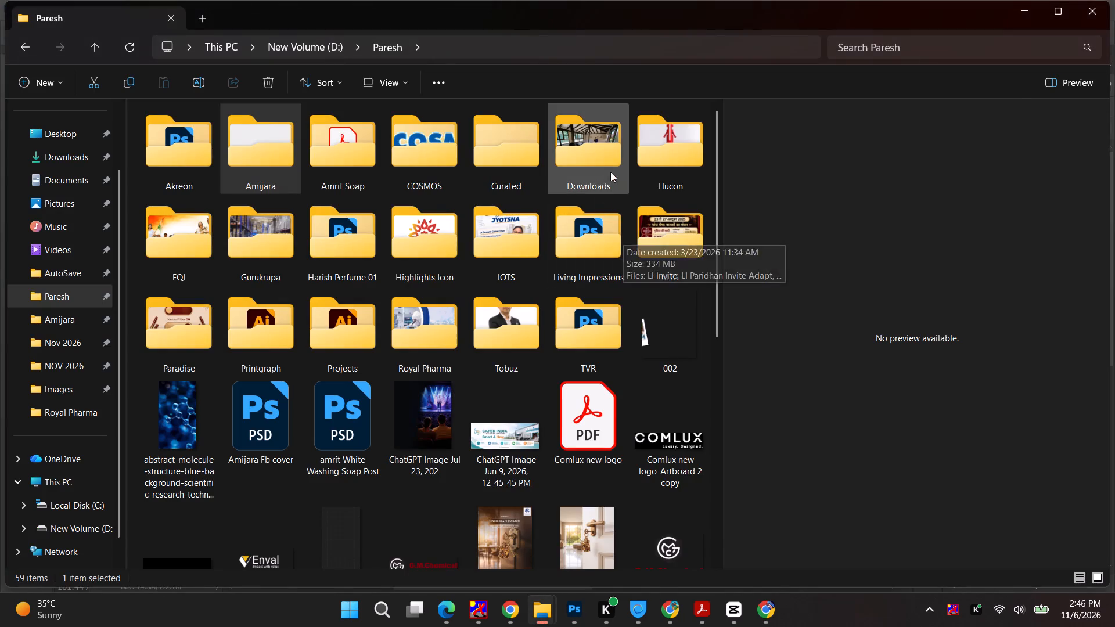
Switch to the 2026 Social Media spreadsheet in Chrome and copy the line "Read Our Annual Sustainability Report 2025–26" from cell F91.
key(alt+Tab)
key(alt+Tab)
alt+click(573, 191)
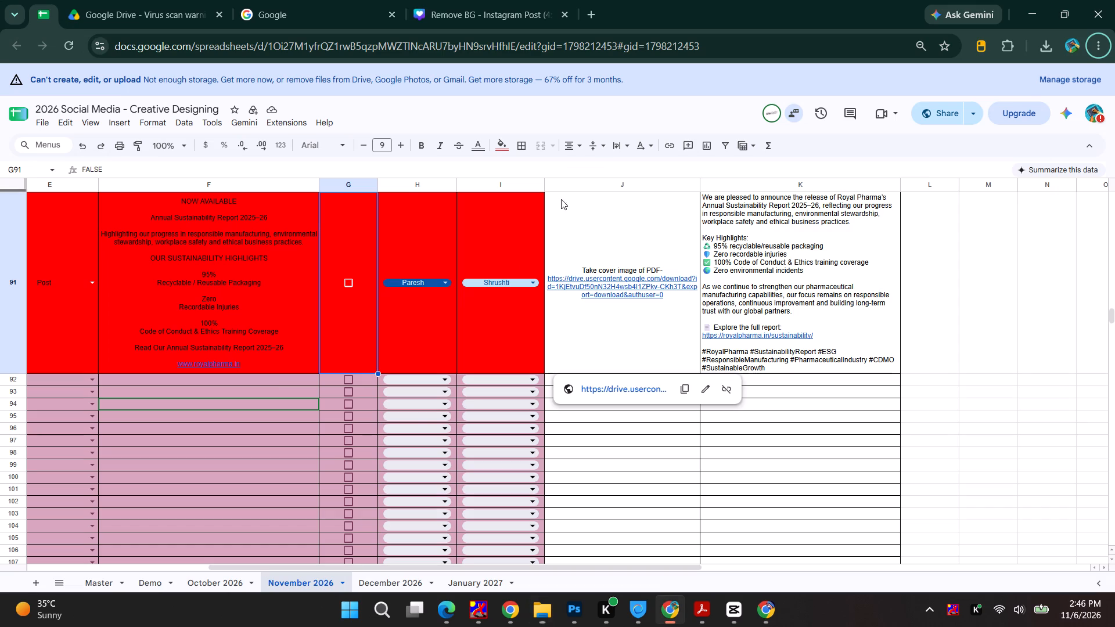
click(131, 331)
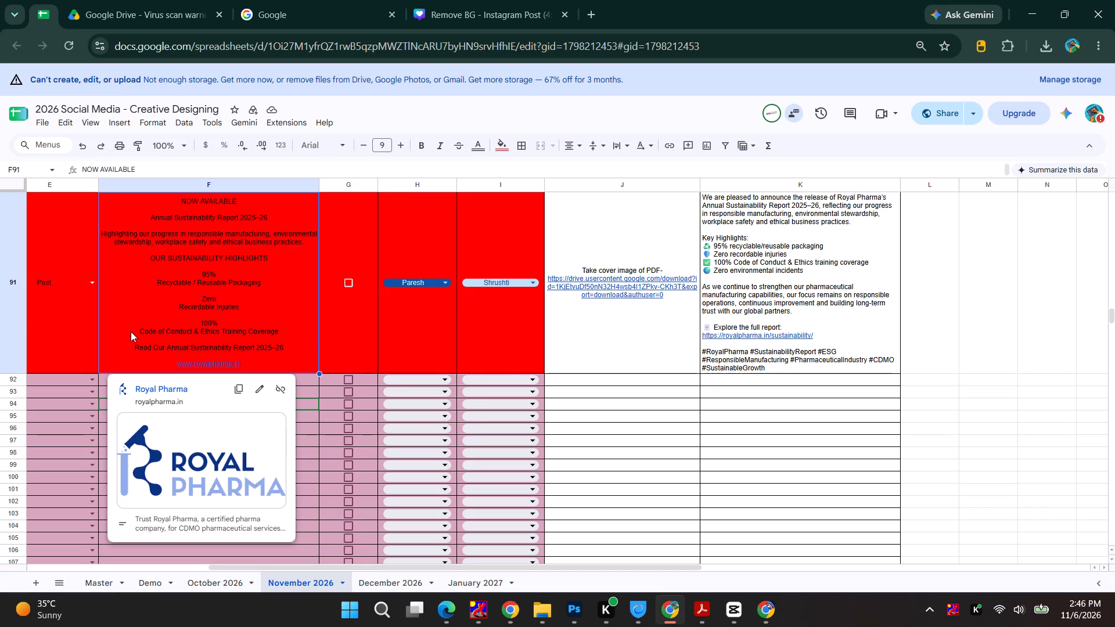
double_click(131, 331)
drag(233, 317, 386, 334)
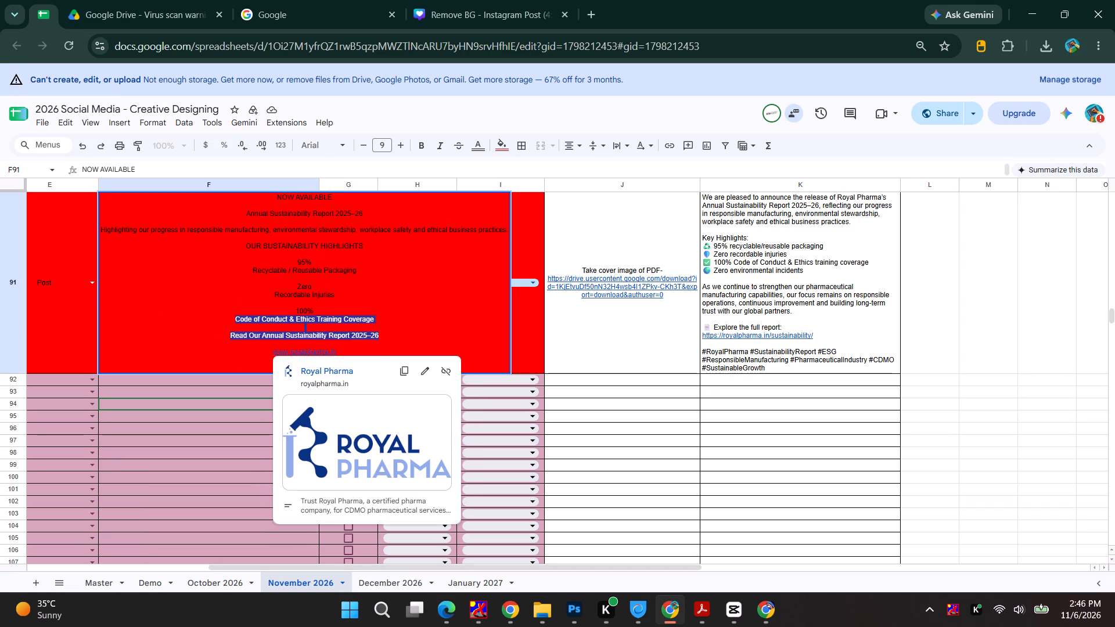
drag(386, 334, 387, 333)
click(387, 333)
drag(387, 333, 199, 334)
key(ctrl+c)
Switch to Photoshop, consulting the reference, and draw a light-blue rounded bar about 892 × 76 px with 28 px corners below the statistics row.
key(alt+Tab)
key(alt+Tab)
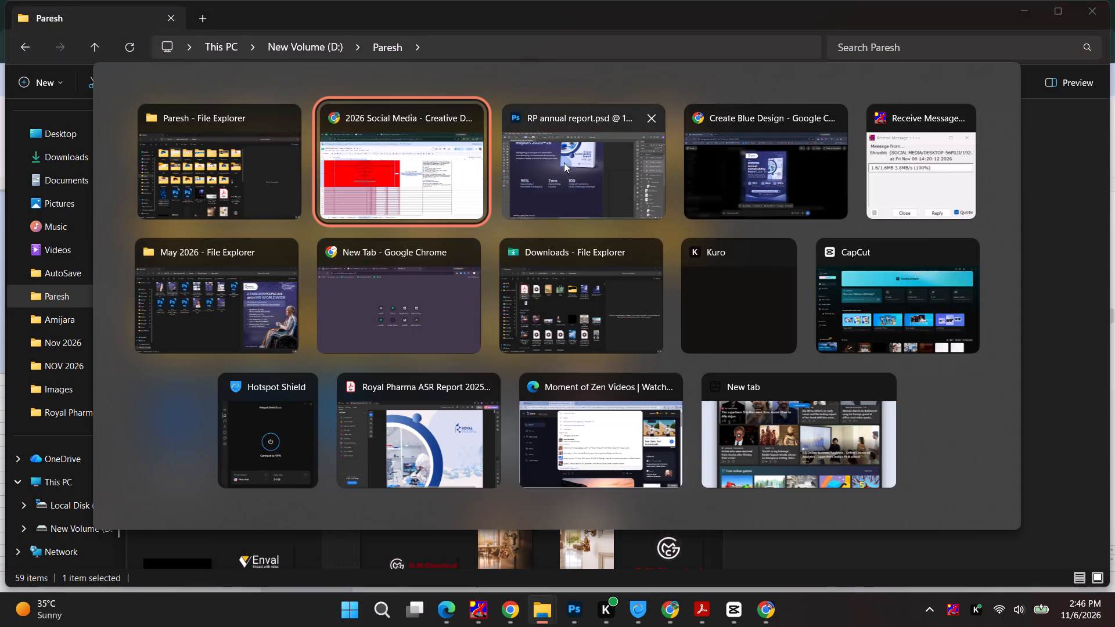
alt+click(568, 155)
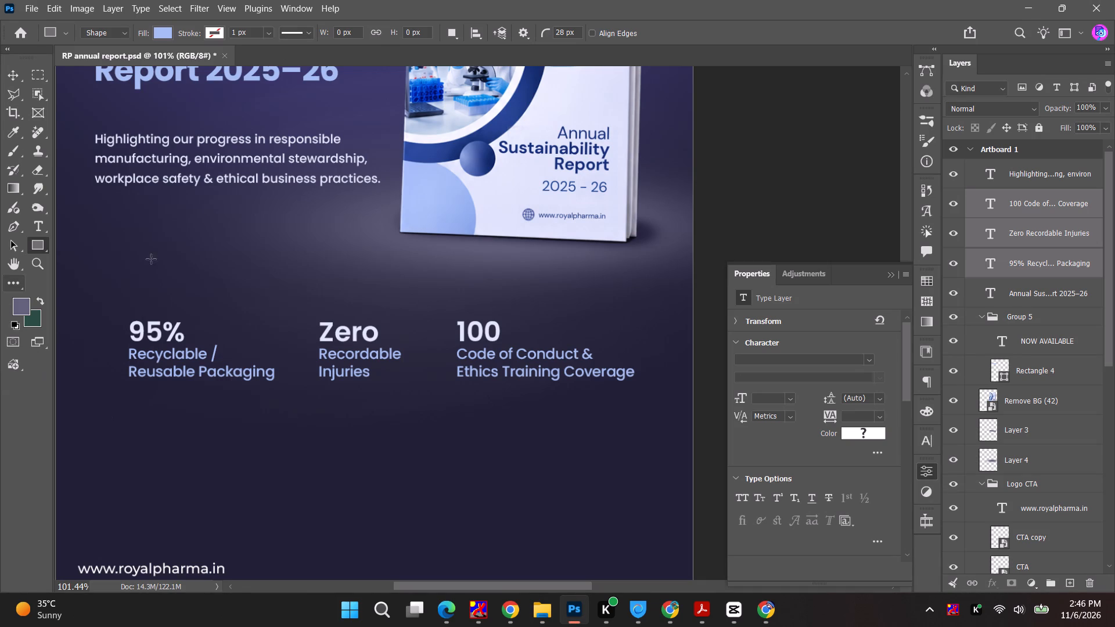
key(alt+Tab)
key(alt+Tab)
key(alt+Tab)
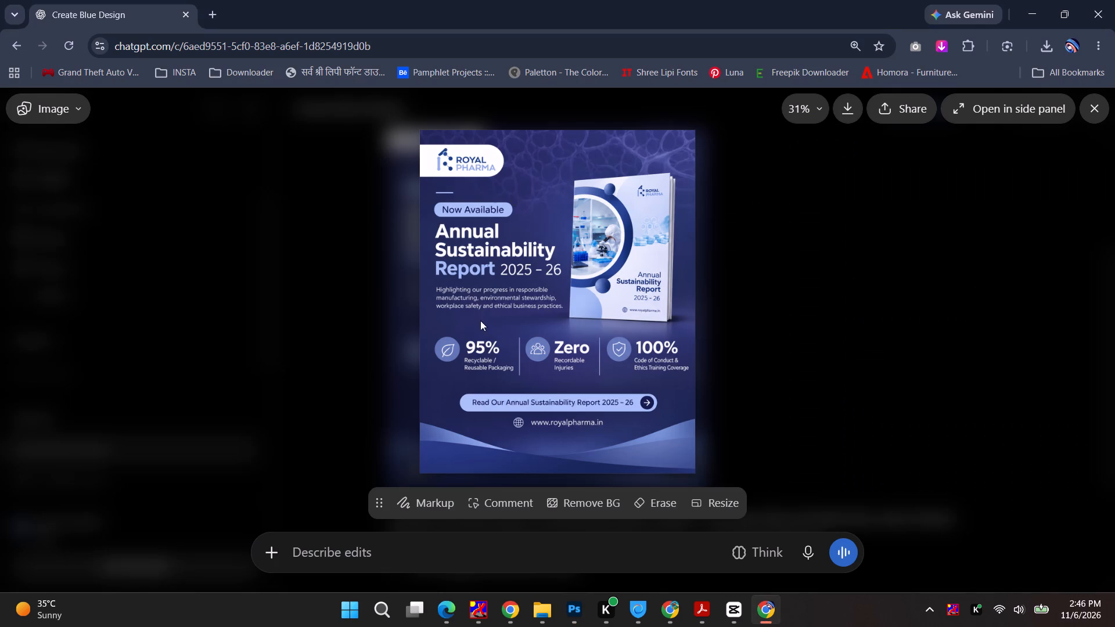
key(alt+Tab)
drag(128, 439, 128, 442)
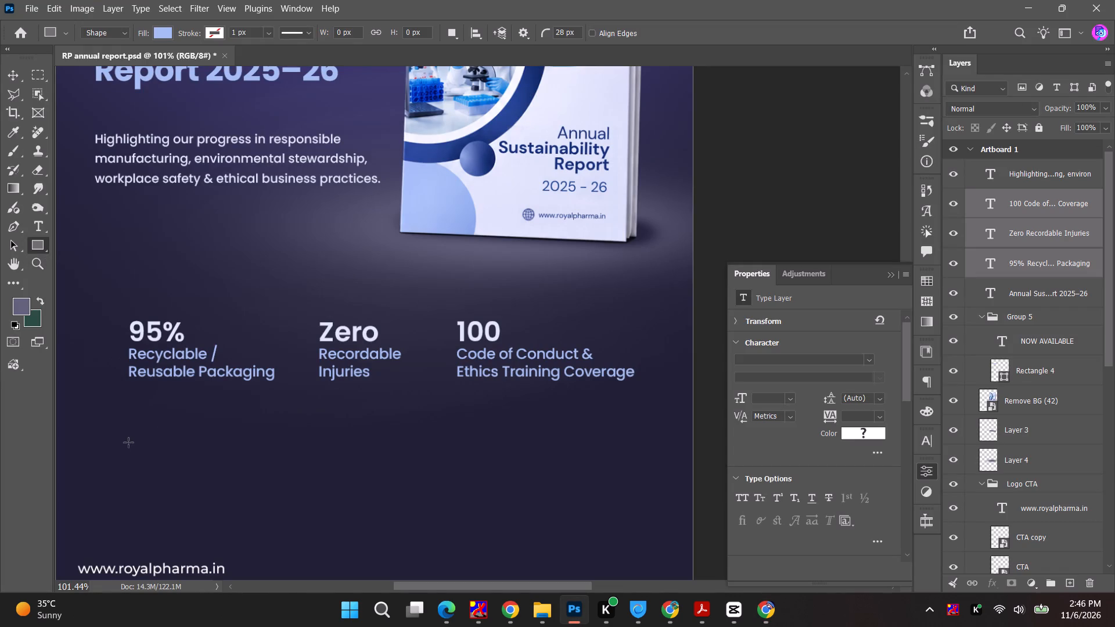
drag(128, 442, 636, 482)
alt+scroll(249, 262, down, 4)
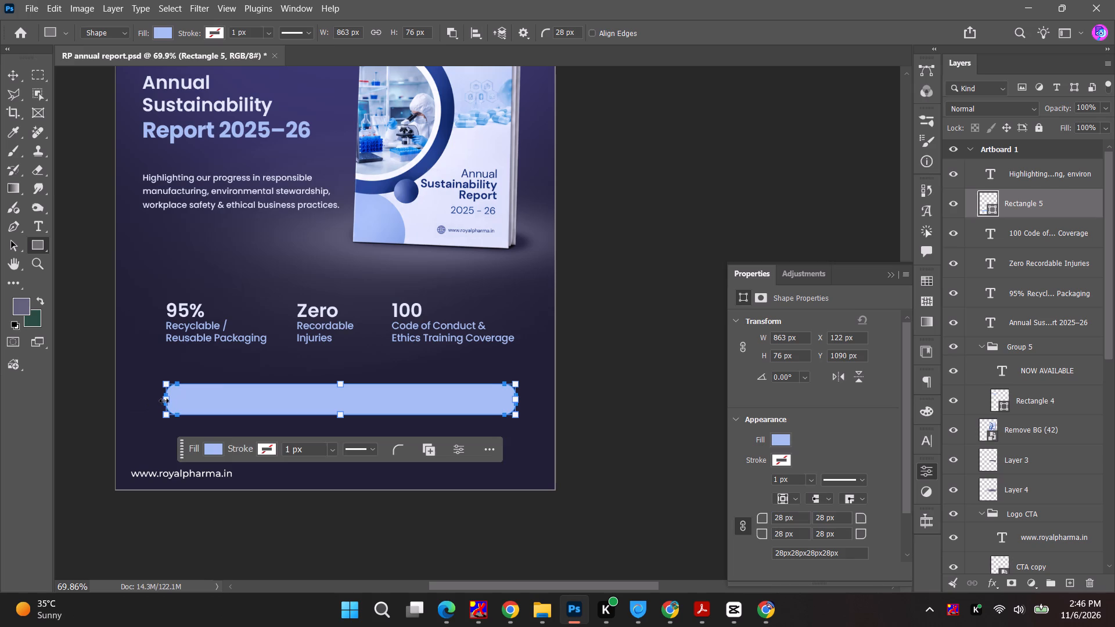
alt+drag(164, 400, 158, 399)
Duplicate the "NOW AVAILABLE" text onto the new bar and move the copy's layer to the top of Artboard 1.
click(13, 73)
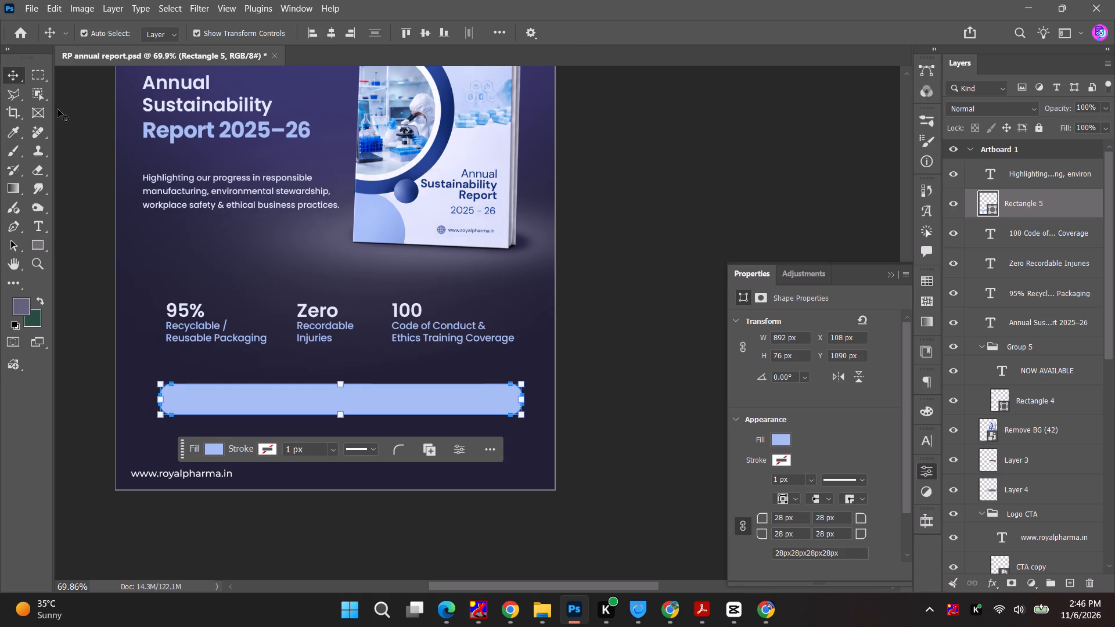
alt+scroll(188, 176, down, 4)
key(space)
drag(200, 145, 208, 194)
scroll(204, 153, up, 3)
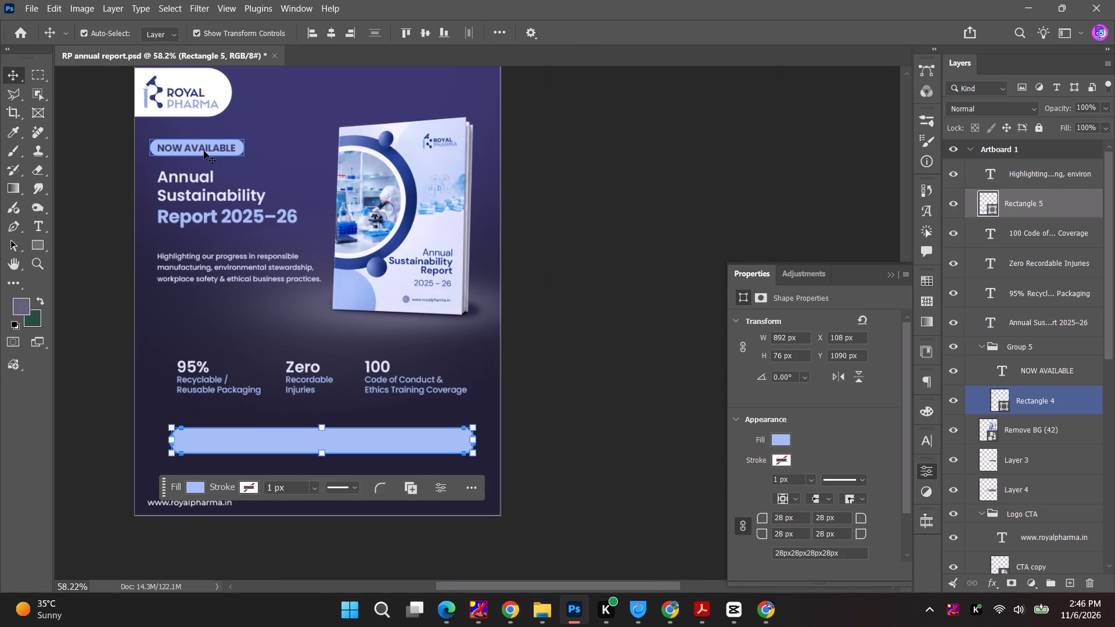
click(204, 149)
alt+drag(204, 149, 318, 445)
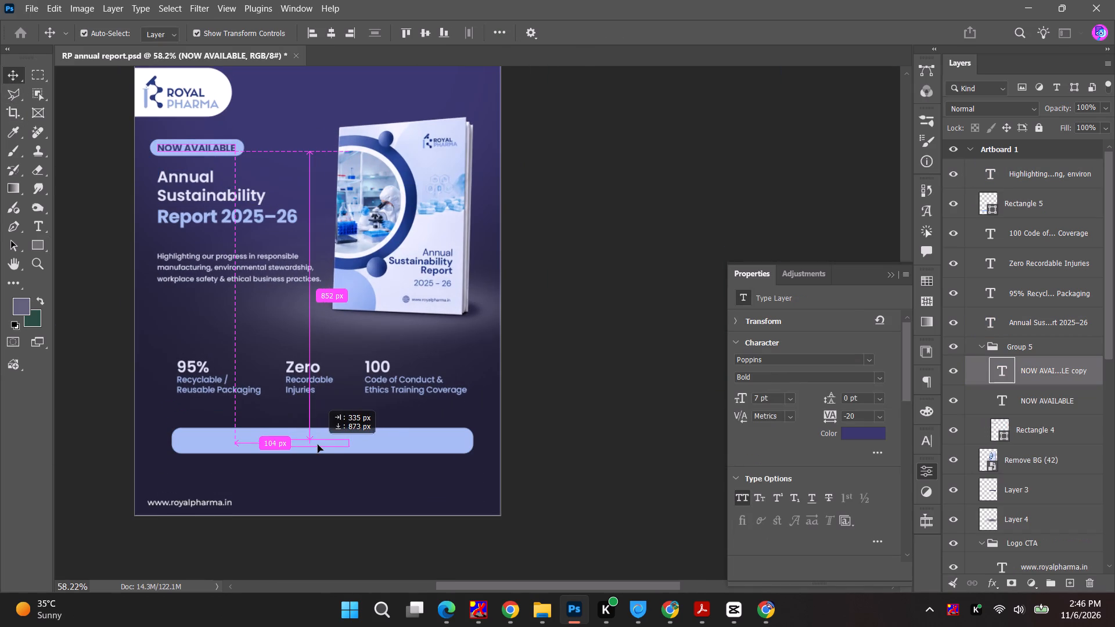
alt+drag(318, 445, 342, 442)
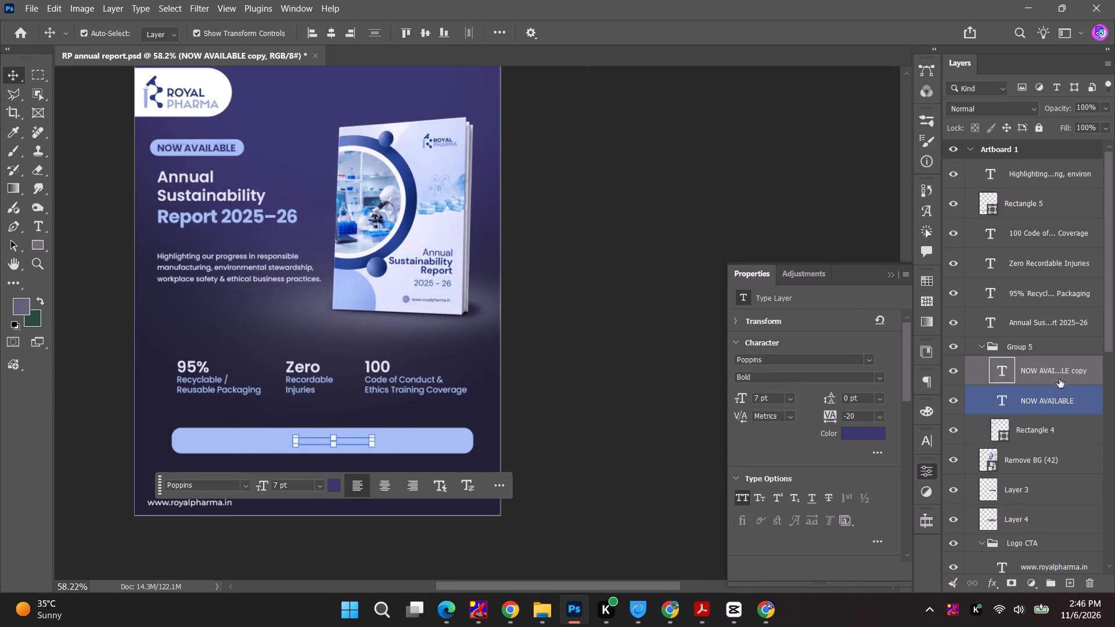
drag(1058, 374, 1052, 163)
click(627, 378)
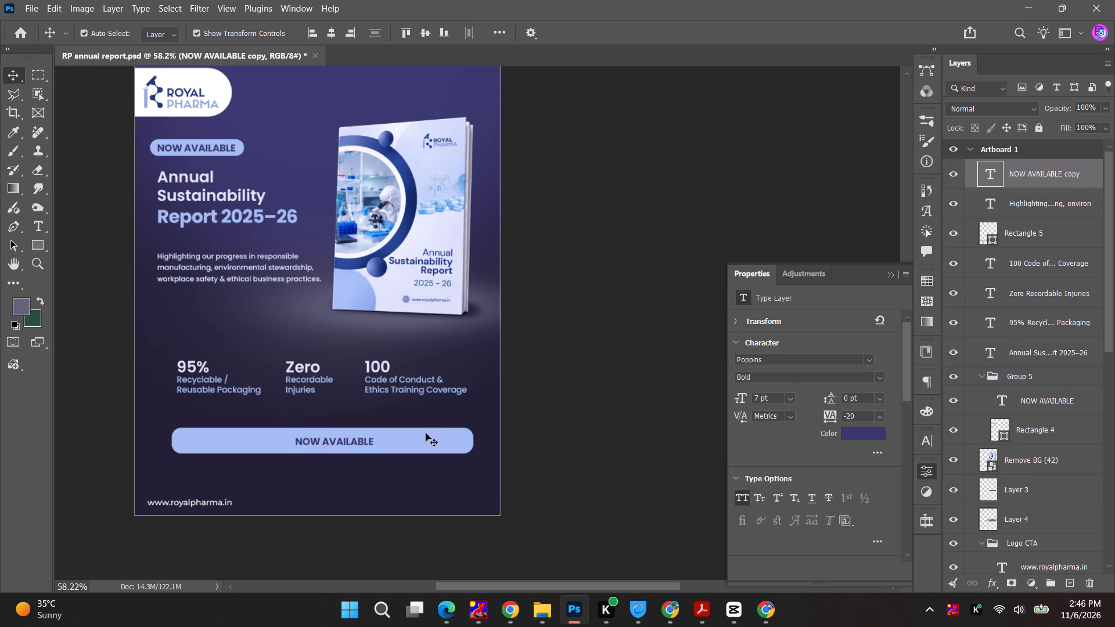
Replace the duplicated text on the bar with the copied "Read Our Annual Sustainability Report 2025–26".
alt+scroll(409, 439, up, 5)
double_click(310, 439)
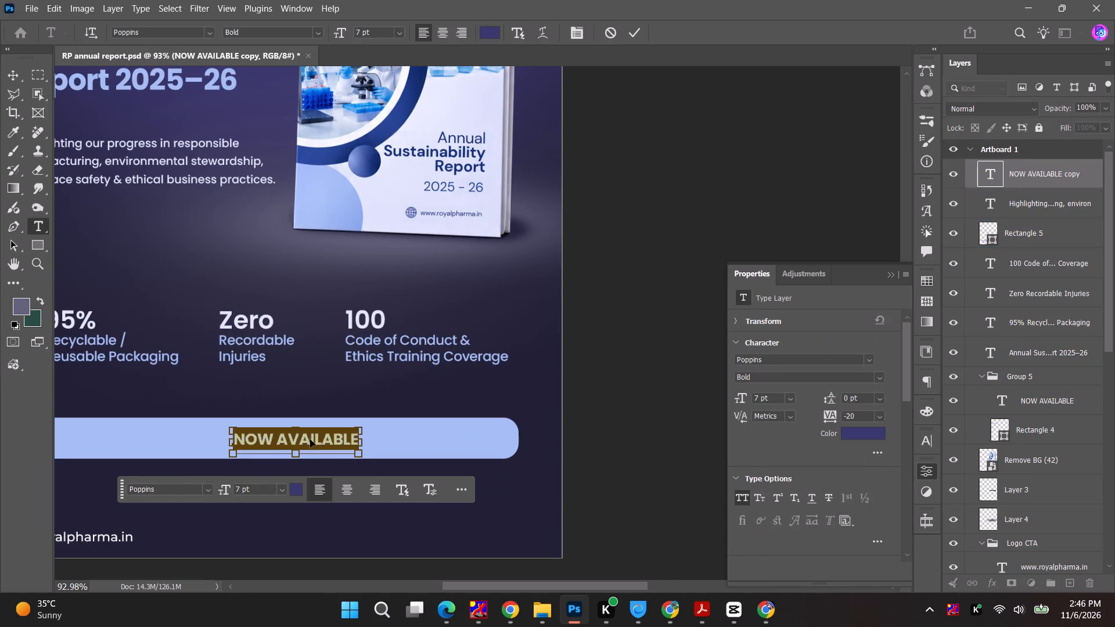
key(ctrl+v)
key(Escape)
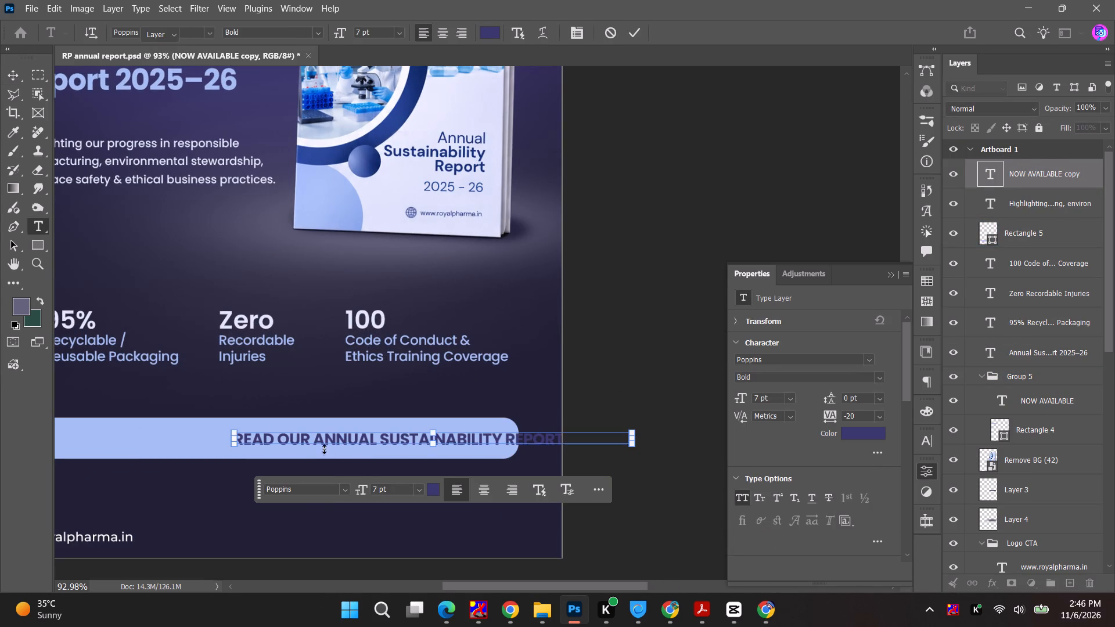
Centre the "Read Our Annual Sustainability Report 2025–26" text horizontally on the artboard and shift it slightly left within the bar.
click(312, 37)
alt+scroll(261, 379, down, 4)
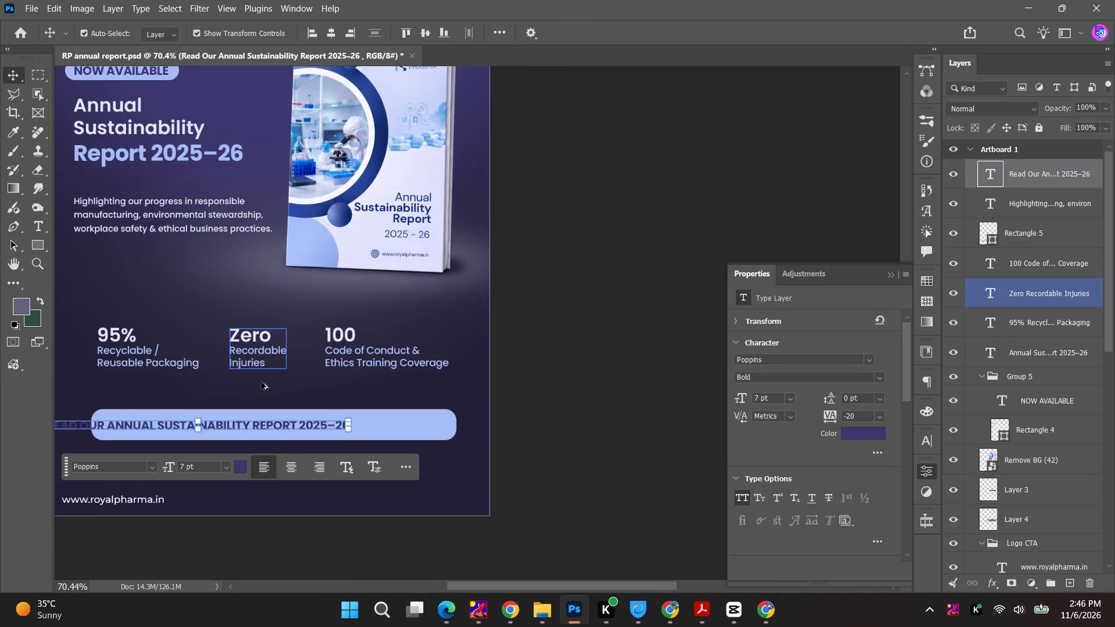
click(333, 28)
click(564, 284)
alt+scroll(307, 439, up, 5)
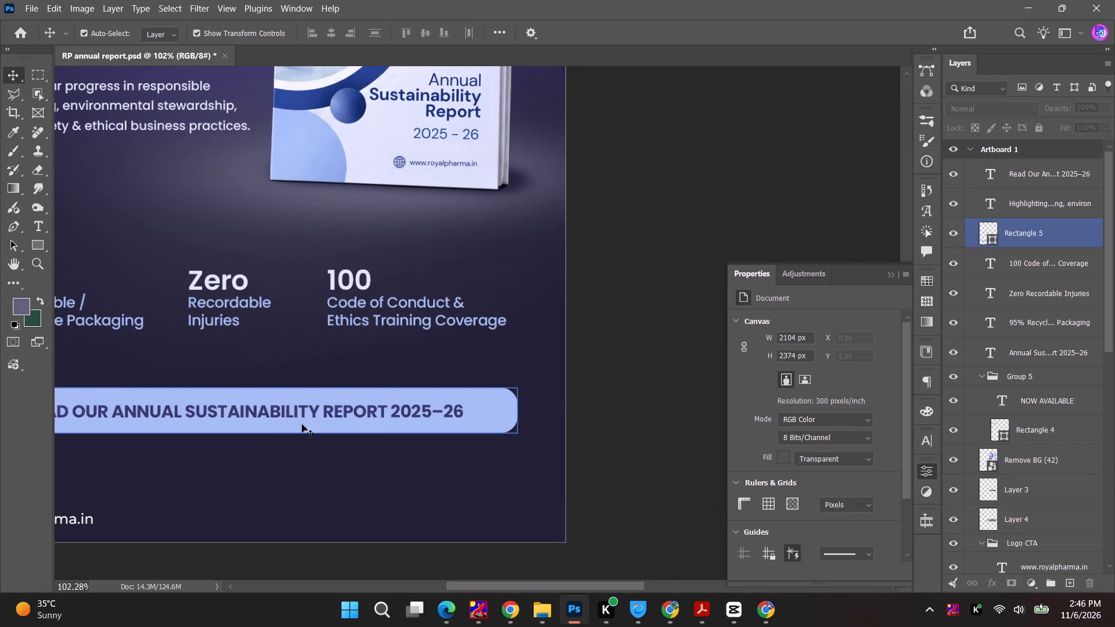
key(space)
drag(282, 430, 379, 427)
alt+scroll(259, 419, up, 3)
drag(294, 401, 283, 401)
Reduce the bar's height to 75% about its centre, making it 57 px high, and collapse the Properties panel.
click(699, 404)
alt+scroll(697, 401, down, 3)
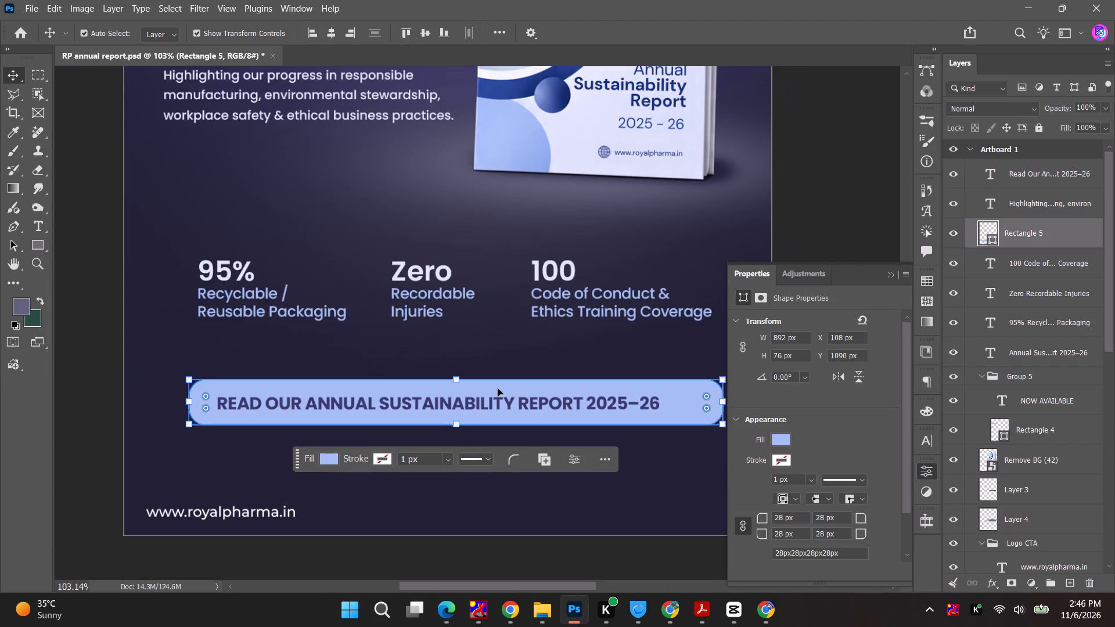
alt+drag(457, 380, 458, 386)
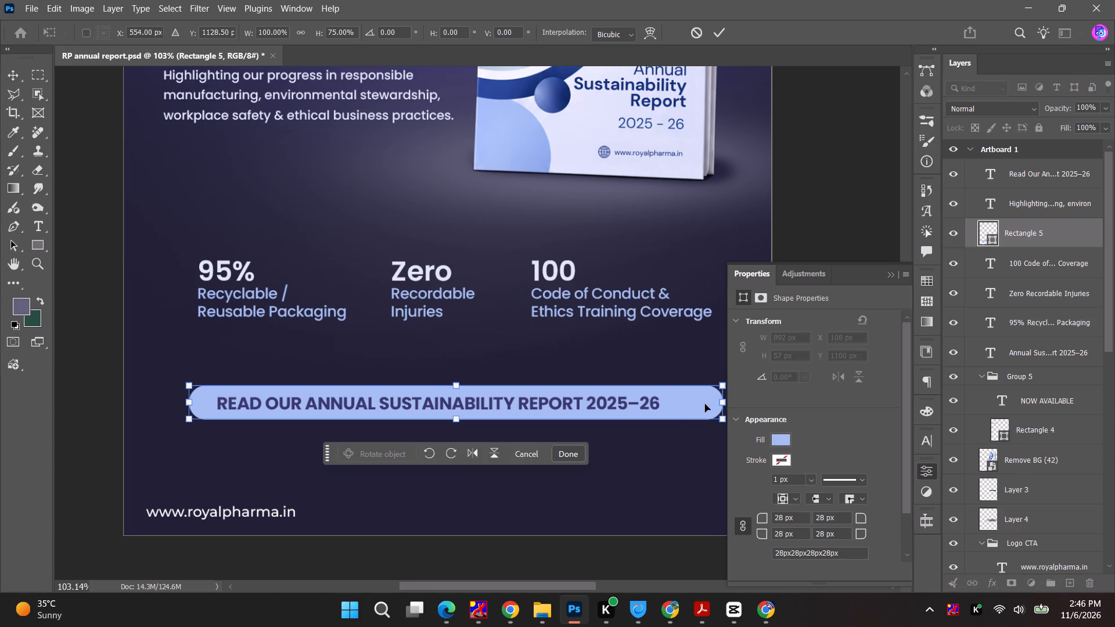
click(705, 403)
click(887, 269)
click(887, 278)
click(853, 341)
alt+scroll(690, 405, up, 4)
click(606, 398)
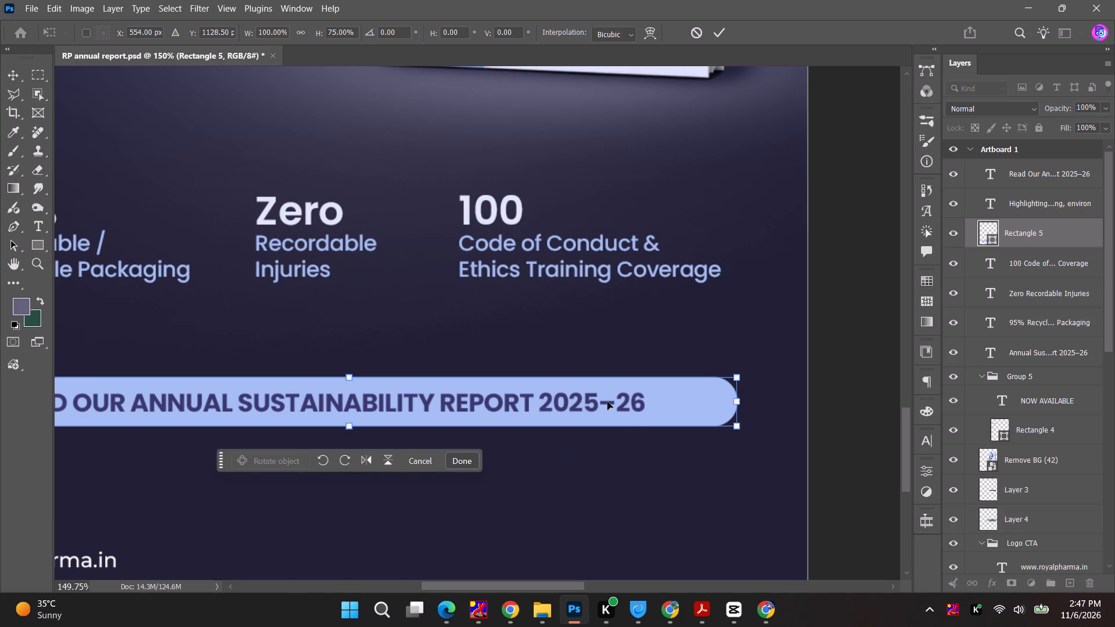
alt+scroll(623, 416, down, 6)
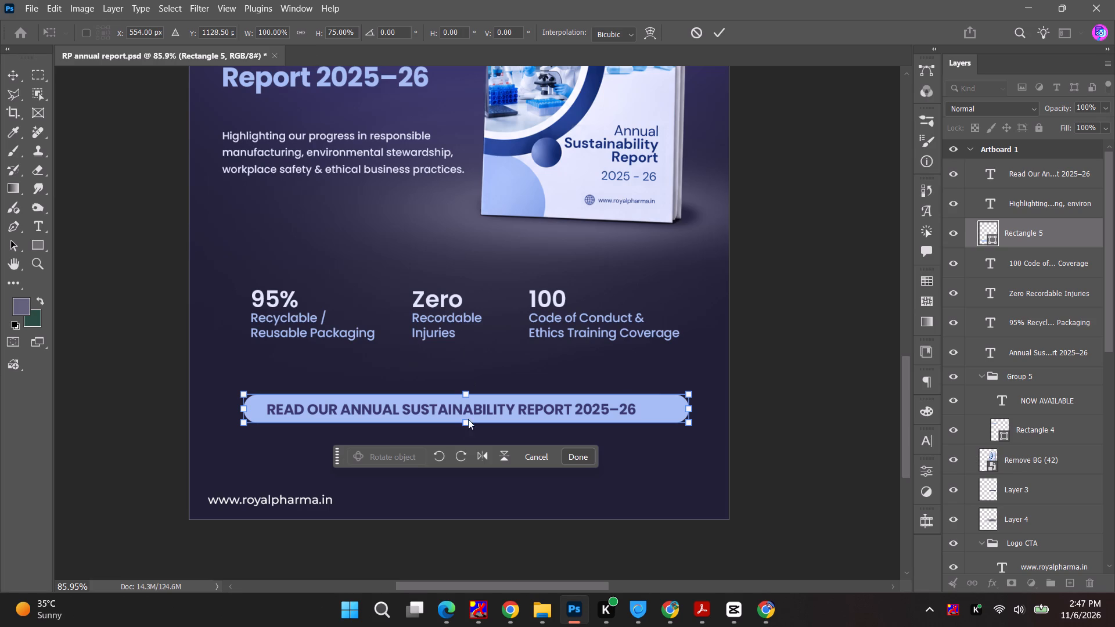
click(717, 28)
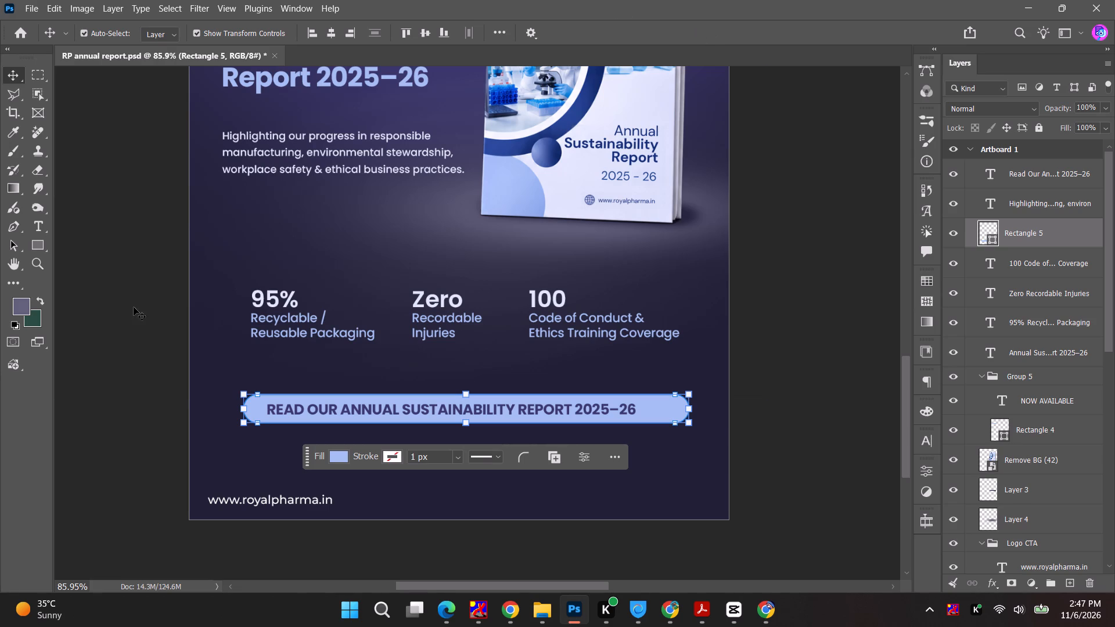
Compare the full artboard with the reference post in Chrome, examining the statistics row and call-to-action bar.
key(alt+Tab)
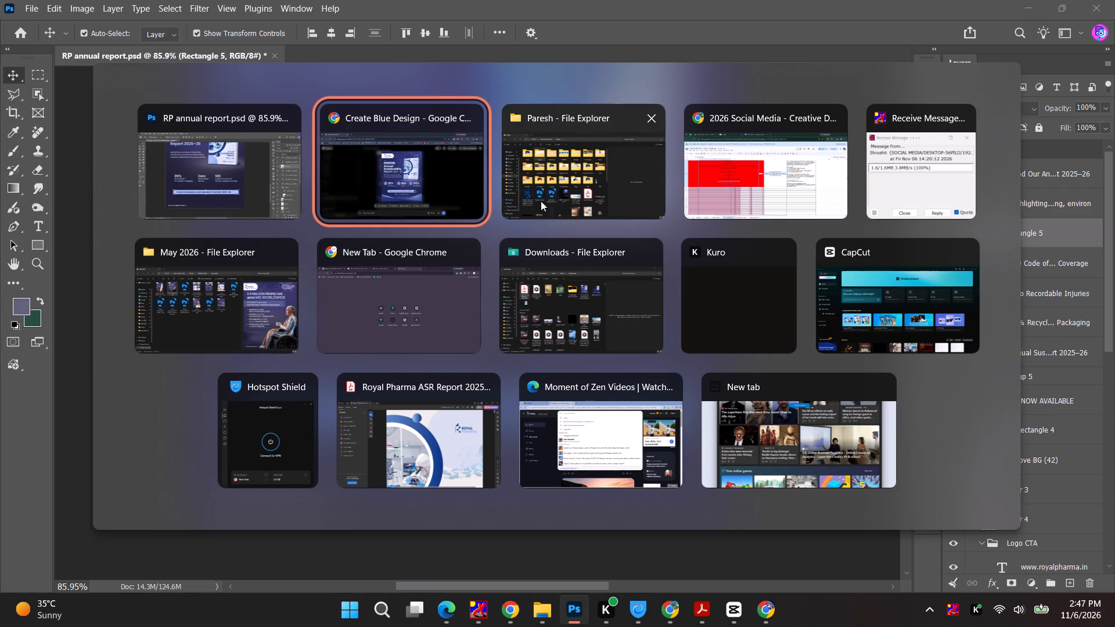
alt+click(458, 197)
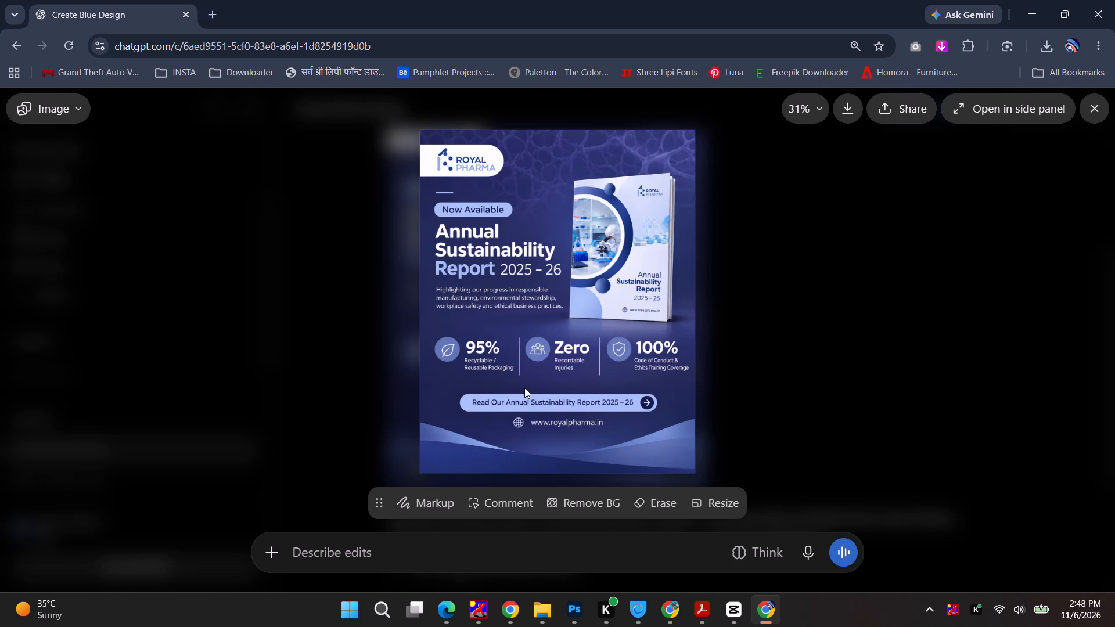
key(alt+Tab)
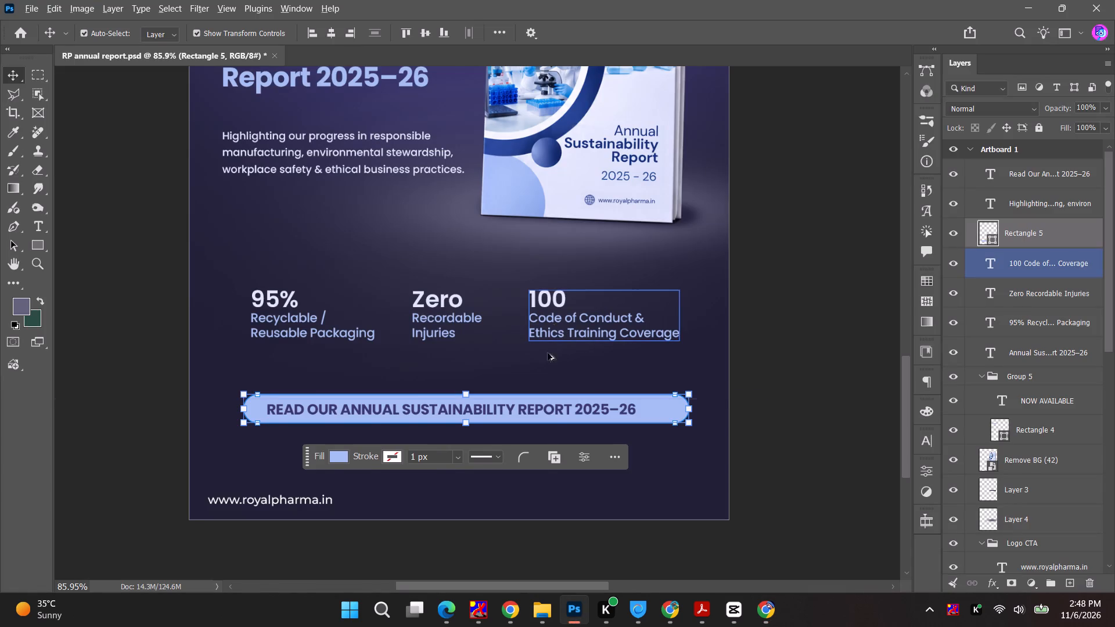
alt+scroll(546, 365, down, 9)
key(space)
drag(753, 282, 718, 320)
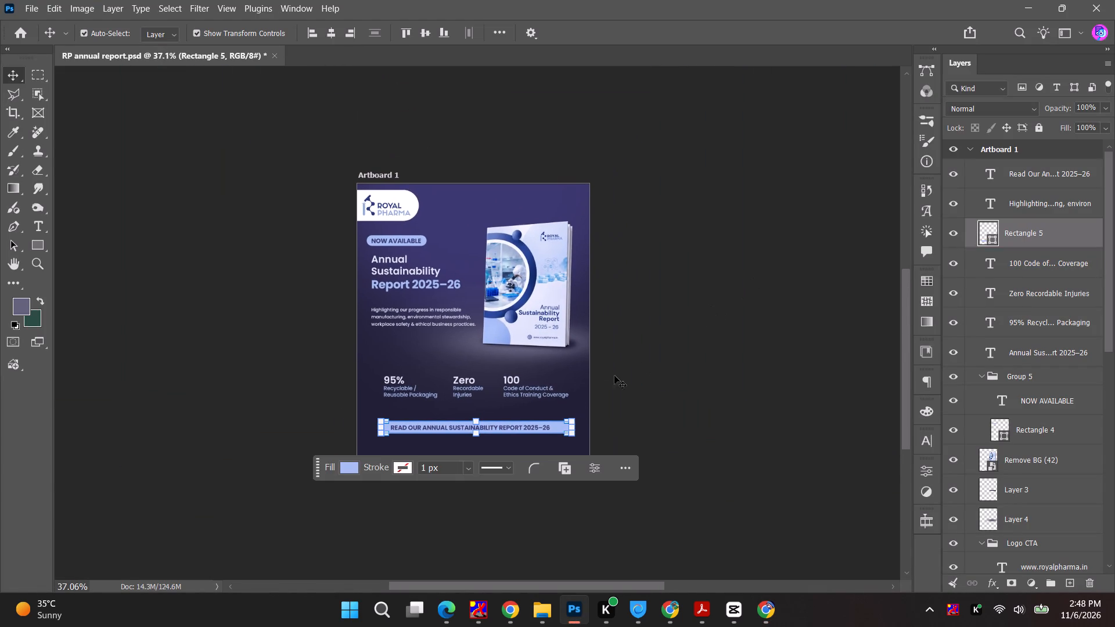
key(alt+Tab)
key(alt+Tab)
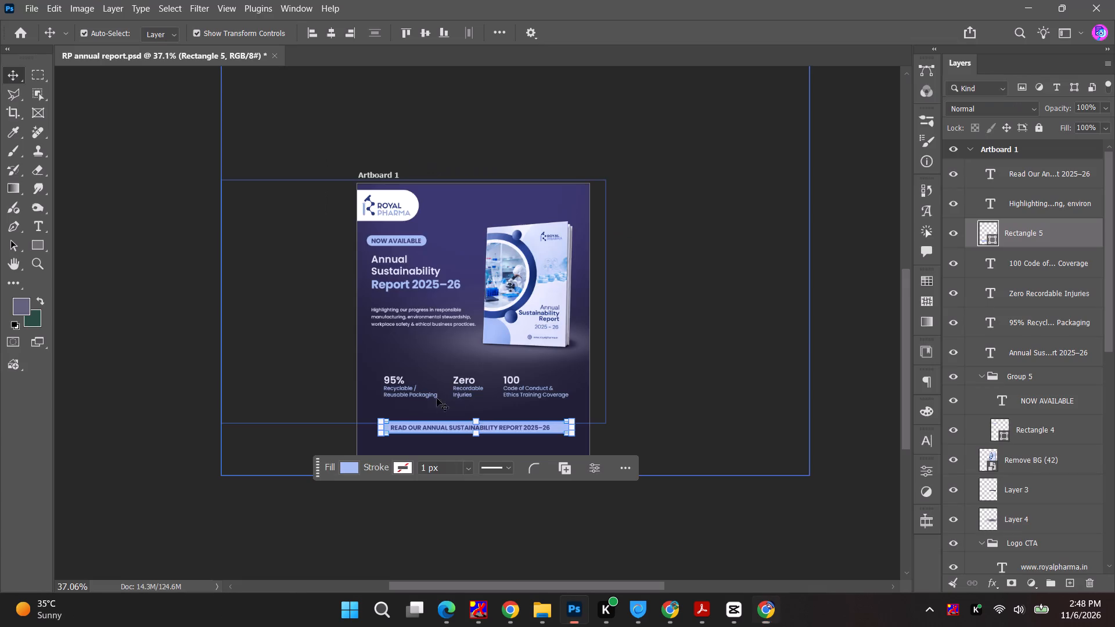
Move the three statistics text blocks (95%, Zero and 100) down together by 30 px, closer to the call-to-action bar.
alt+scroll(409, 395, up, 4)
click(1042, 269)
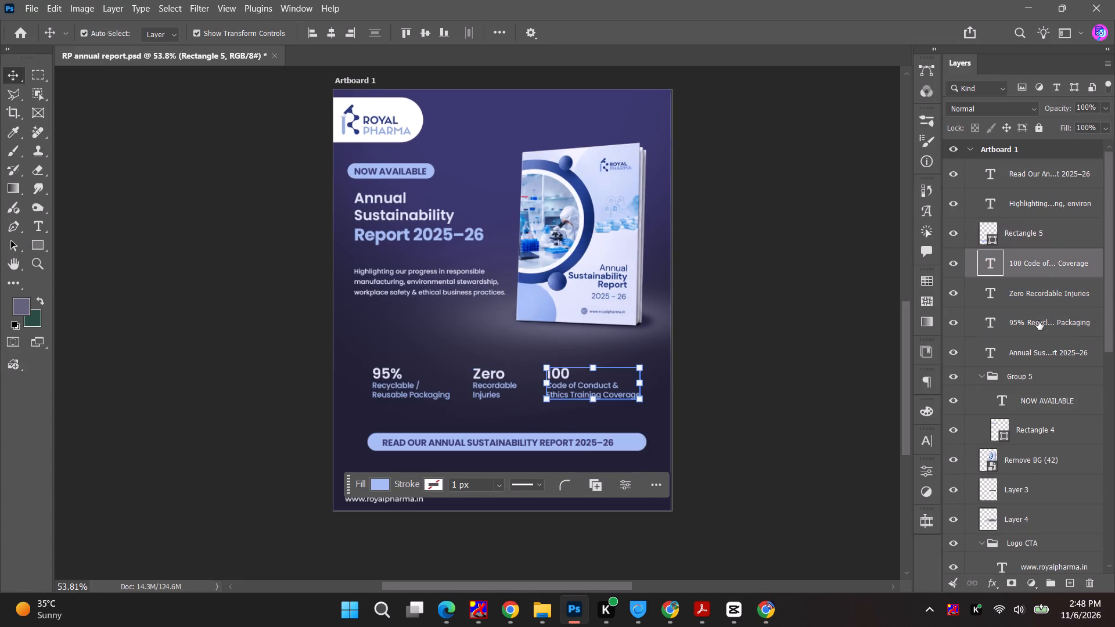
shift+click(1038, 322)
key(ctrl+t)
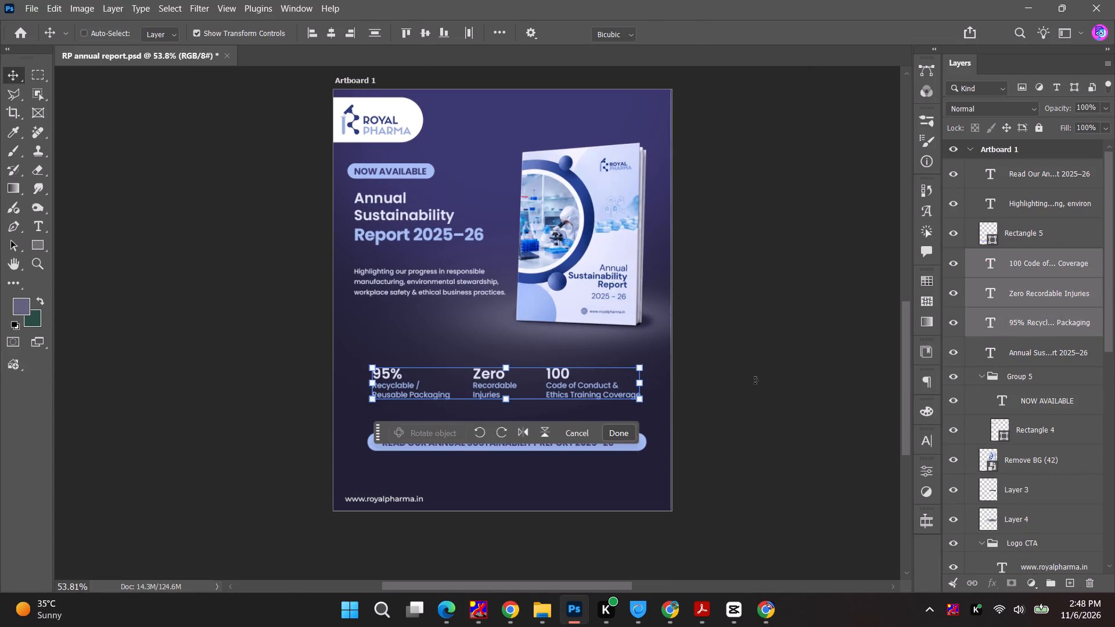
key(shift+Down)
key(shift+Down)
key(shift+Down)
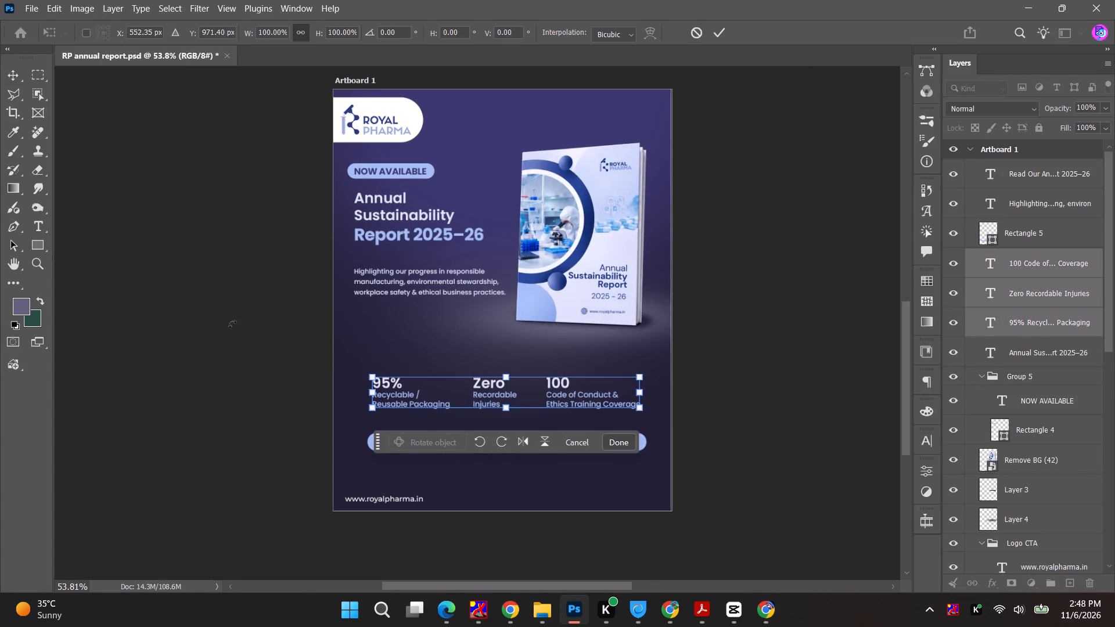
click(219, 325)
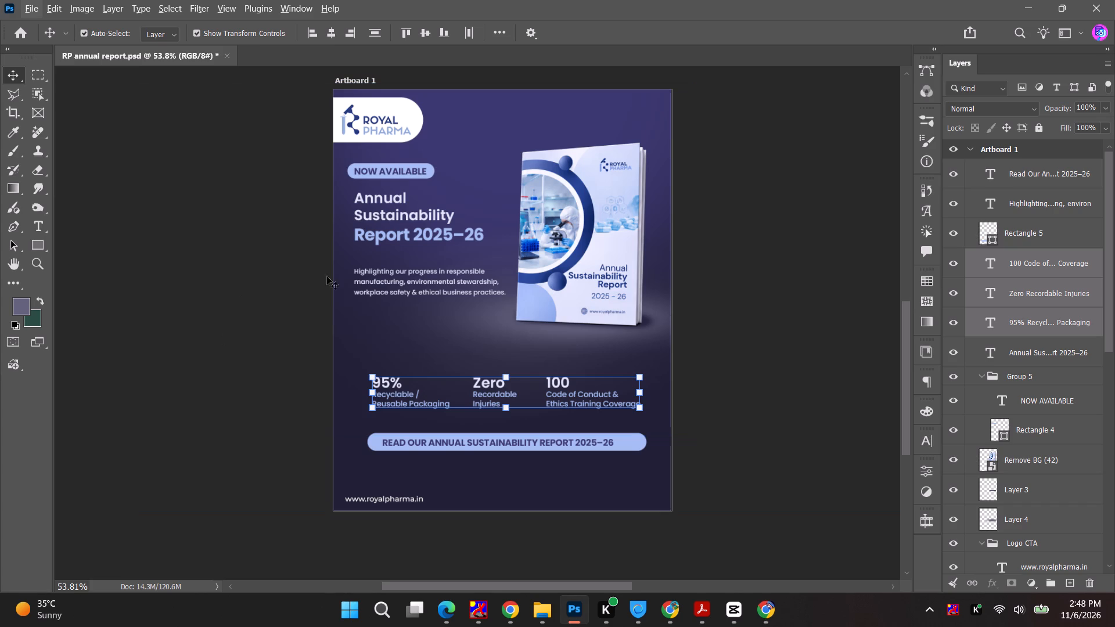
Look through the recent Photoshop files and the May 2026 Royal Pharma folder in File Explorer for earlier posts.
click(26, 35)
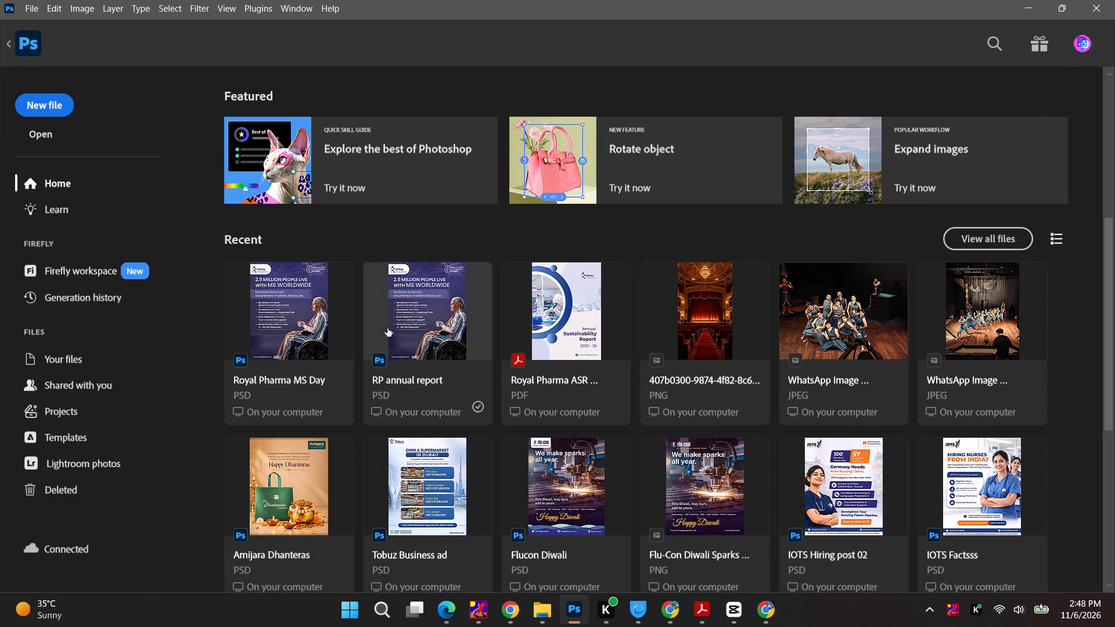
scroll(391, 336, down, 5)
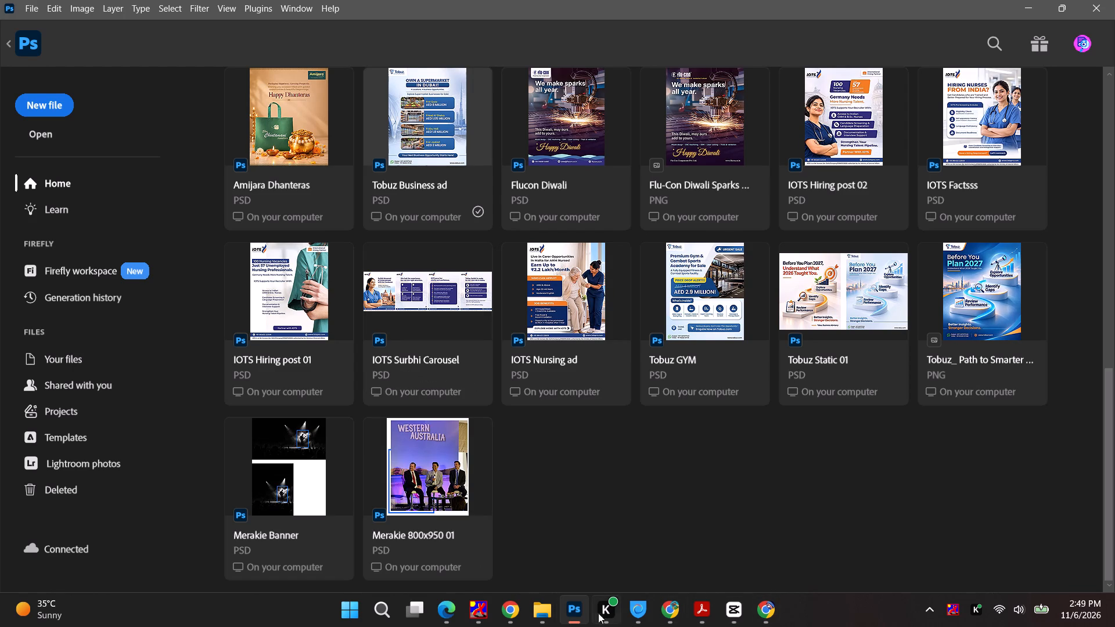
click(543, 612)
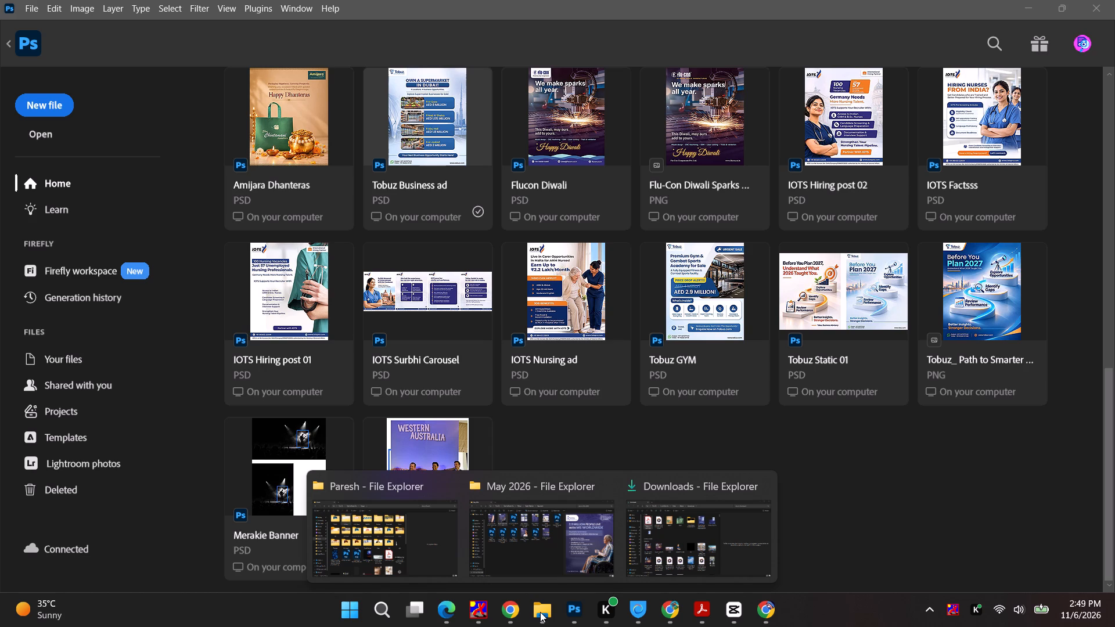
click(589, 541)
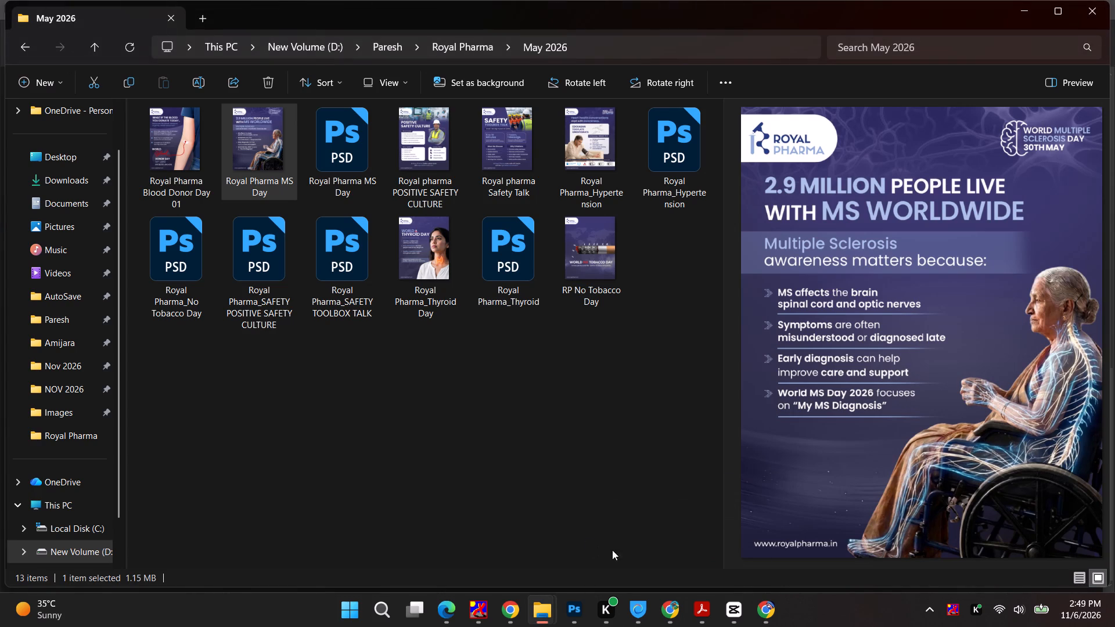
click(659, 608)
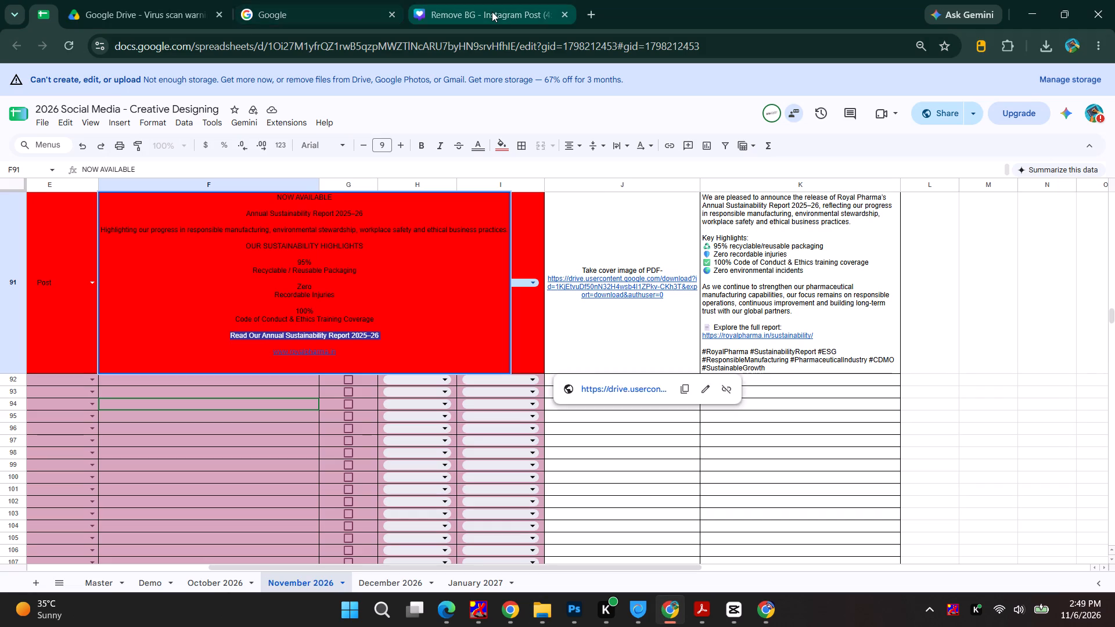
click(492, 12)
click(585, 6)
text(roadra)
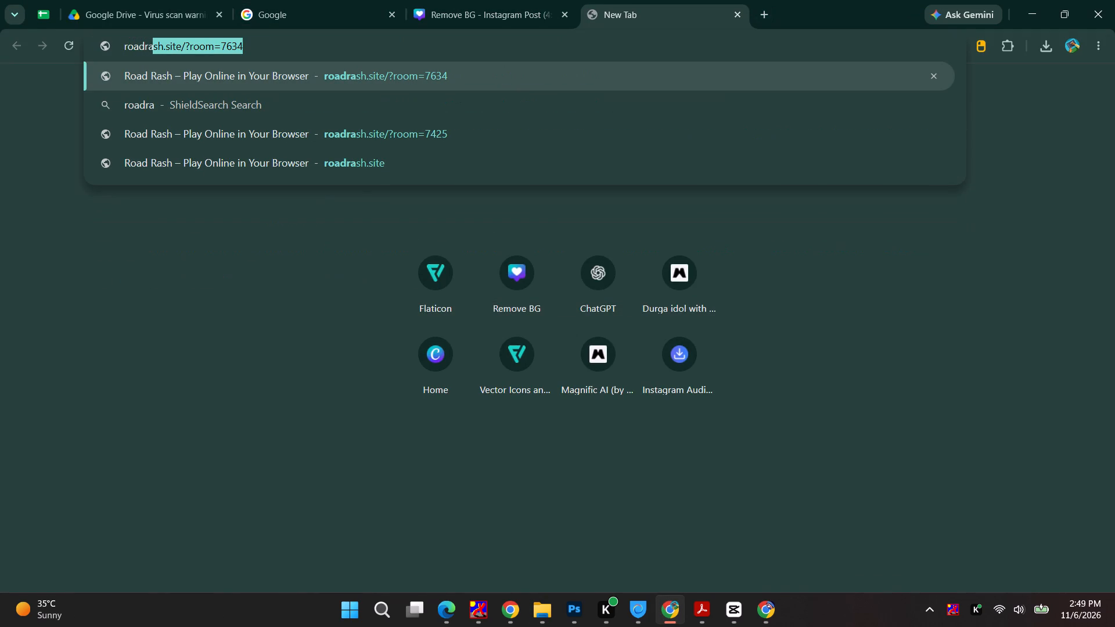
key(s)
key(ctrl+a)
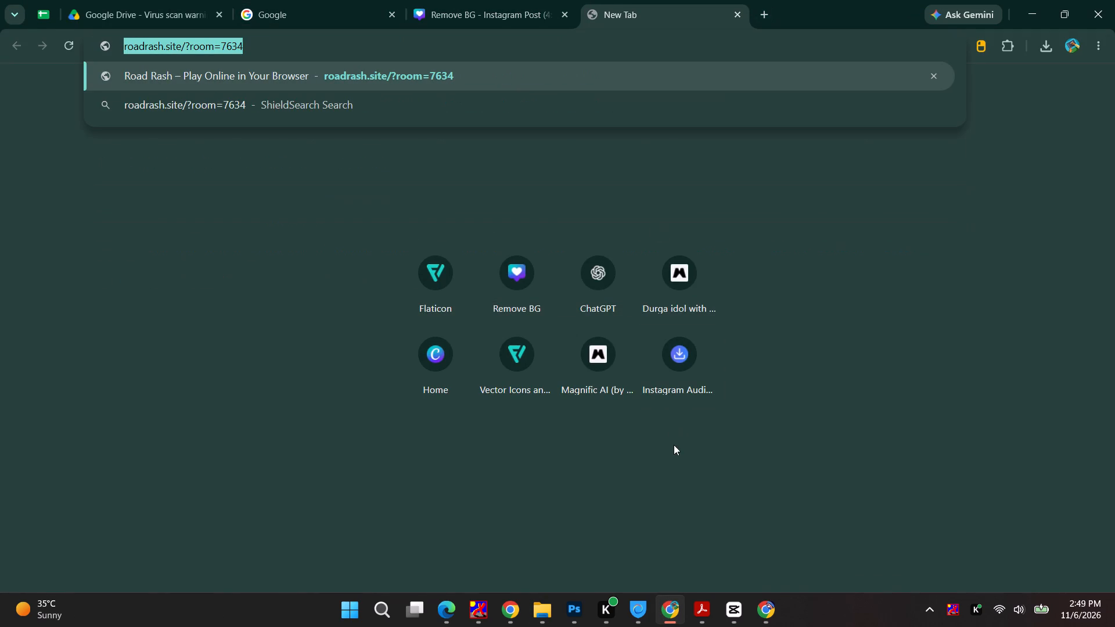
Search Google for "roadrash cheat code" in the other Chrome window and read through the PC cheat codes and results.
click(760, 612)
click(212, 12)
text(roadrash chea)
key(Return)
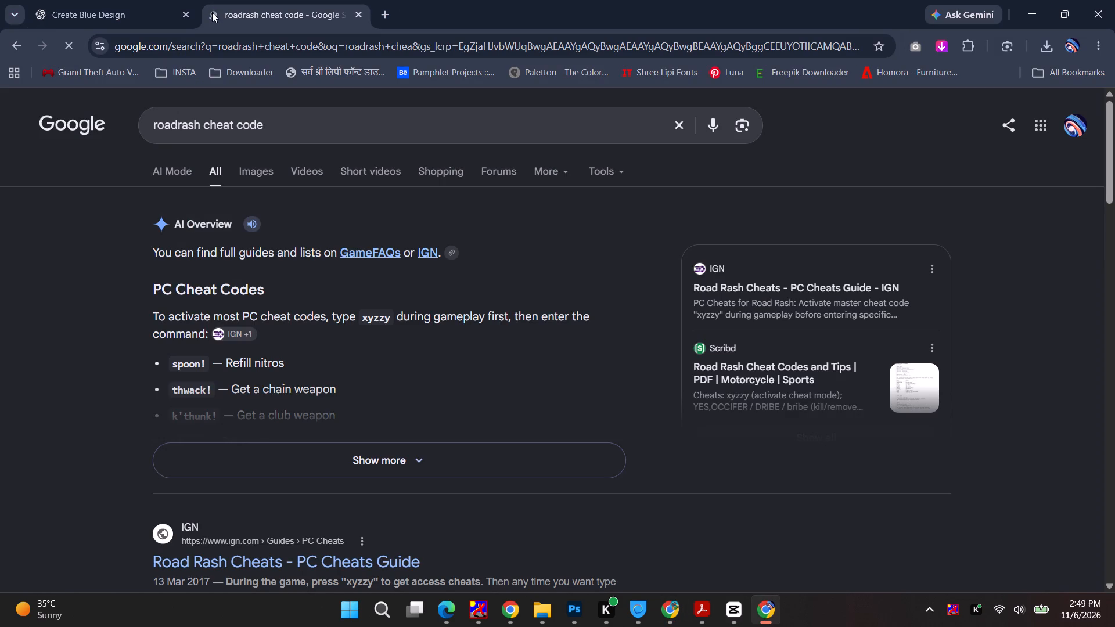
click(265, 452)
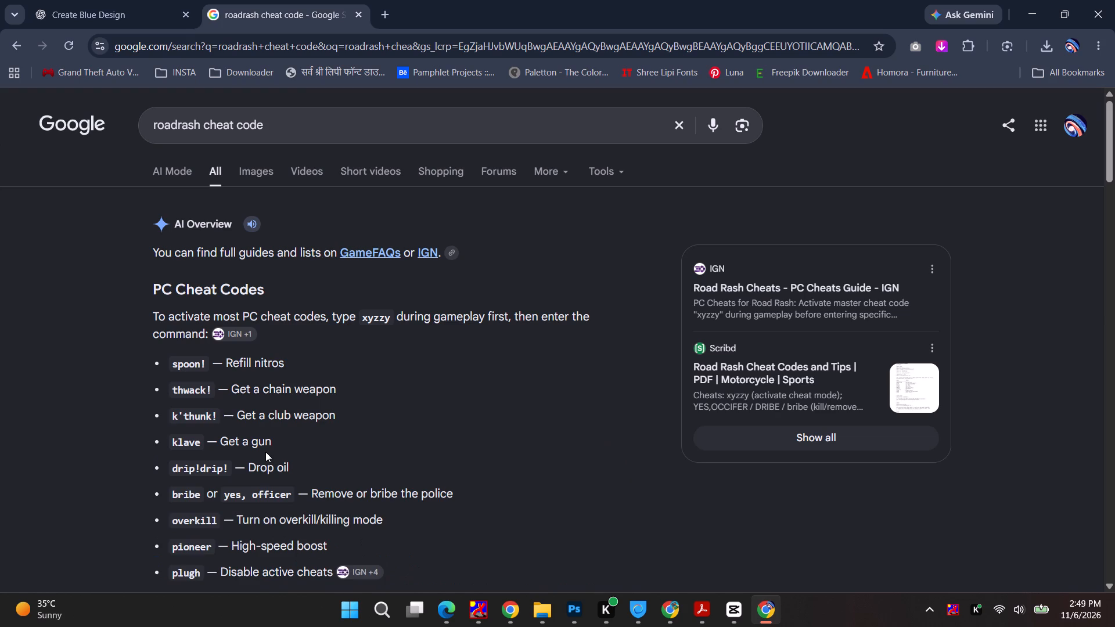
scroll(270, 390, down, 1)
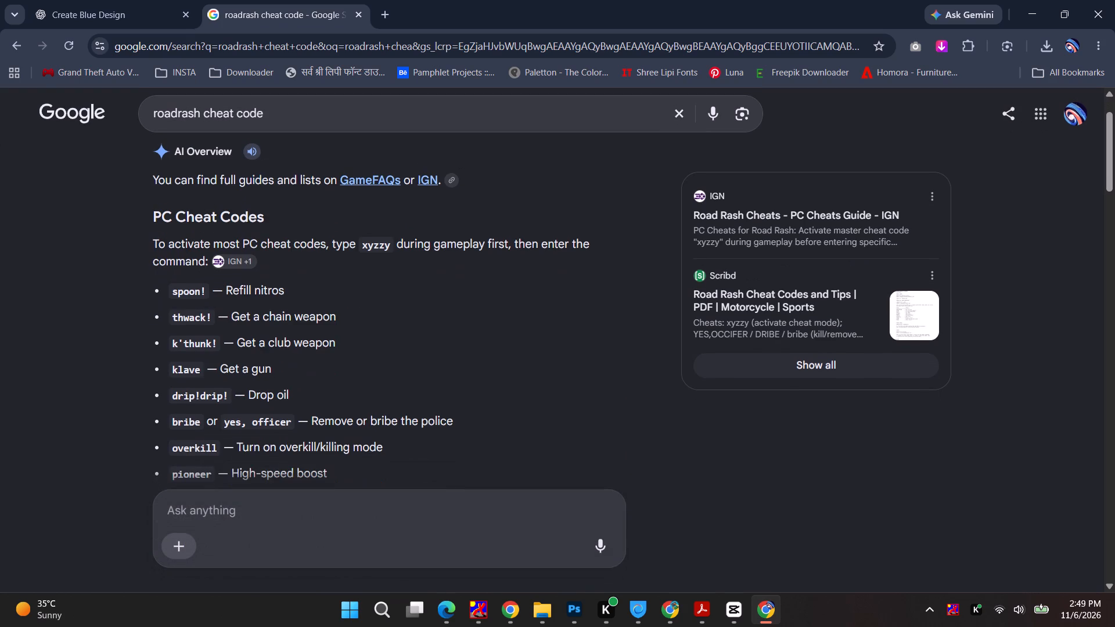
scroll(242, 340, down, 1)
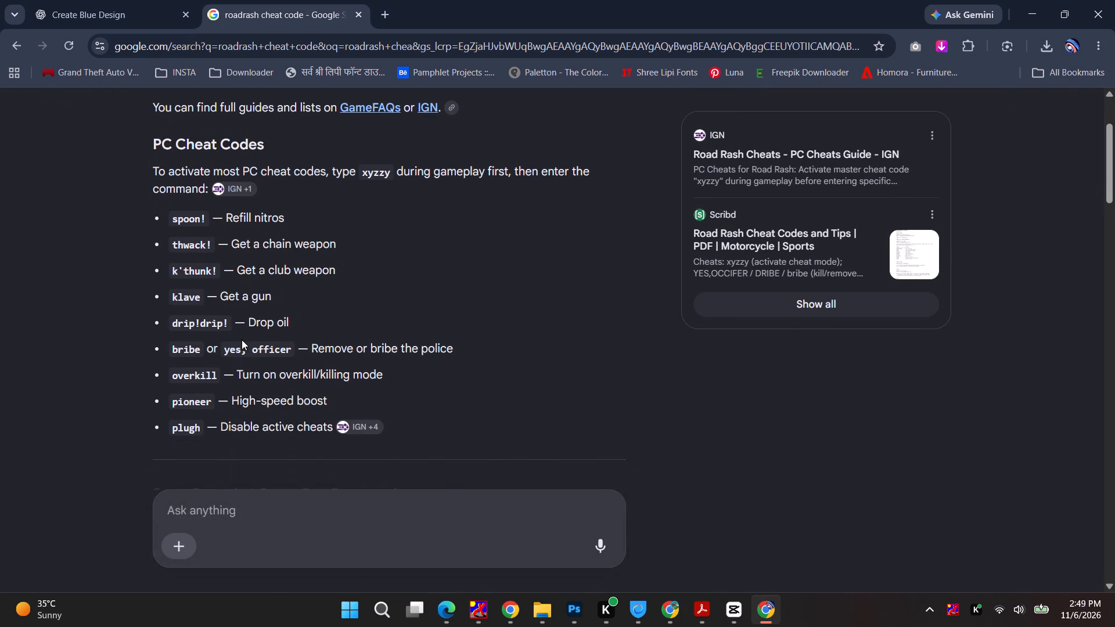
scroll(242, 340, down, 1)
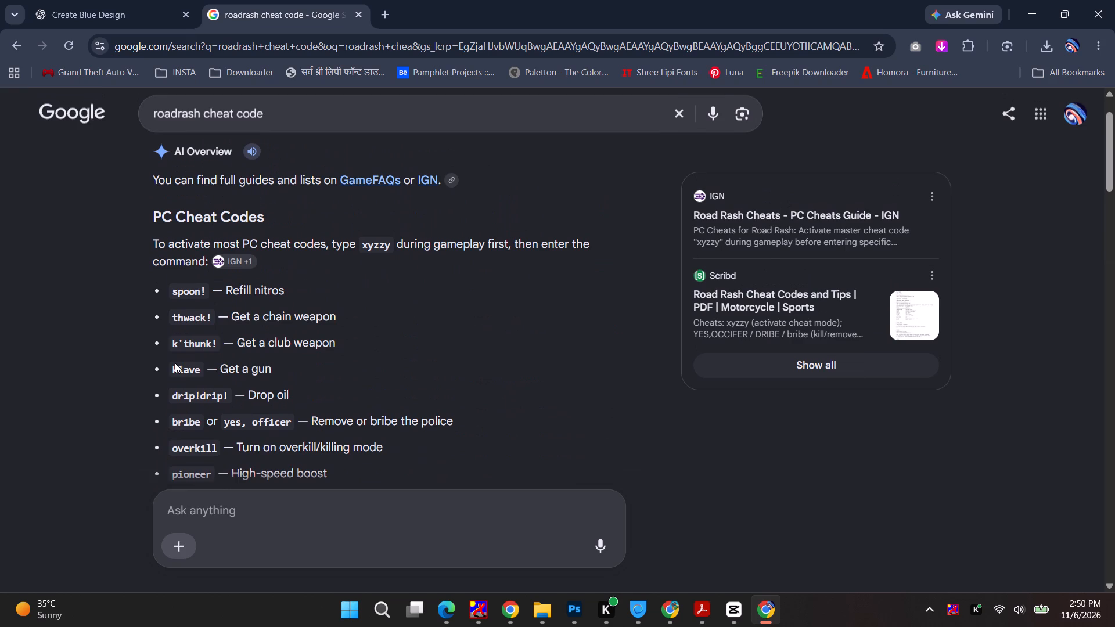
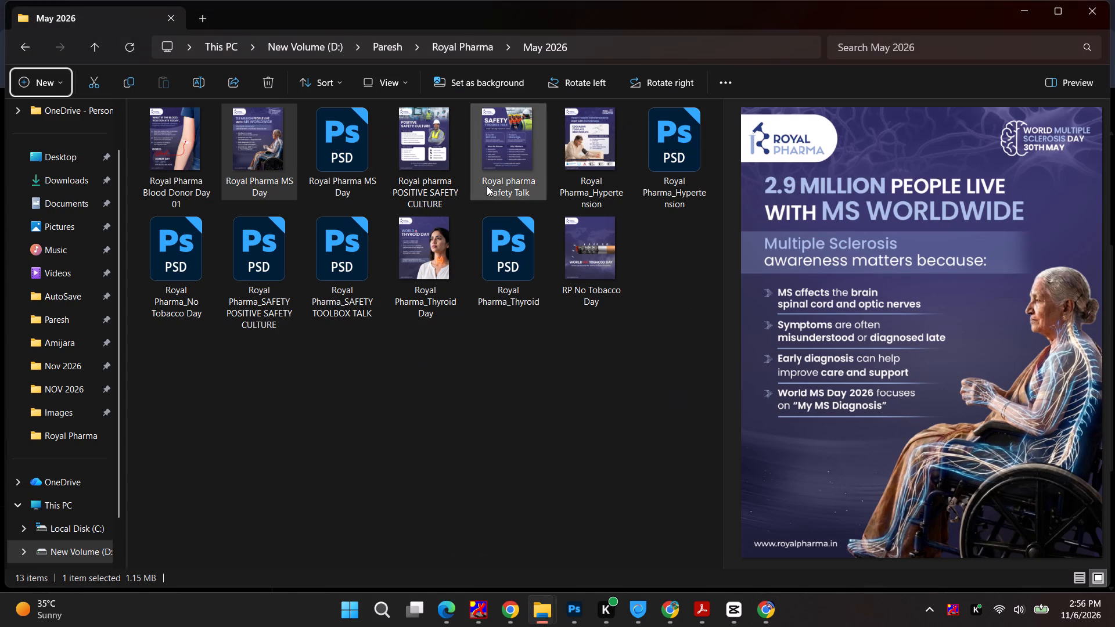
click(474, 41)
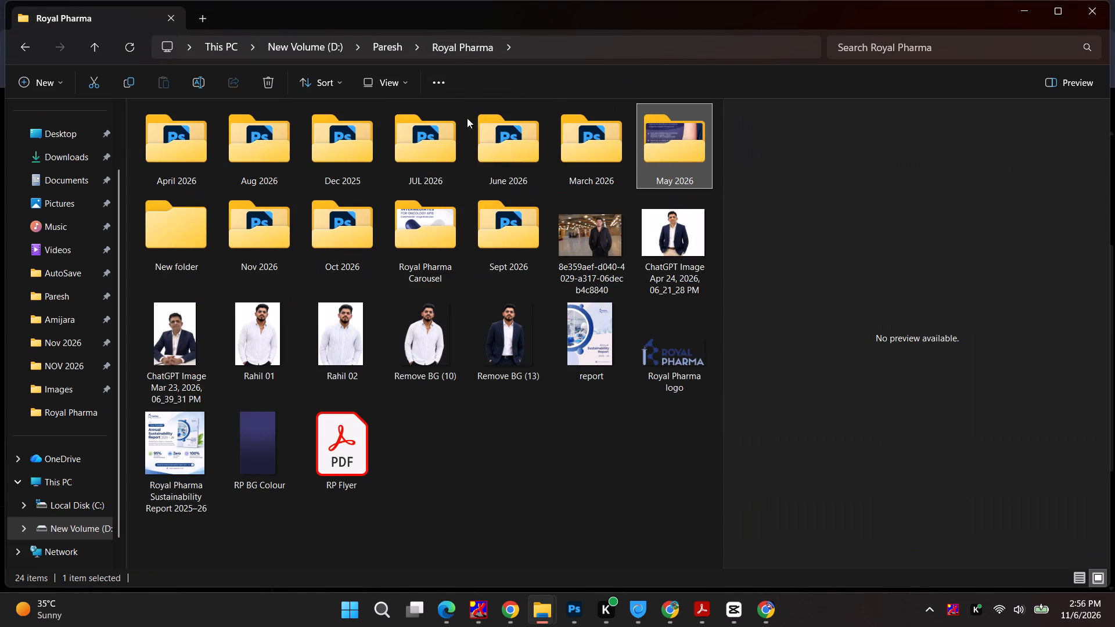
double_click(341, 242)
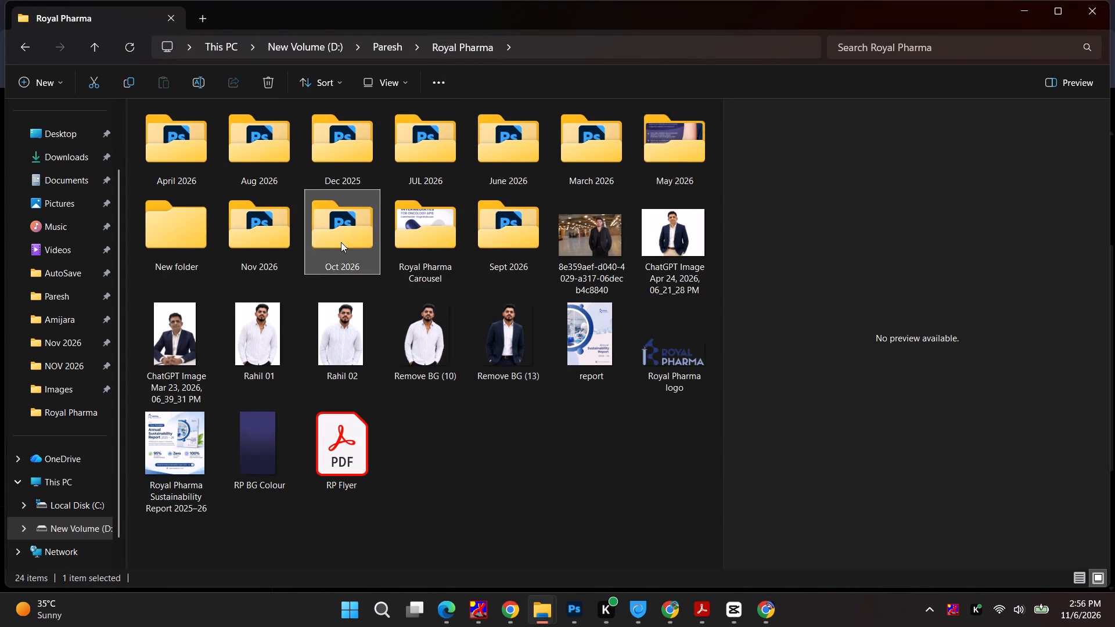
click(274, 268)
click(257, 343)
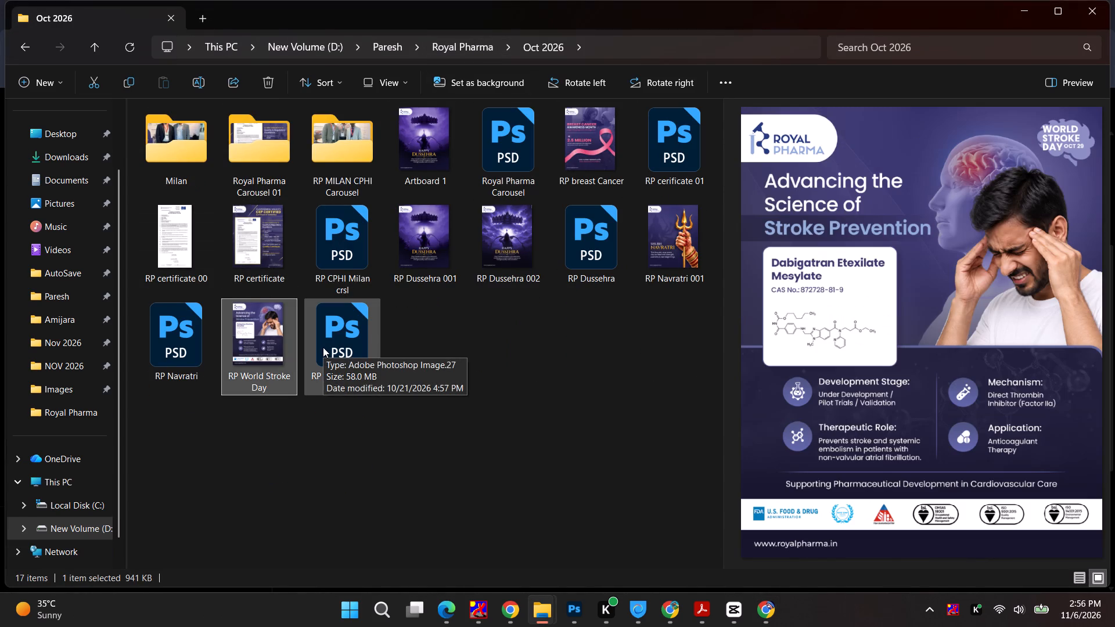
double_click(334, 340)
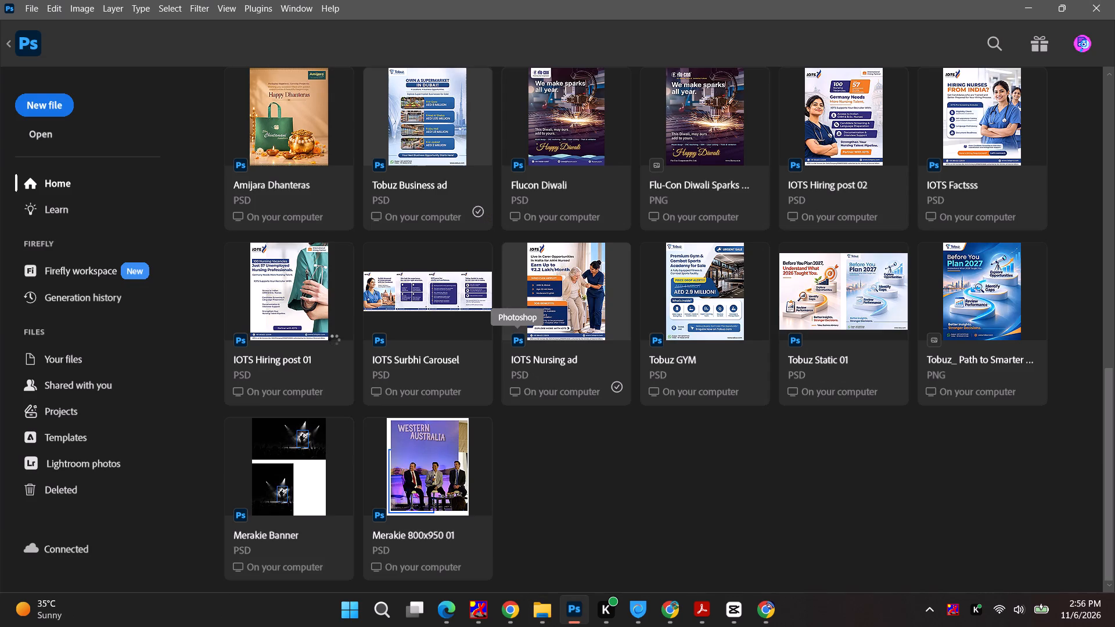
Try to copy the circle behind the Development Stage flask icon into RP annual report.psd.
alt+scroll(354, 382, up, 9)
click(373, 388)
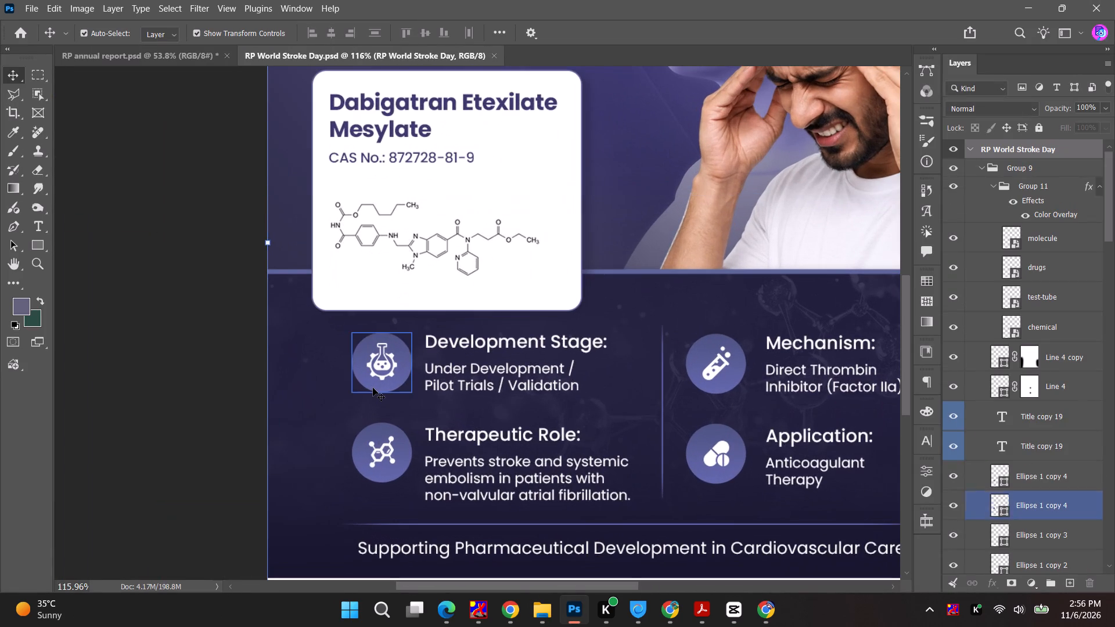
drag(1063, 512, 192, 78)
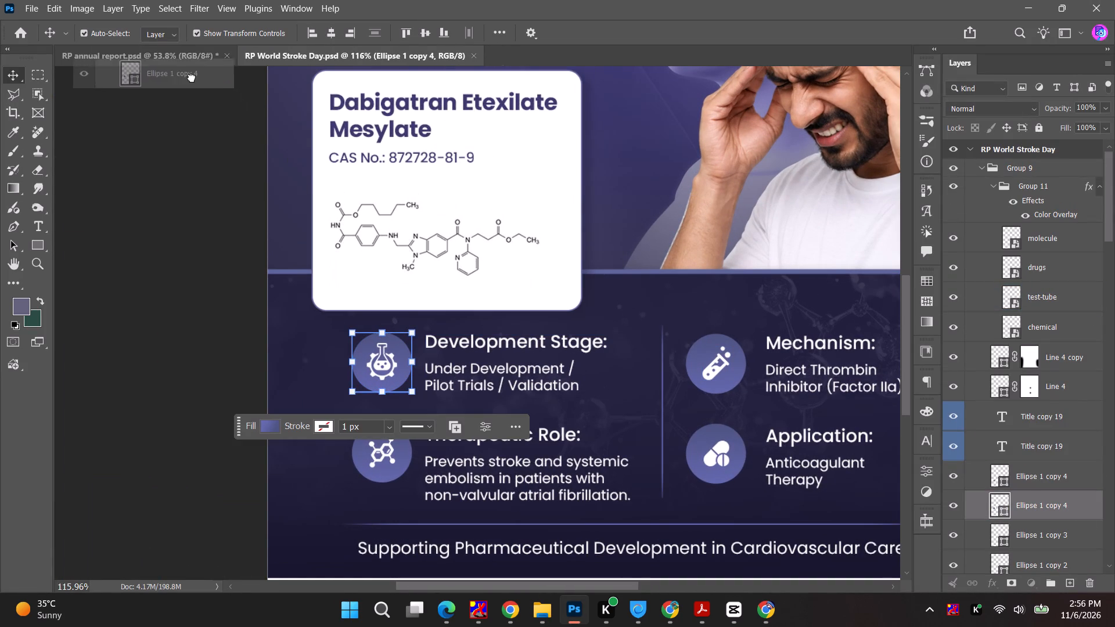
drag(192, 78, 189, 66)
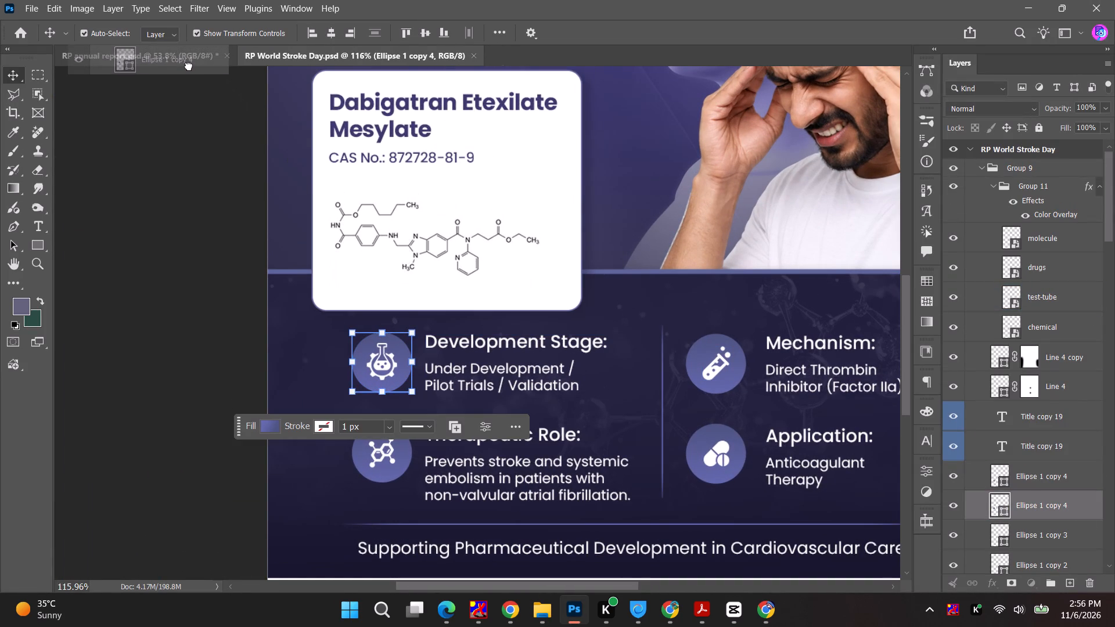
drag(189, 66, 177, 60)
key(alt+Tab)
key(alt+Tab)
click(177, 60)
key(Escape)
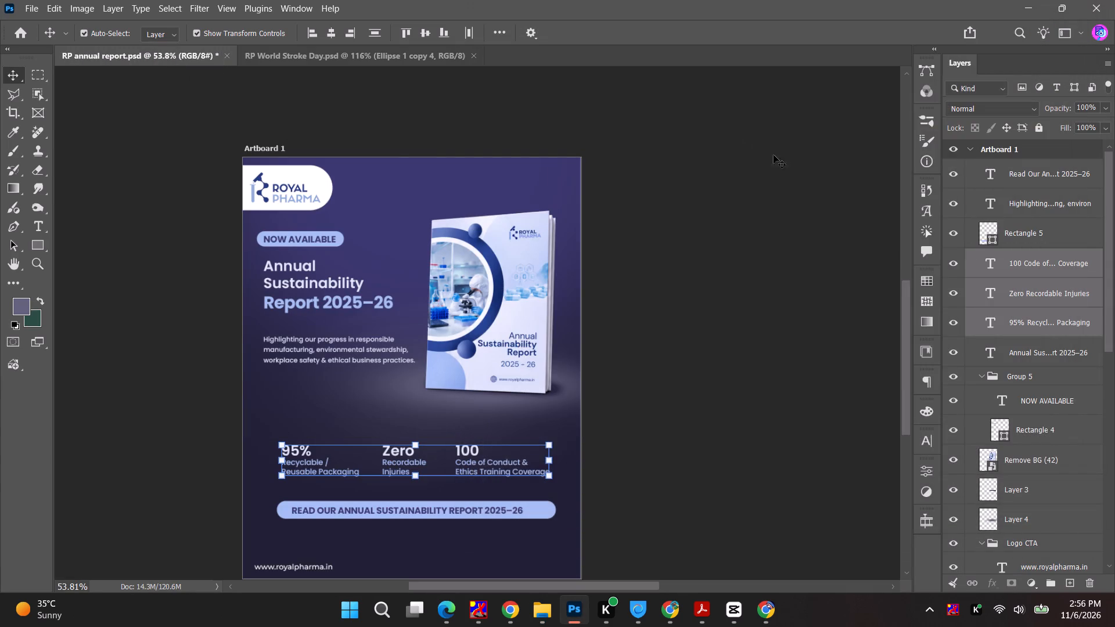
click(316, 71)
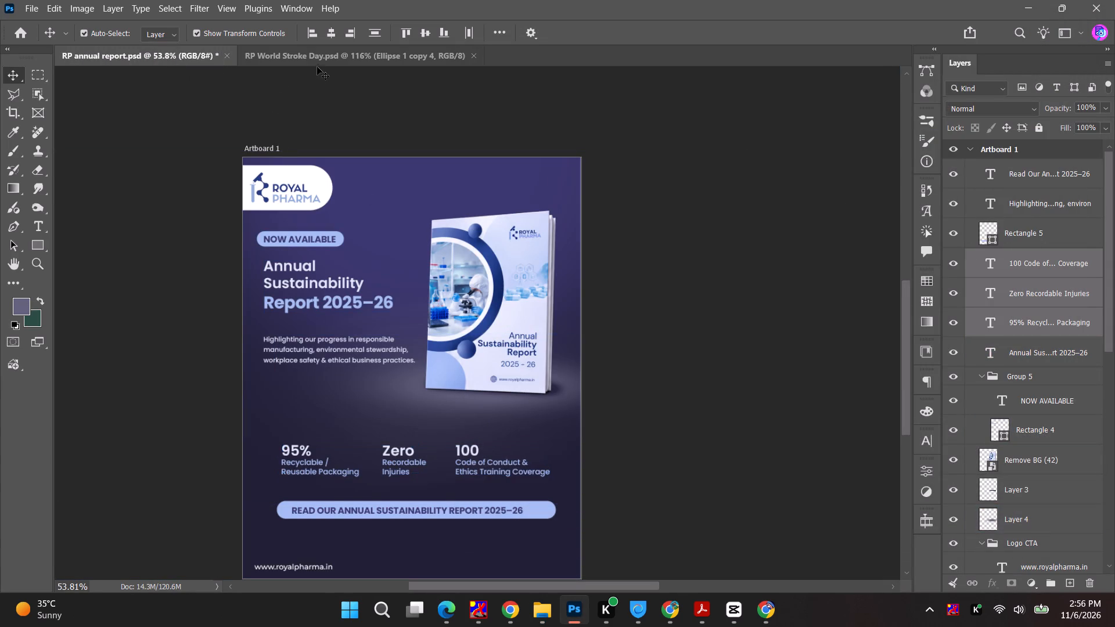
Copy the Development Stage icon's circle layer from RP World Stroke Day.psd into the RP annual report artboard, above the statistics.
click(319, 60)
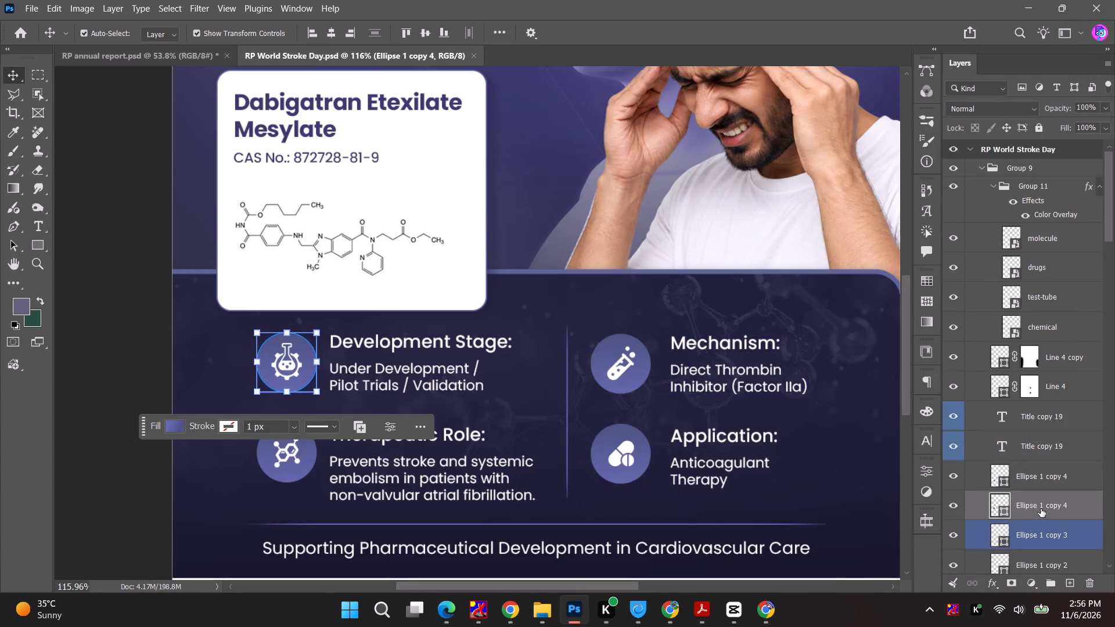
drag(1041, 509, 316, 392)
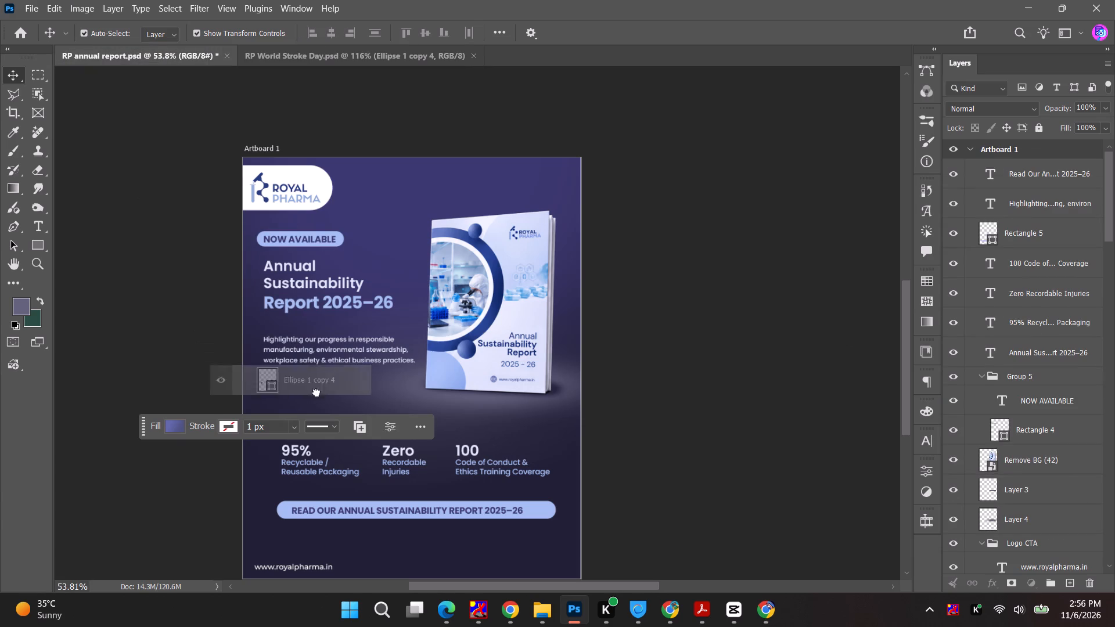
drag(316, 392, 334, 412)
Scale the circle to about 73 px and place it just above "95%", flush with the text's left edge.
key(space)
drag(291, 383, 354, 221)
alt+scroll(368, 234, up, 11)
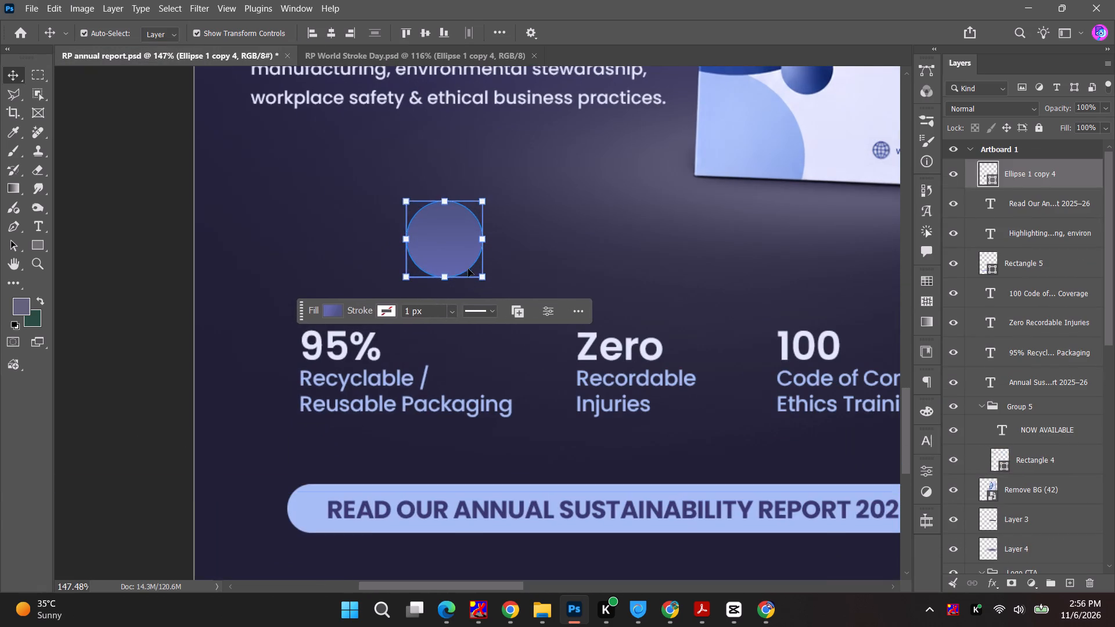
drag(468, 258, 358, 294)
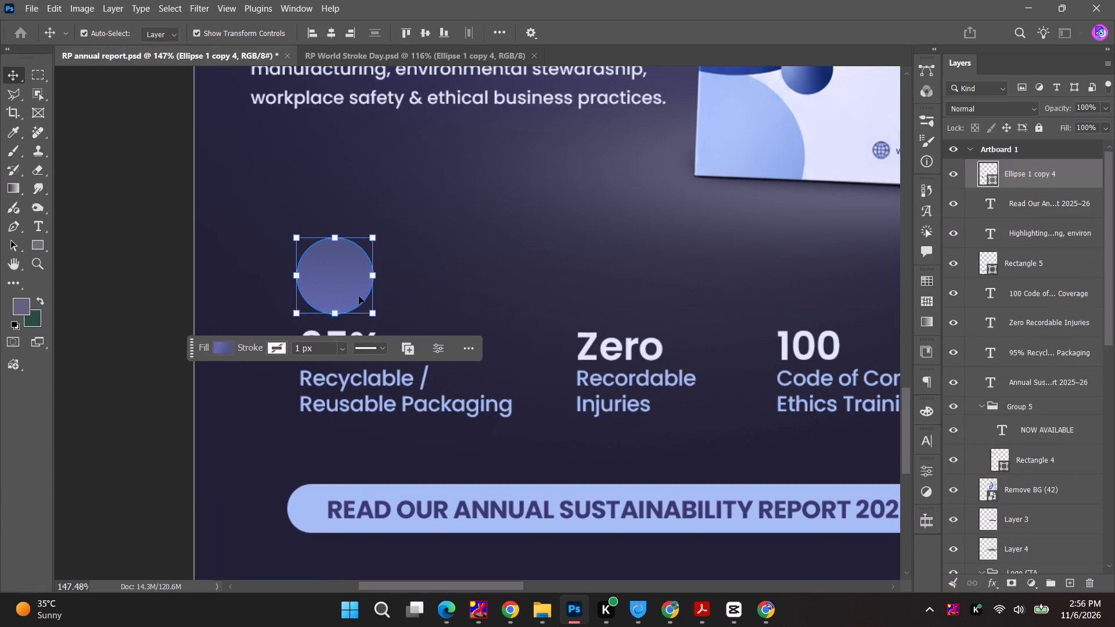
alt+scroll(358, 309, up, 5)
shift+drag(389, 320, 349, 289)
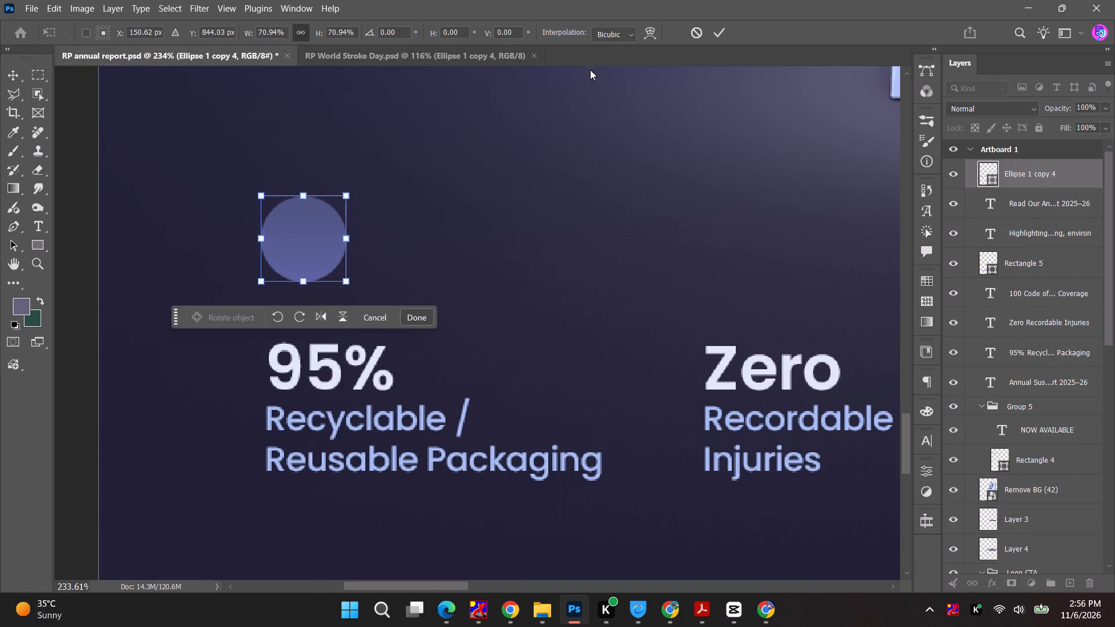
click(723, 31)
drag(305, 244, 307, 262)
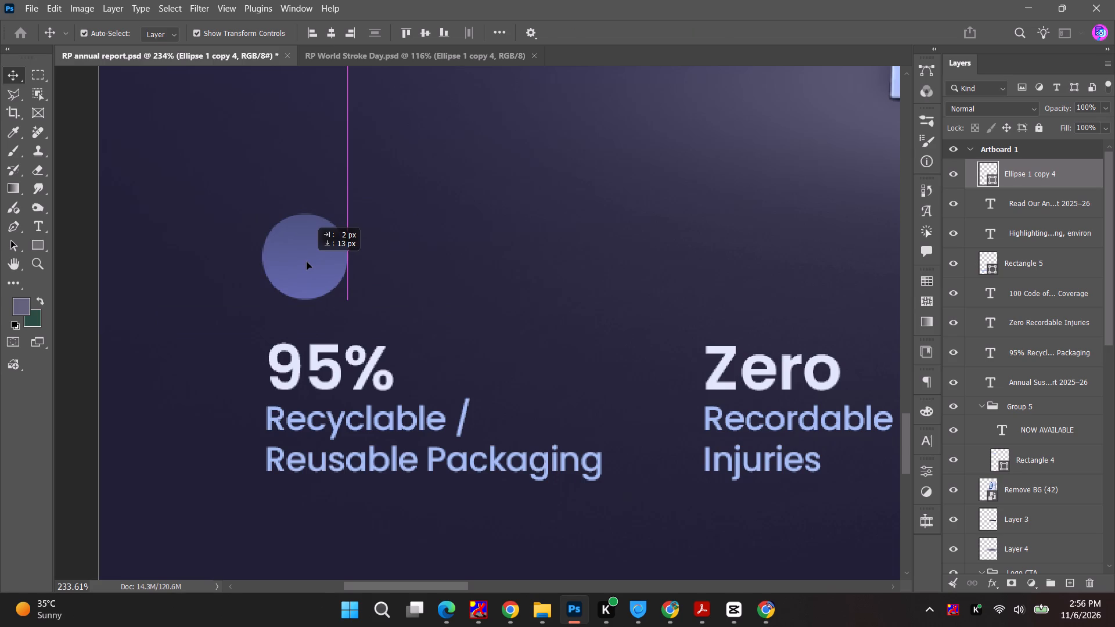
drag(307, 262, 308, 279)
shift+drag(351, 321, 365, 333)
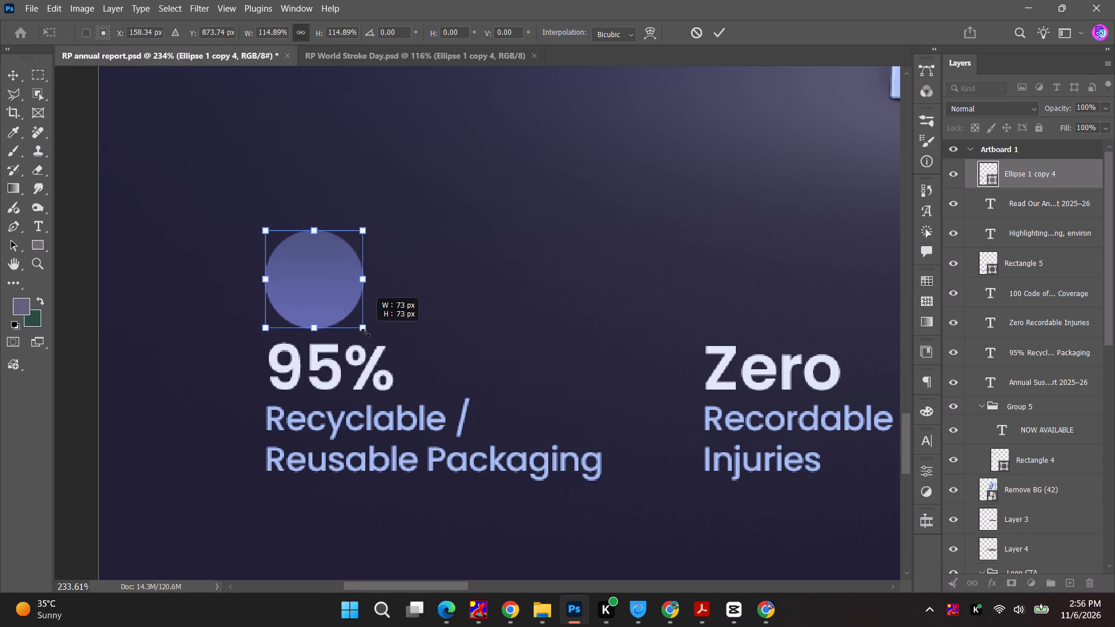
shift+drag(365, 333, 365, 332)
drag(318, 300, 318, 288)
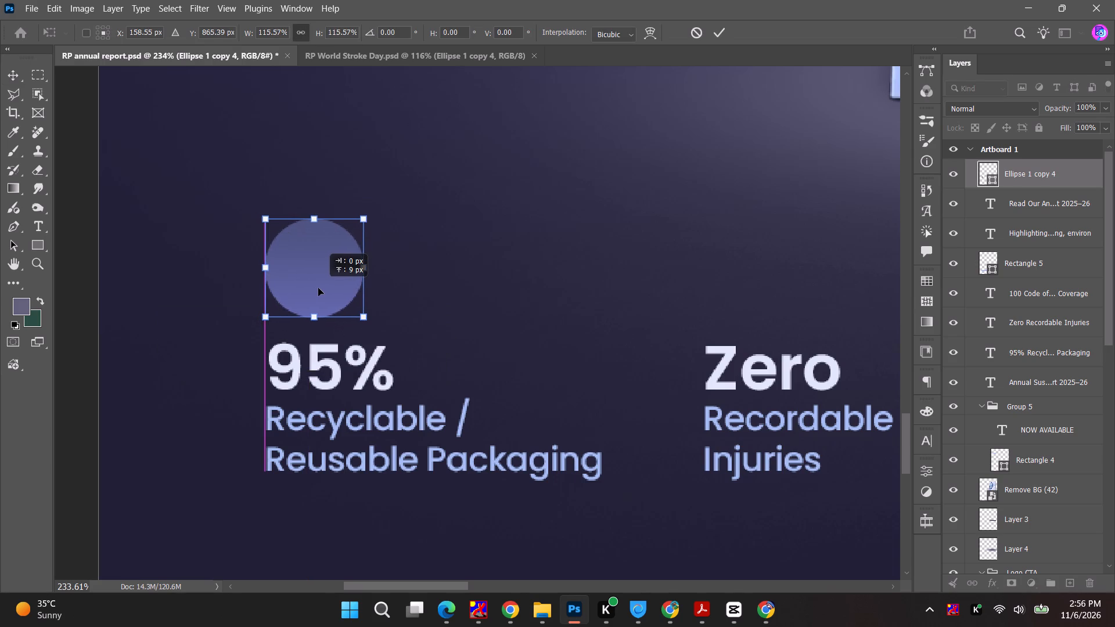
drag(318, 288, 320, 287)
click(722, 33)
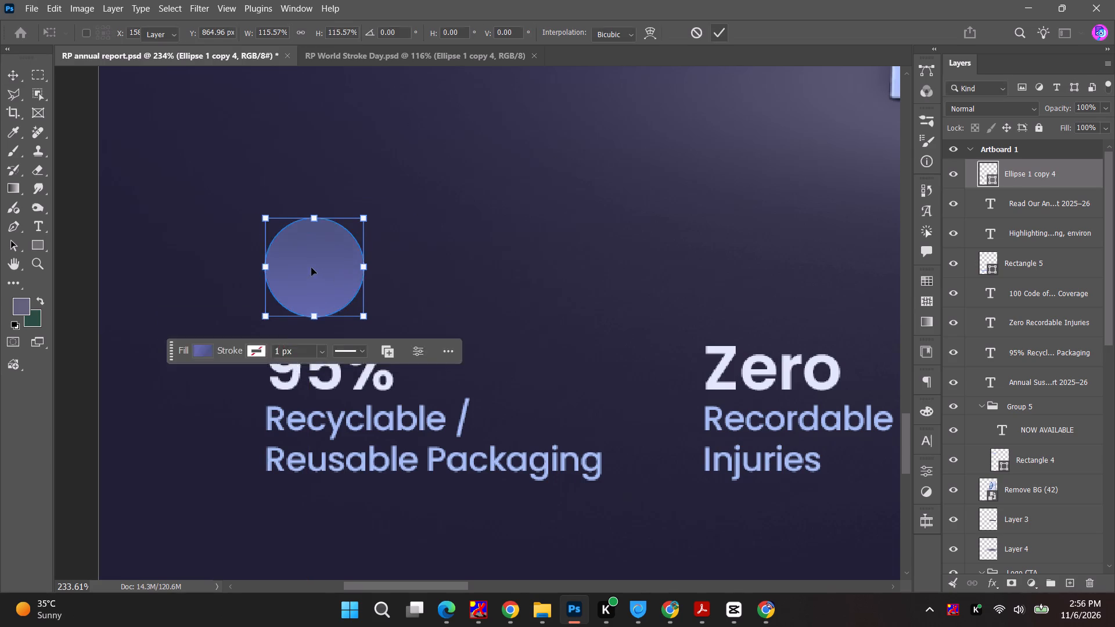
Duplicate the circle above the "Zero" and "100" statistics, level with the first and flush with each text's left edge.
alt+drag(311, 268, 749, 274)
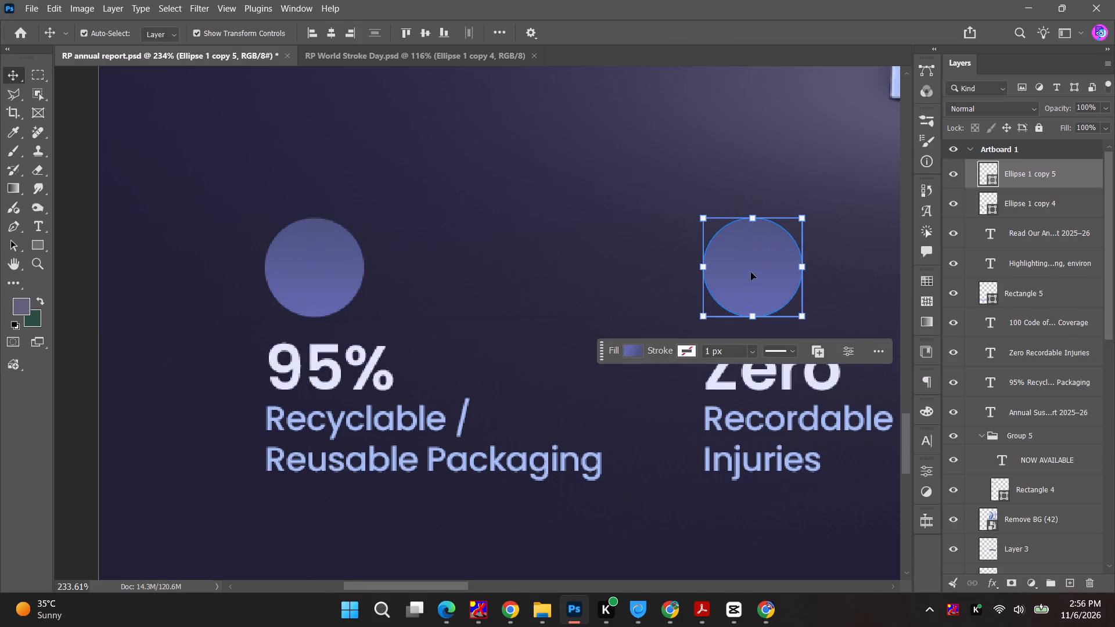
alt+scroll(454, 255, down, 5)
key(space)
drag(477, 252, 276, 236)
alt+drag(430, 239, 624, 242)
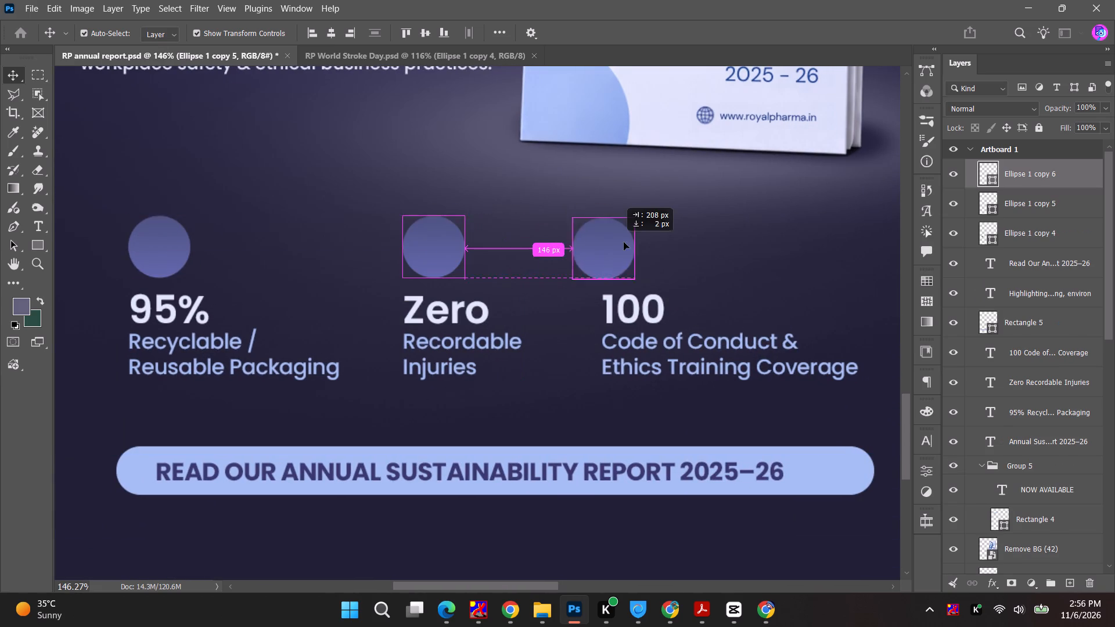
alt+drag(624, 242, 629, 240)
Left-align the first circle with the "95% Recyclable / Reusable Packaging" text and move both about 32 px right.
alt+scroll(509, 242, down, 11)
click(909, 218)
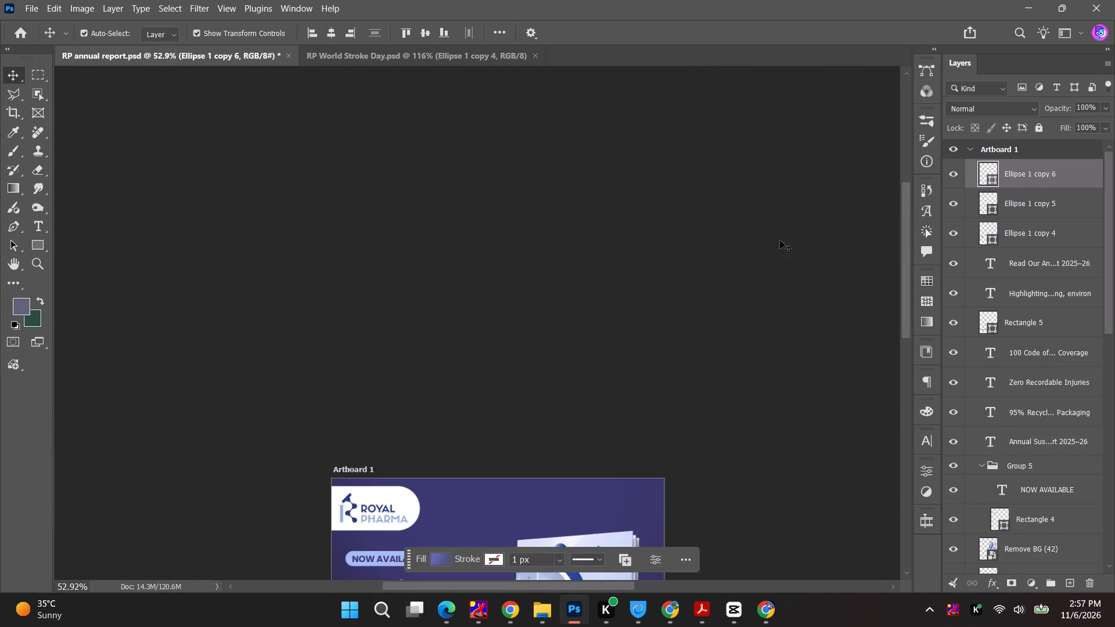
key(space)
drag(710, 353, 607, 110)
click(706, 358)
key(space)
drag(713, 401, 703, 225)
scroll(334, 377, up, 4)
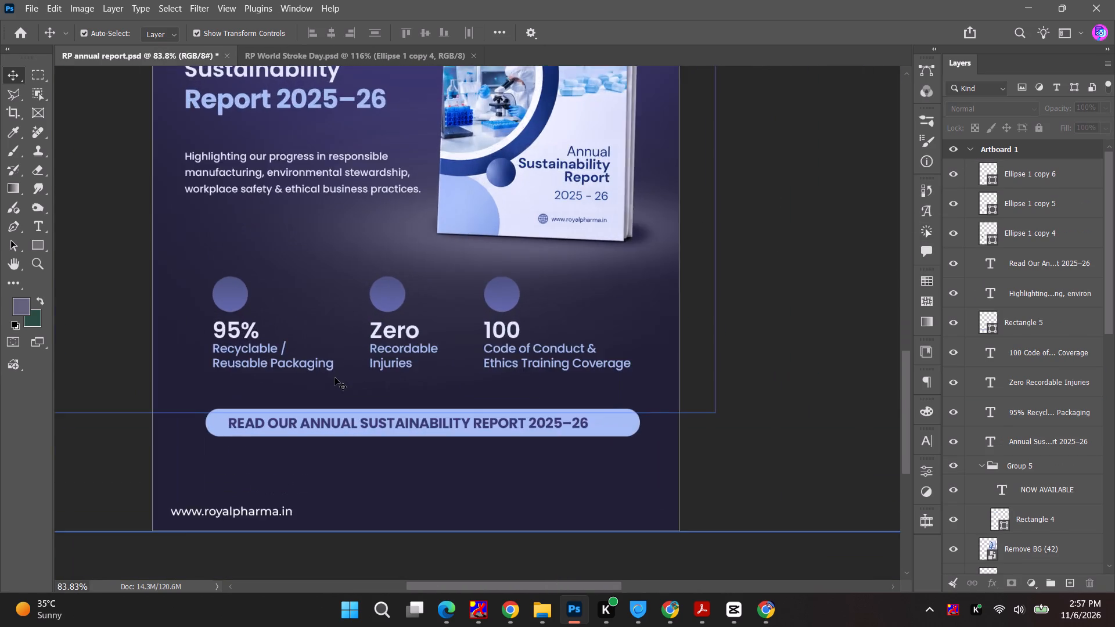
scroll(334, 377, up, 5)
click(232, 358)
shift+click(182, 256)
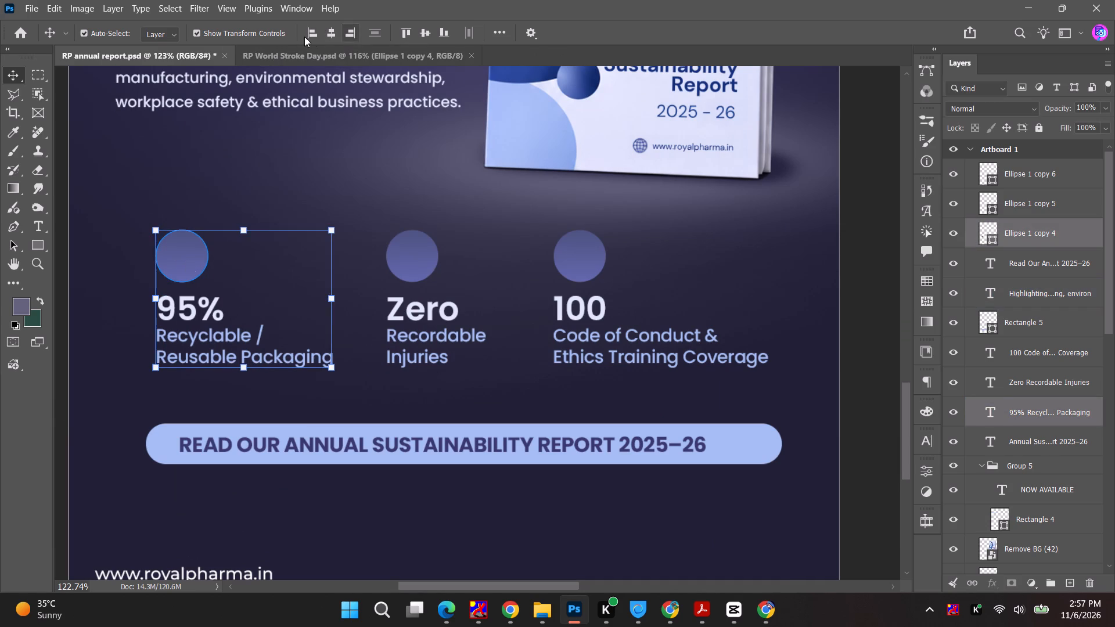
click(311, 35)
drag(181, 257, 204, 257)
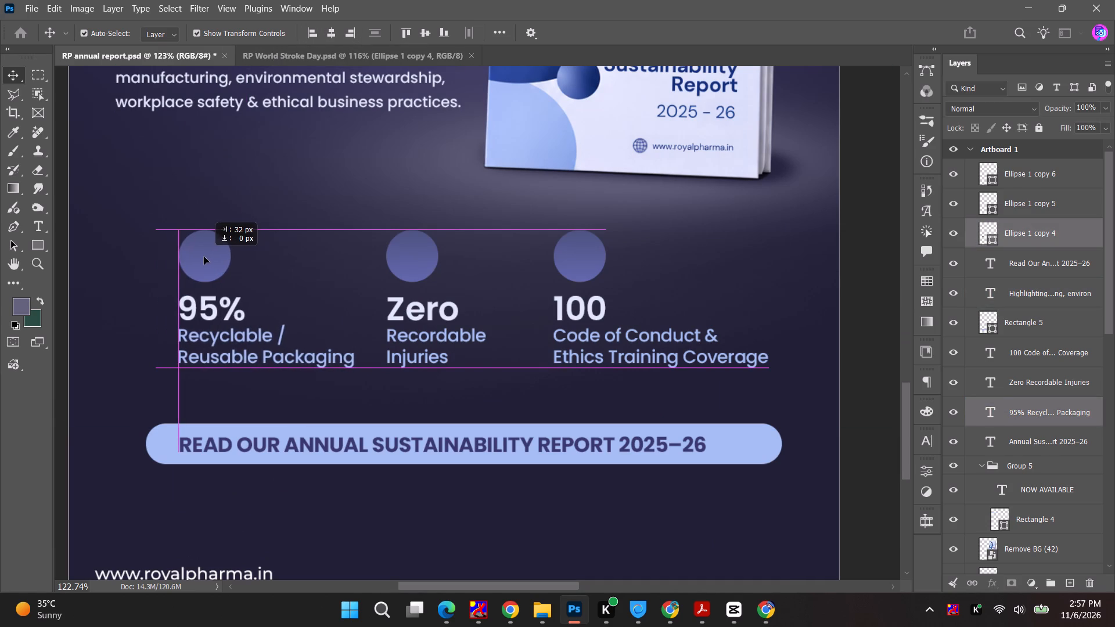
drag(204, 257, 203, 257)
Move the middle circle and the "Zero Recordable Injuries" text together slightly to the right.
click(439, 256)
shift+click(441, 356)
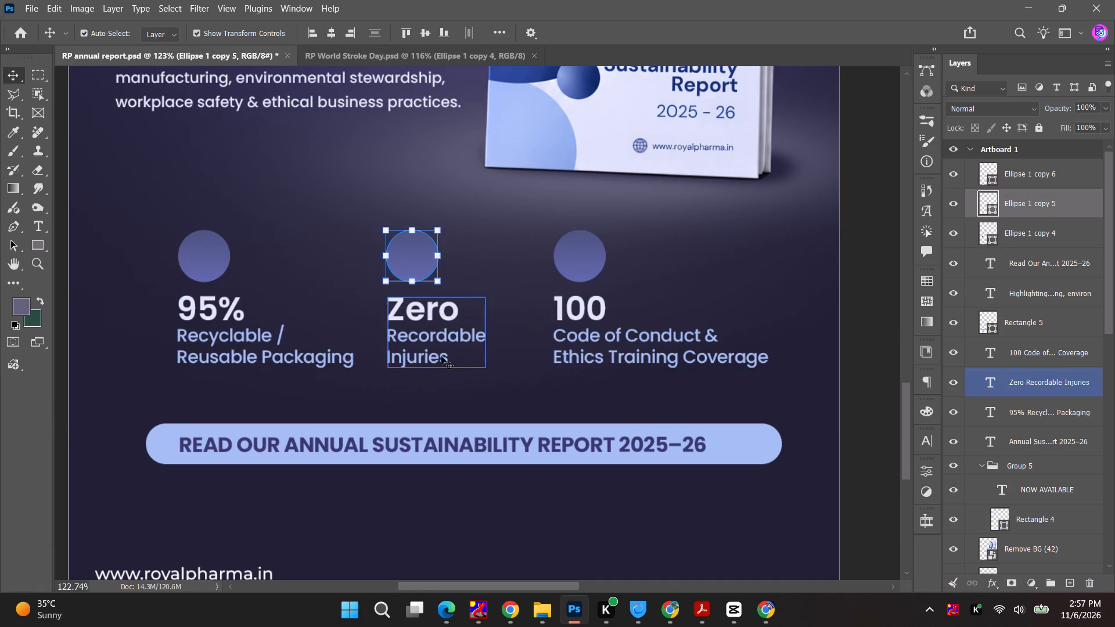
drag(417, 251, 430, 252)
Break the "100 Code of Conduct & Ethics Training Coverage" text so that "Coverage" sits on its own line.
double_click(700, 352)
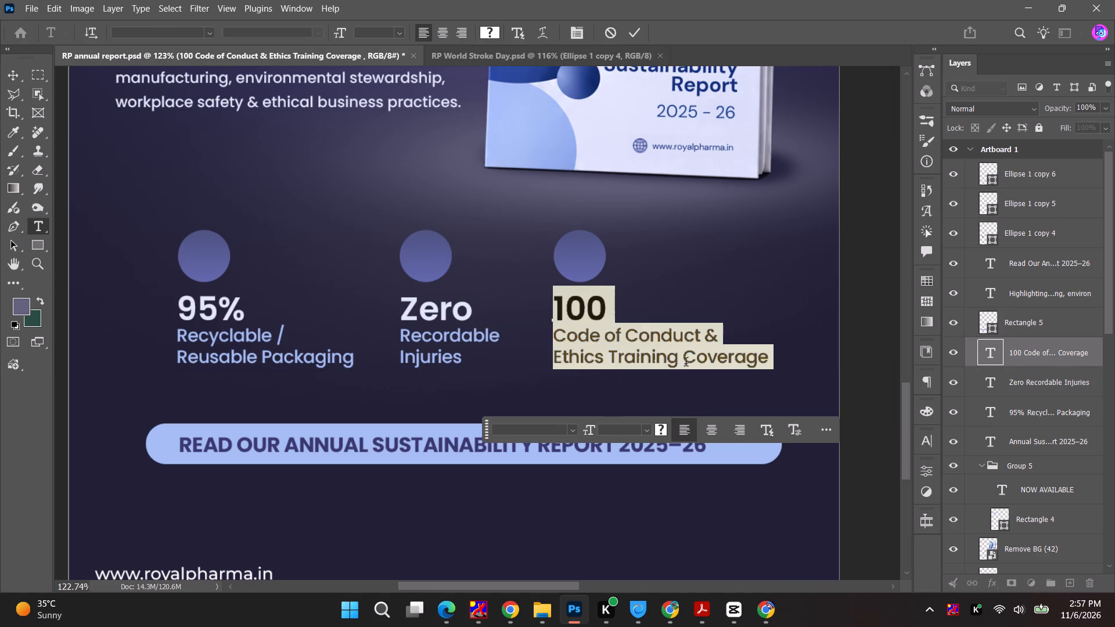
click(686, 363)
key(BackSpace)
key(Return)
key(Escape)
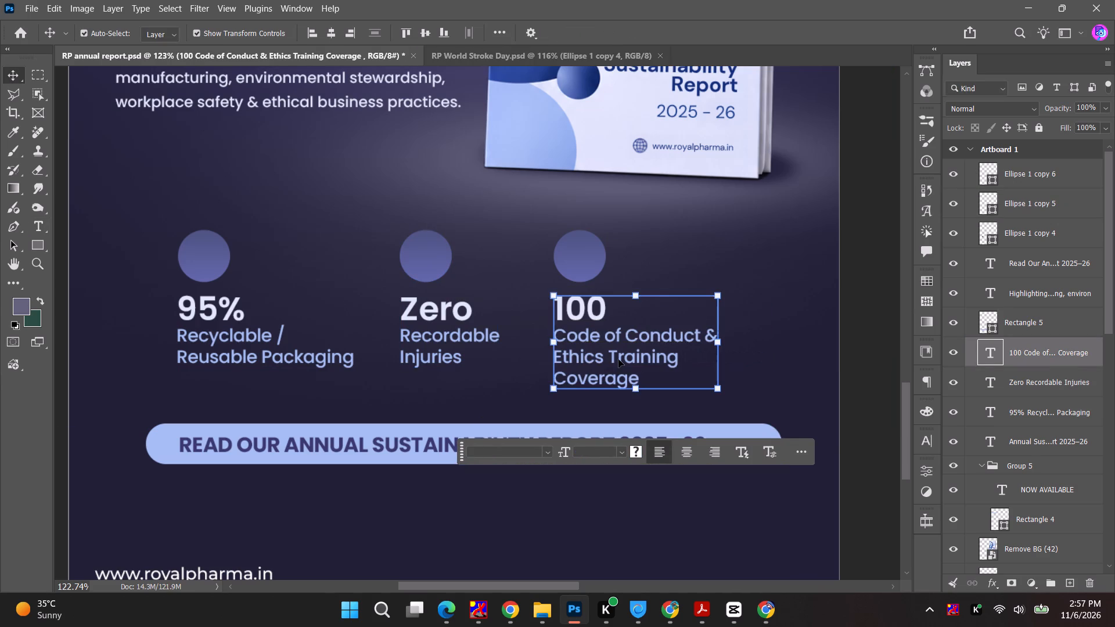
click(603, 344)
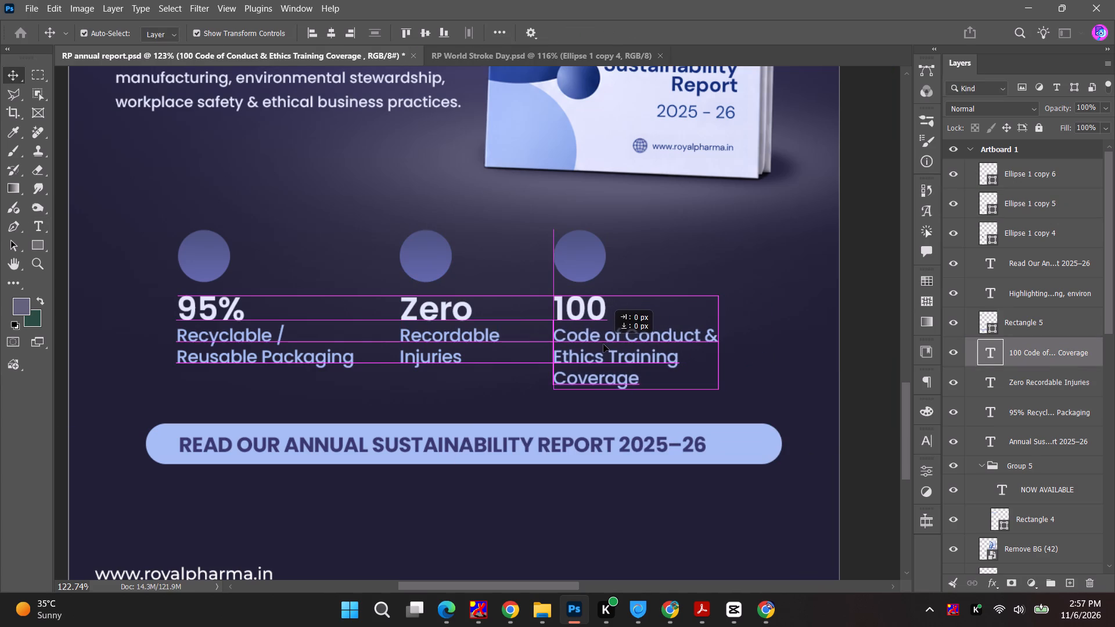
click(866, 318)
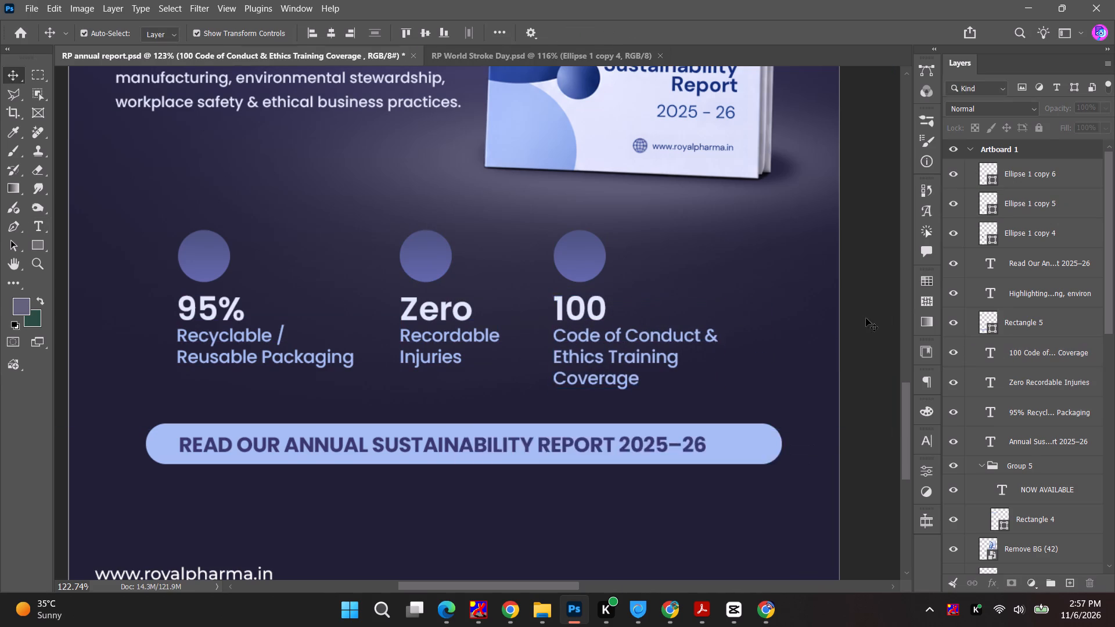
Break the "95% Recyclable / Reusable Packaging" text so that "Packaging" sits on its own line.
alt+scroll(866, 318, down, 6)
alt+scroll(488, 342, up, 6)
double_click(539, 338)
click(541, 338)
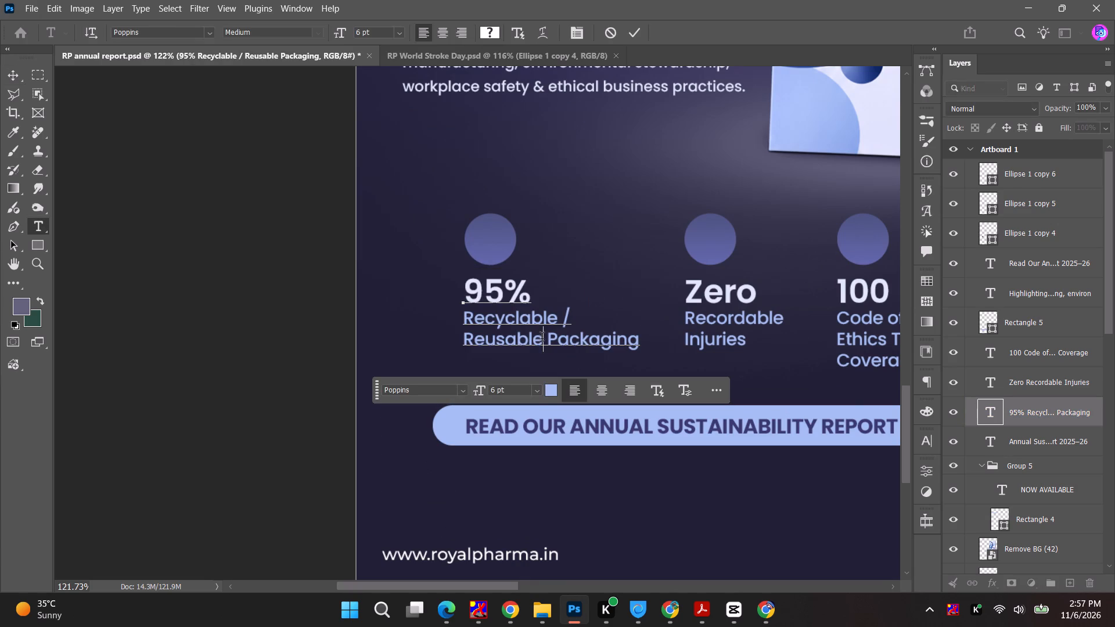
click(548, 339)
key(BackSpace)
key(Return)
key(Escape)
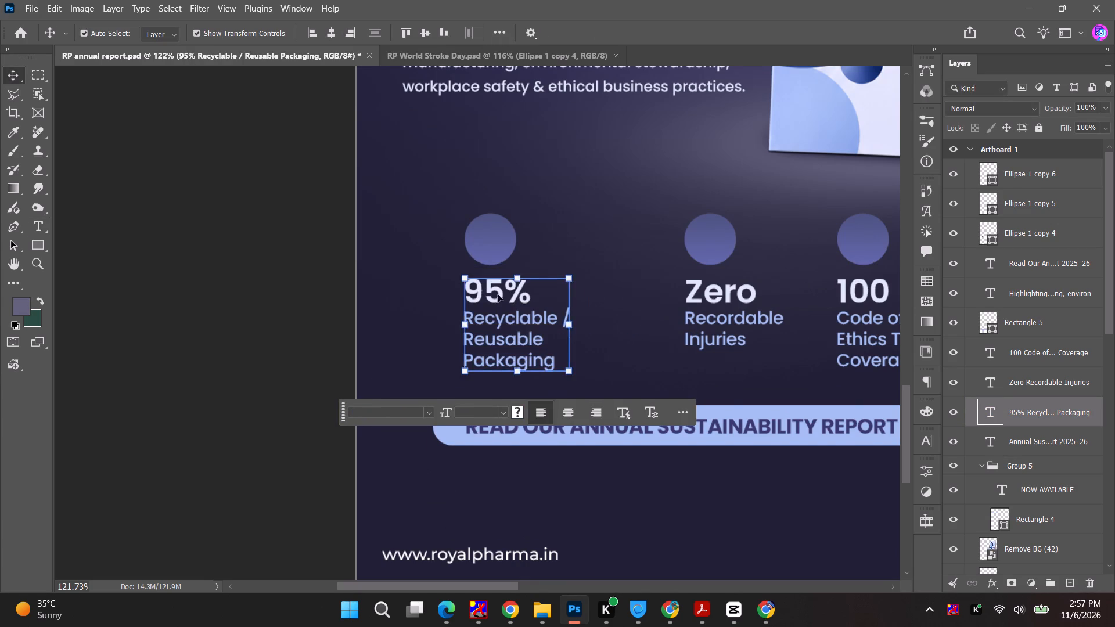
Align the left edges of the first circle and the "95% Recyclable / Reusable Packaging" text.
alt+scroll(497, 292, down, 6)
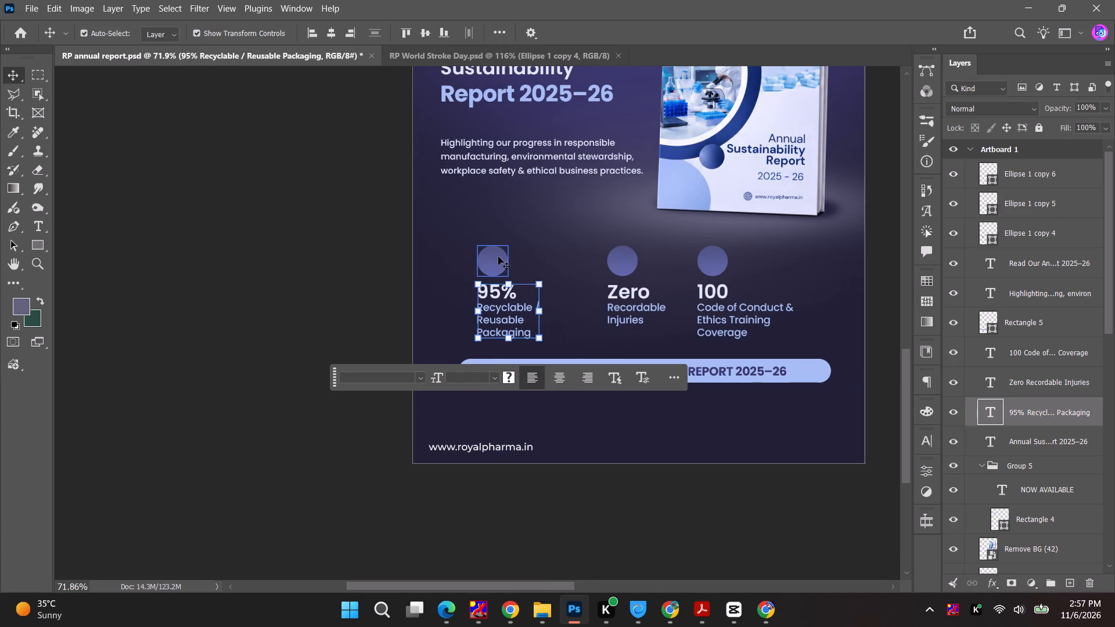
shift+click(498, 259)
click(310, 34)
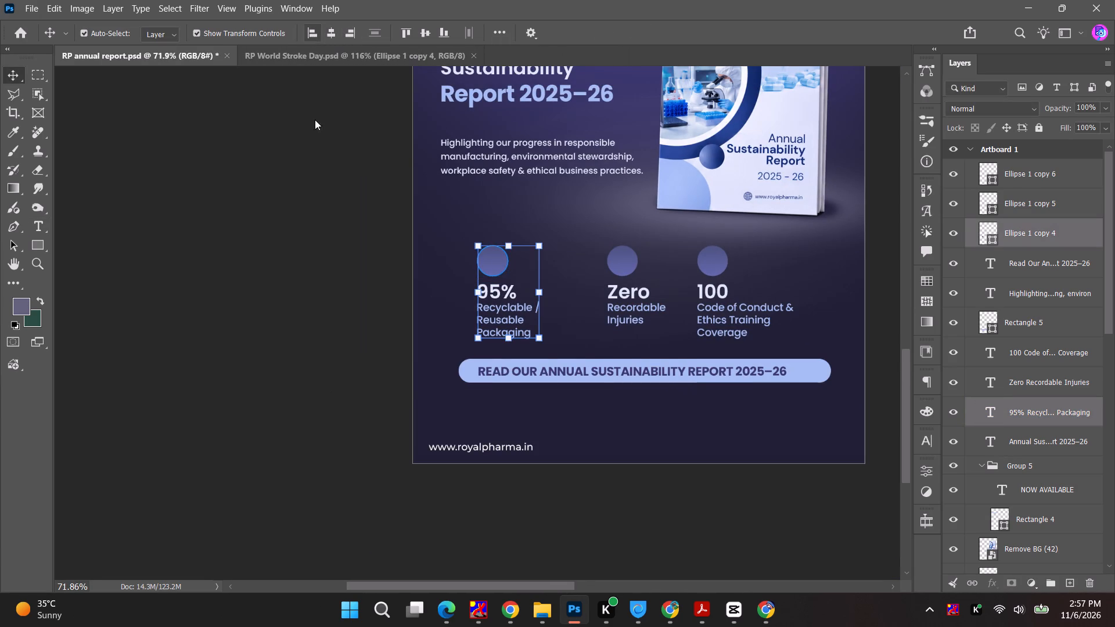
Align the left edges of the middle circle and the "Zero Recordable Injuries" text, and shift the pair slightly left between the outer columns.
click(323, 231)
click(630, 315)
shift+click(625, 257)
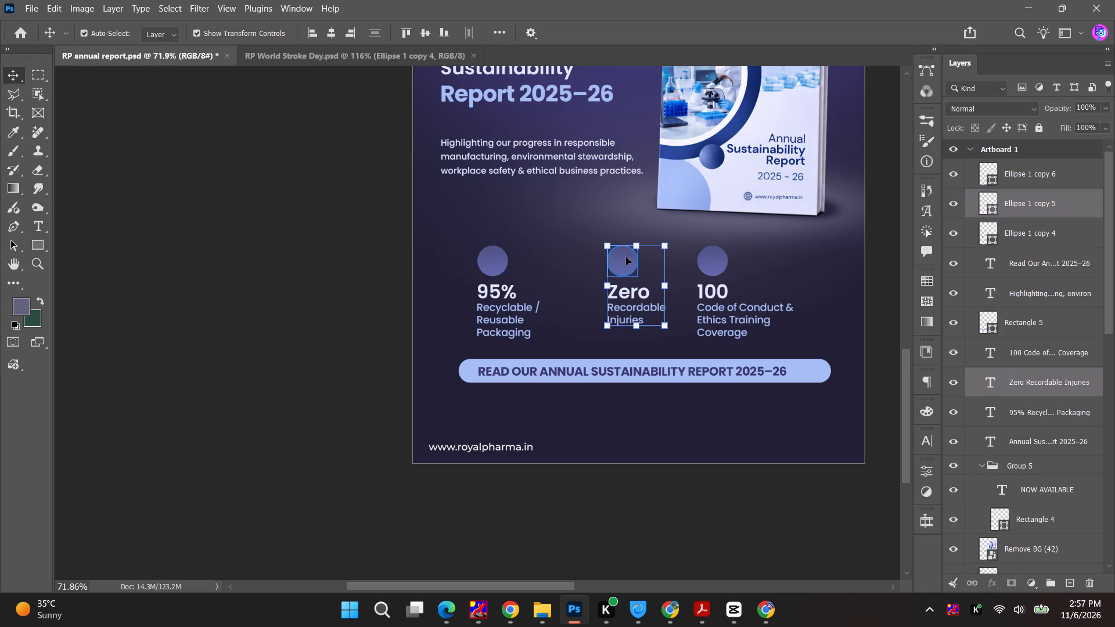
click(309, 30)
drag(633, 260, 621, 258)
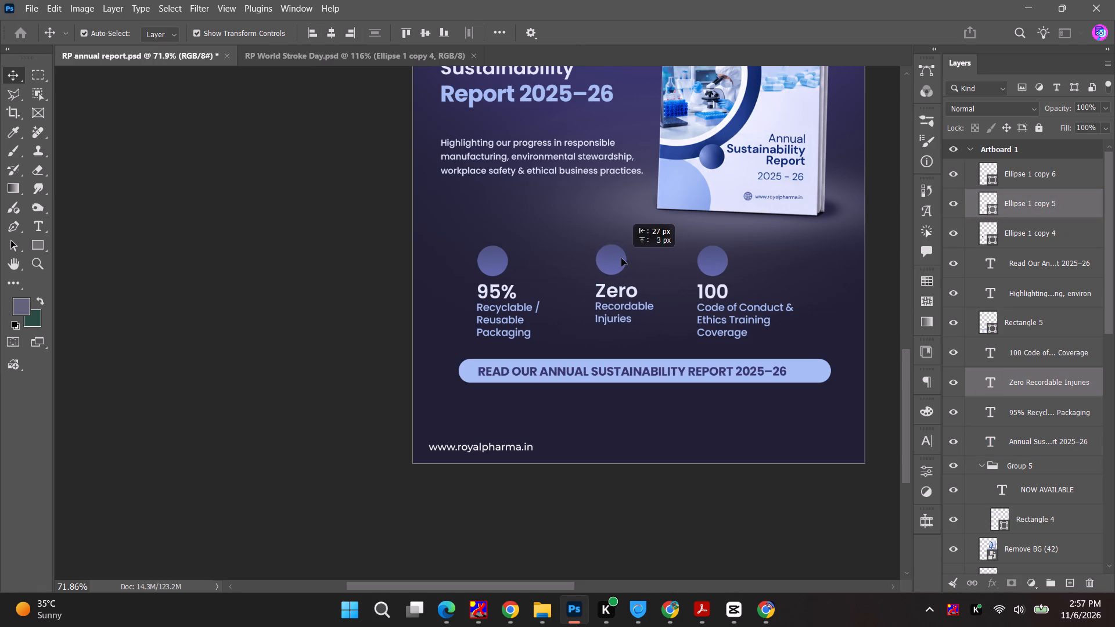
drag(621, 258, 617, 260)
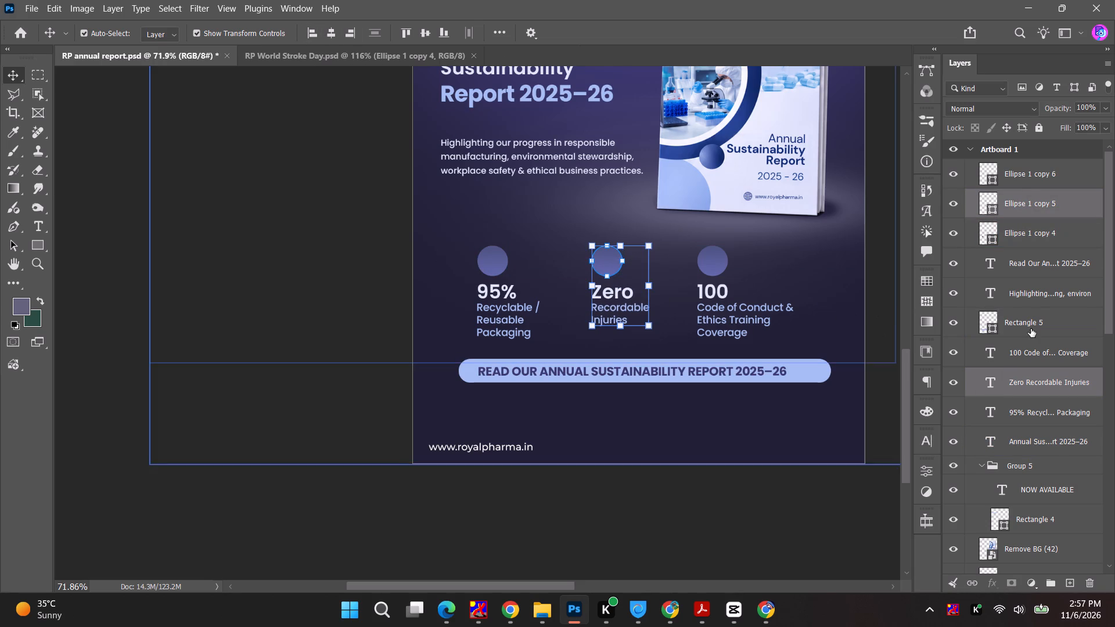
Group the three circles with their three statistic texts and centre the group horizontally on the artboard.
click(1031, 170)
ctrl+click(1023, 237)
ctrl+click(1027, 211)
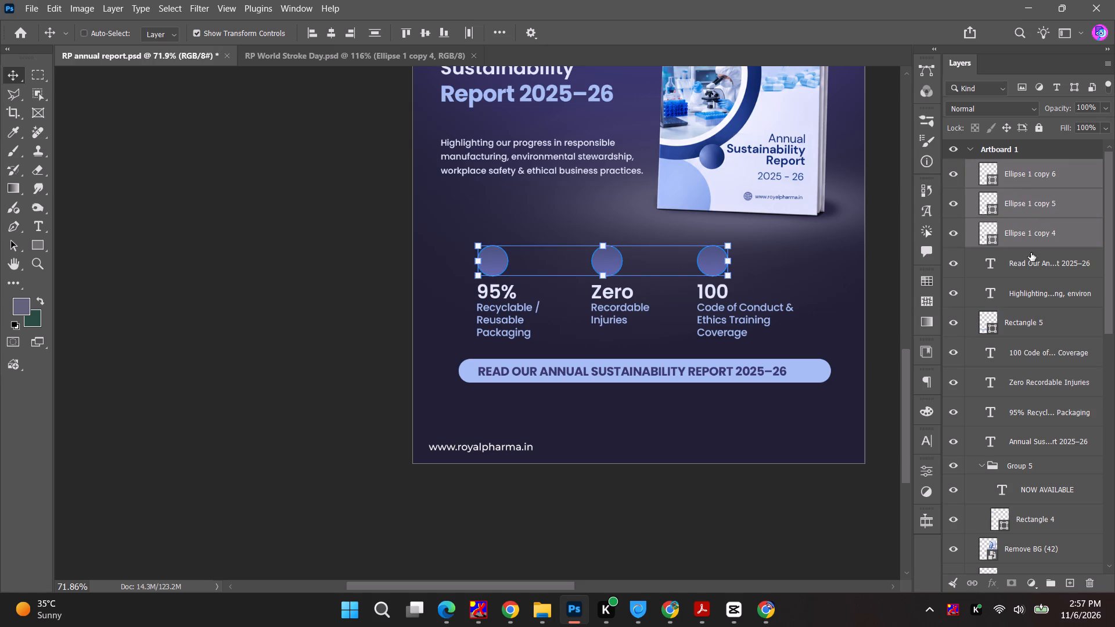
ctrl+click(1032, 270)
ctrl+click(1033, 300)
ctrl+click(1031, 352)
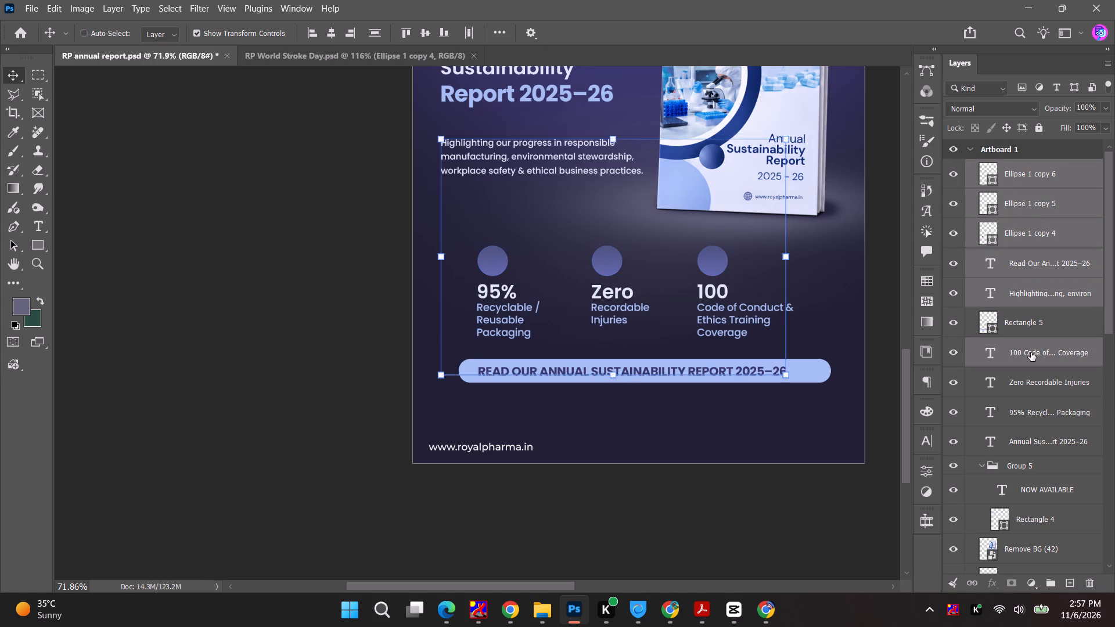
ctrl+click(1031, 352)
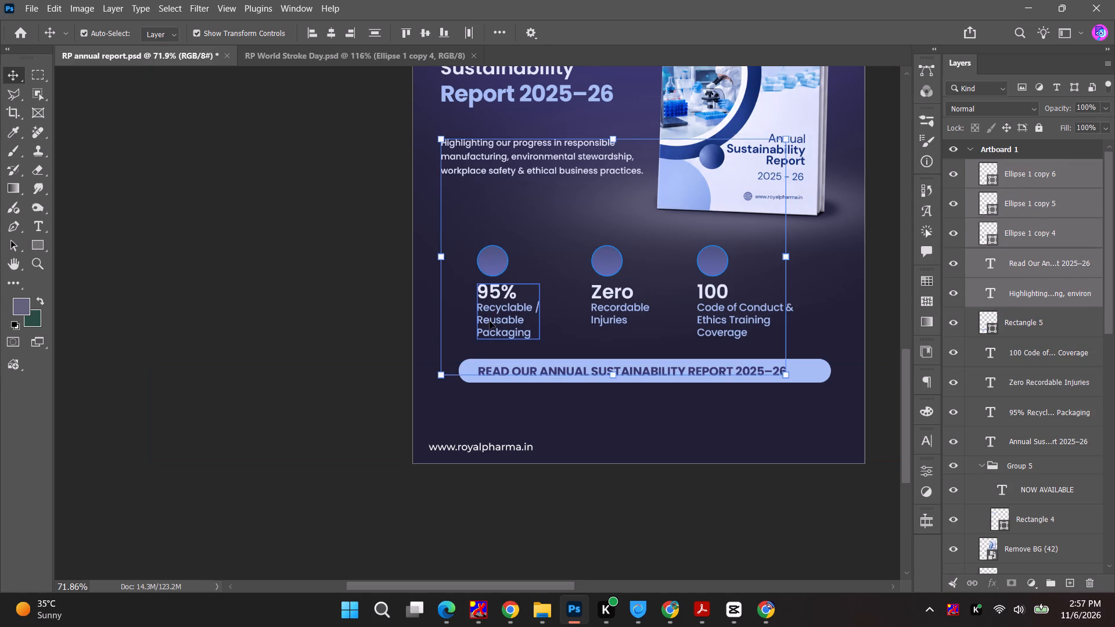
shift+click(490, 321)
shift+click(606, 313)
shift+click(704, 311)
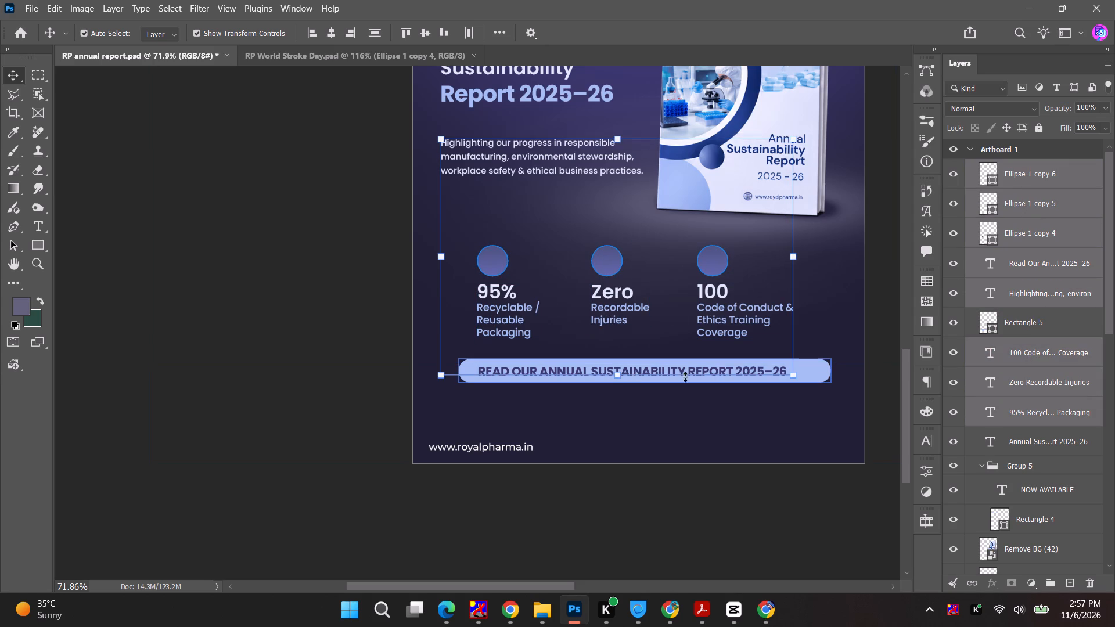
shift+click(646, 370)
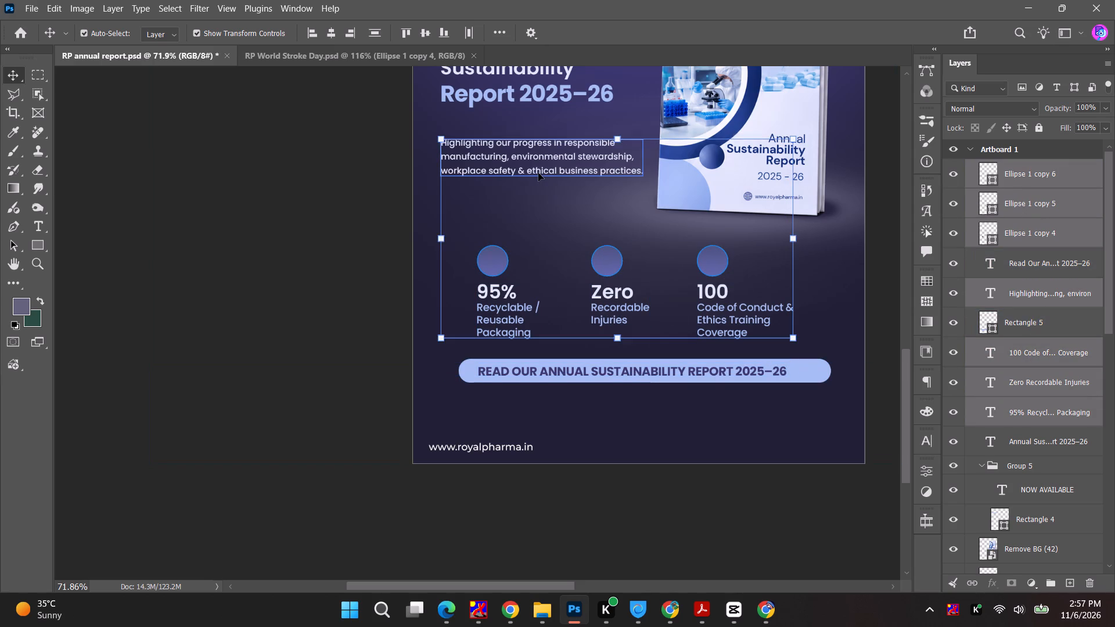
shift+click(538, 173)
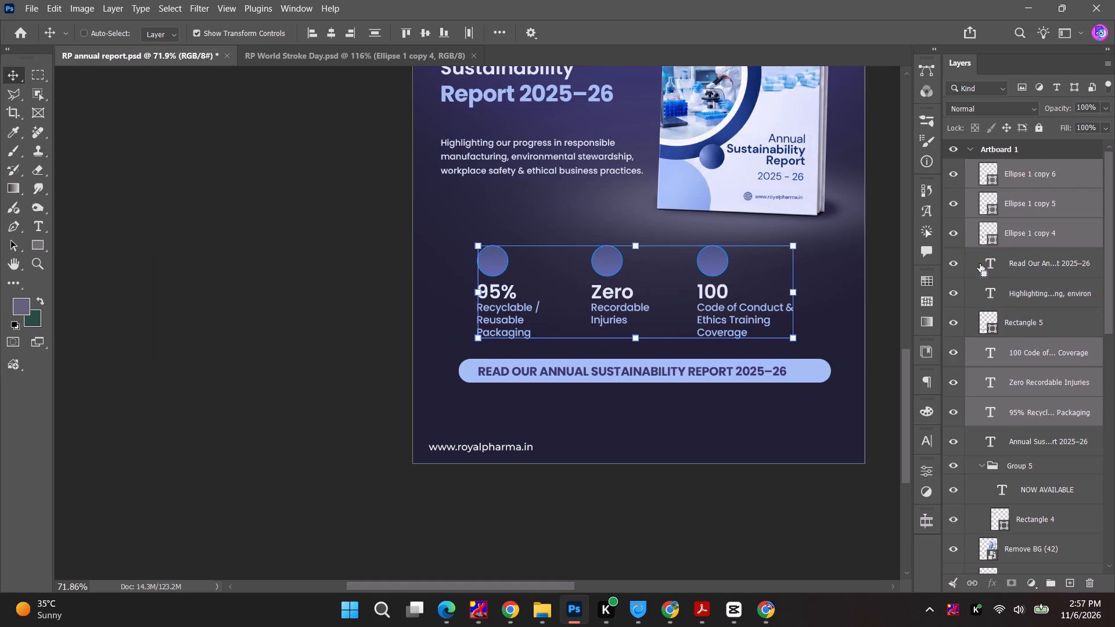
key(ctrl+g)
click(333, 31)
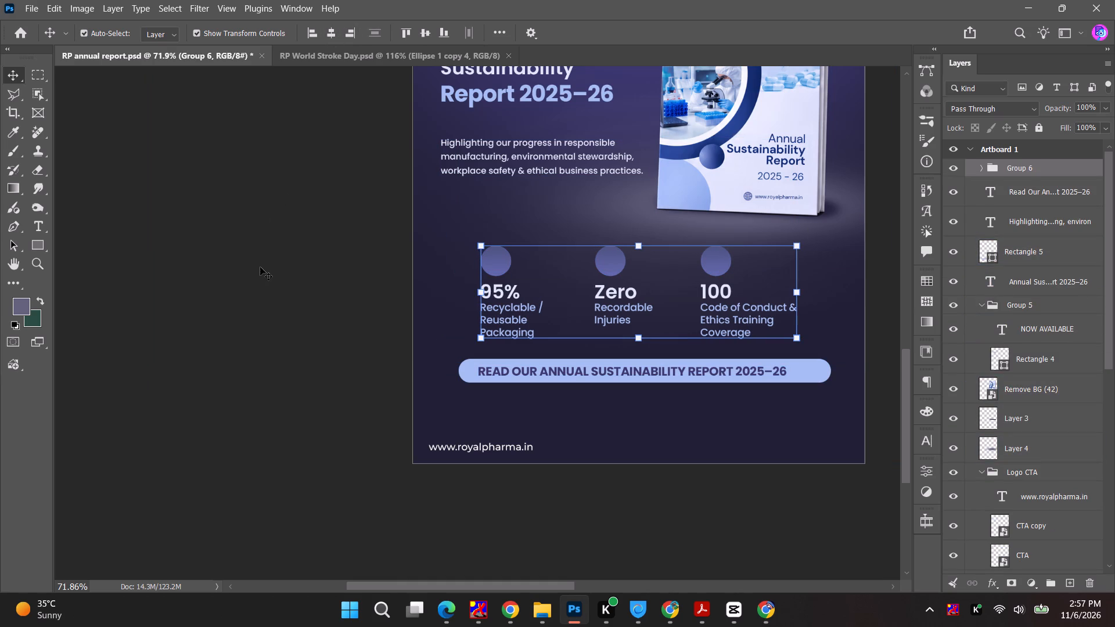
click(258, 269)
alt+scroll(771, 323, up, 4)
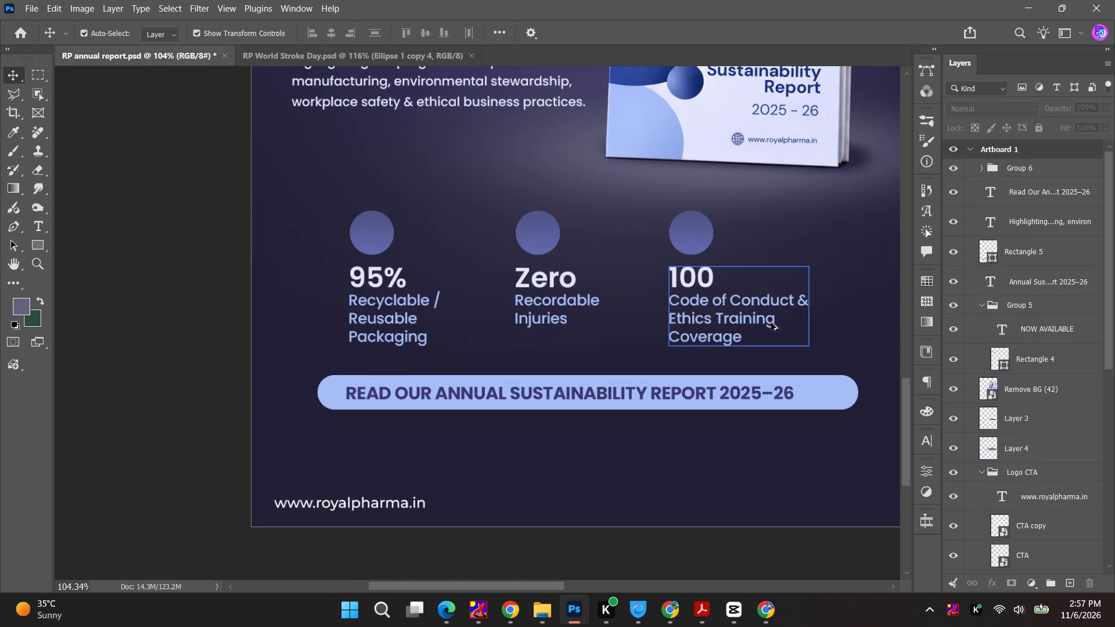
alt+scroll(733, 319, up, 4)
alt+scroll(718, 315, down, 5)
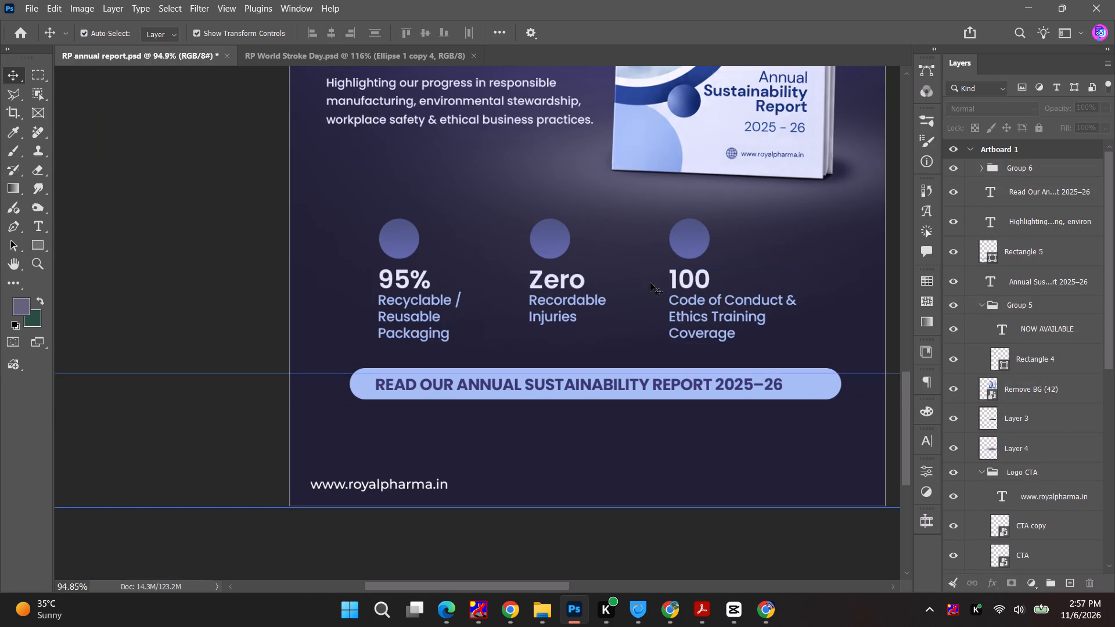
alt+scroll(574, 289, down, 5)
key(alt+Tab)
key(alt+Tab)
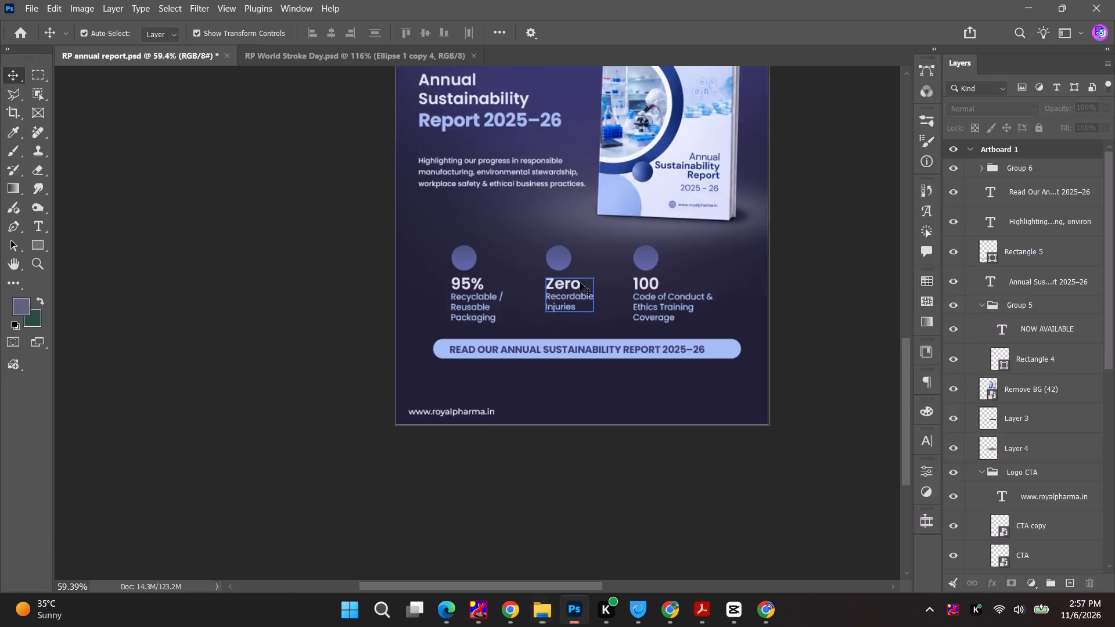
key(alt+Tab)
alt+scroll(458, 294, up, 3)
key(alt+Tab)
Move the first circle down to sit immediately left of the "95% Recyclable / Reusable Packaging" text.
alt+scroll(472, 286, up, 5)
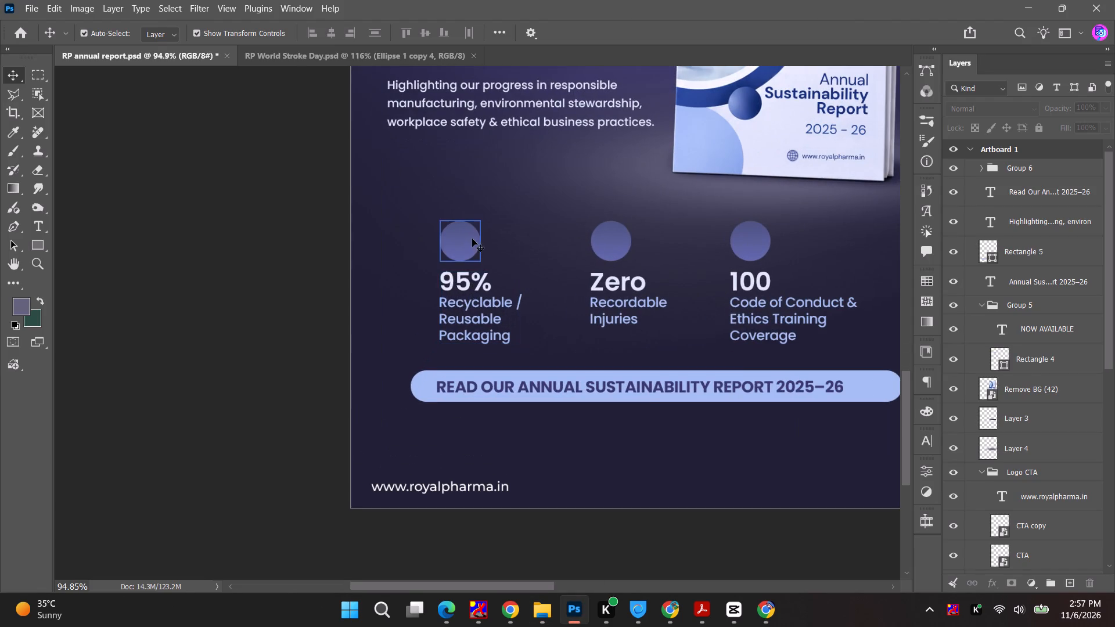
drag(472, 239, 422, 287)
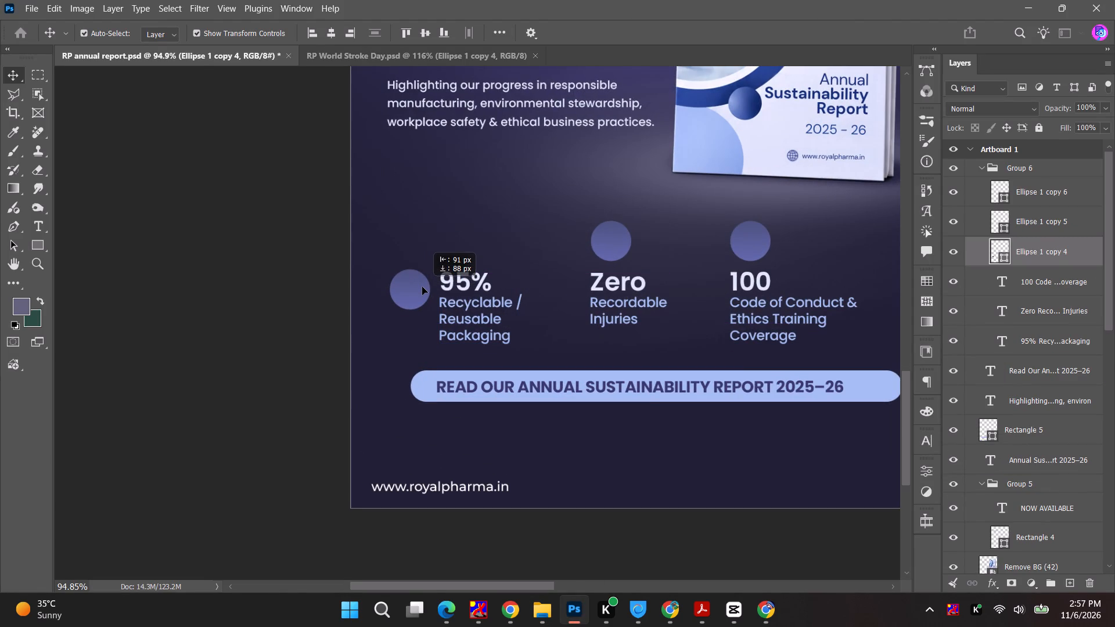
drag(422, 287, 424, 279)
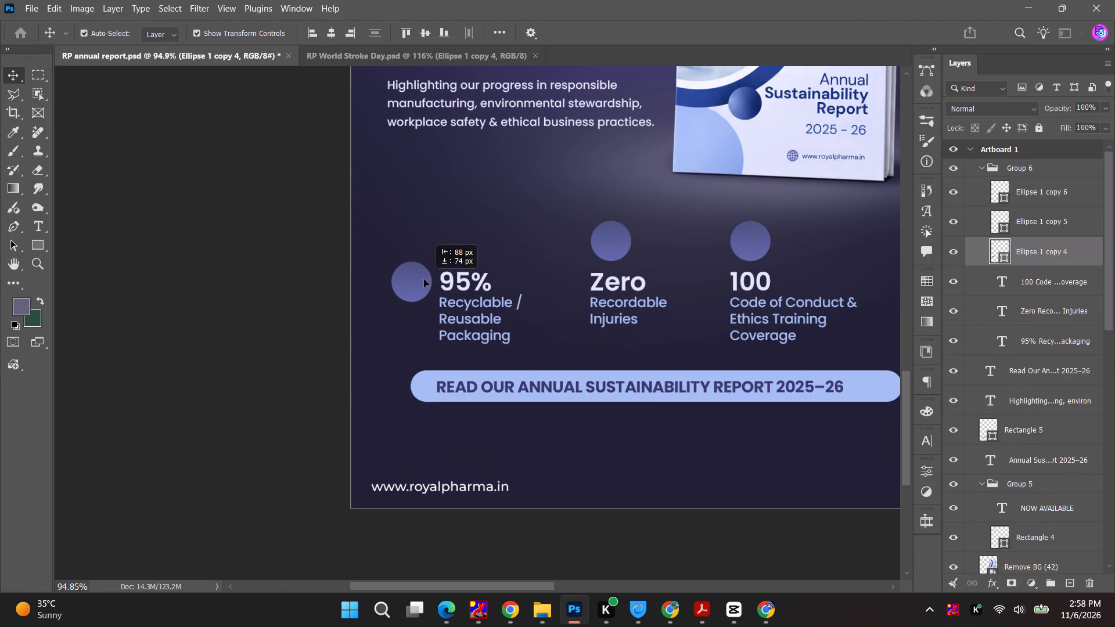
drag(424, 279, 422, 285)
Place the middle circle directly left of the "Zero Recordable Injuries" text and position the pair midway between the outer statistics.
drag(617, 293, 648, 292)
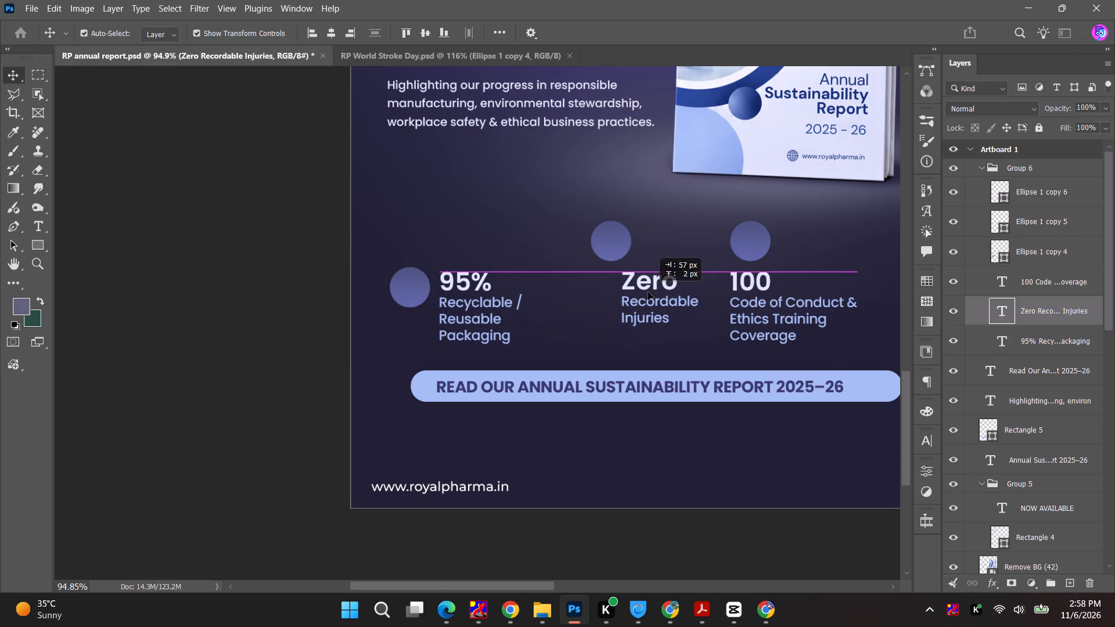
drag(648, 292, 646, 294)
drag(617, 241, 594, 290)
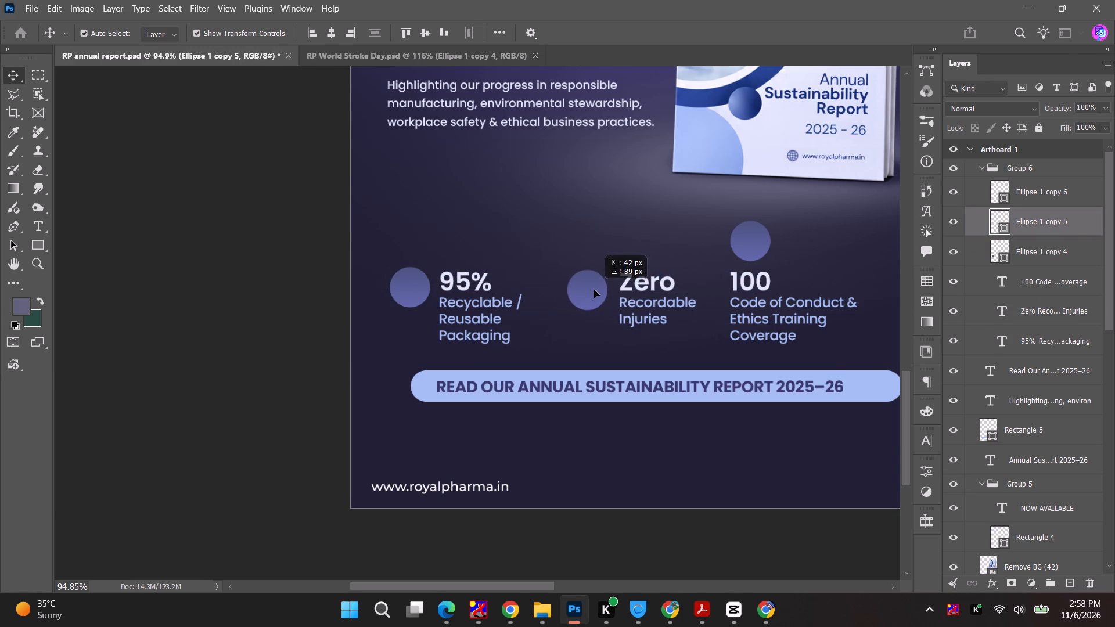
drag(594, 290, 594, 289)
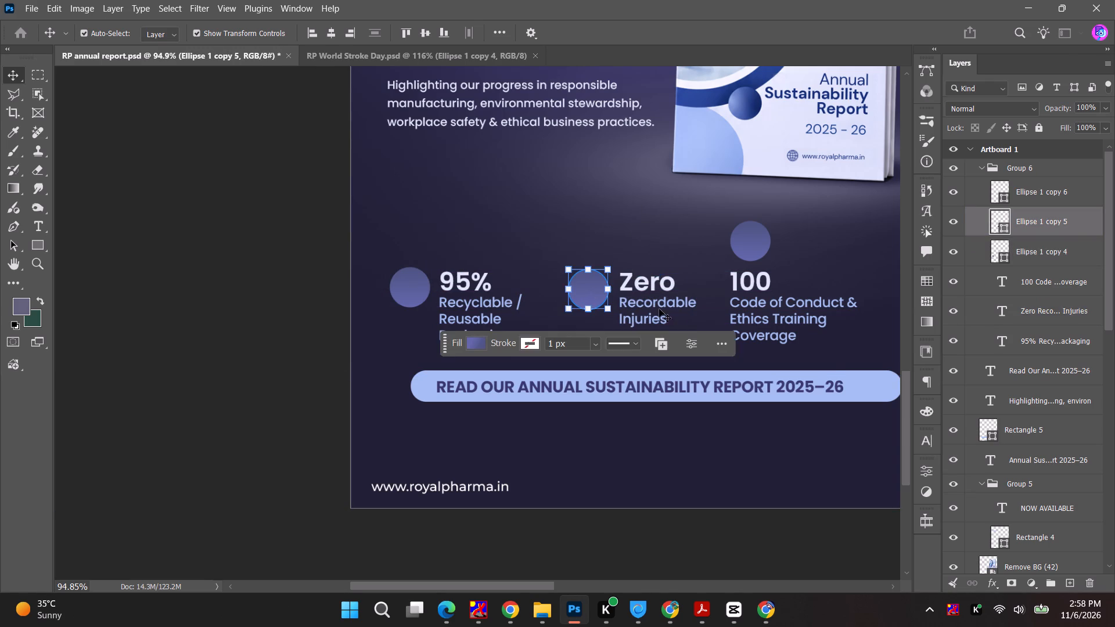
shift+click(658, 308)
drag(658, 306, 642, 307)
drag(647, 307, 637, 307)
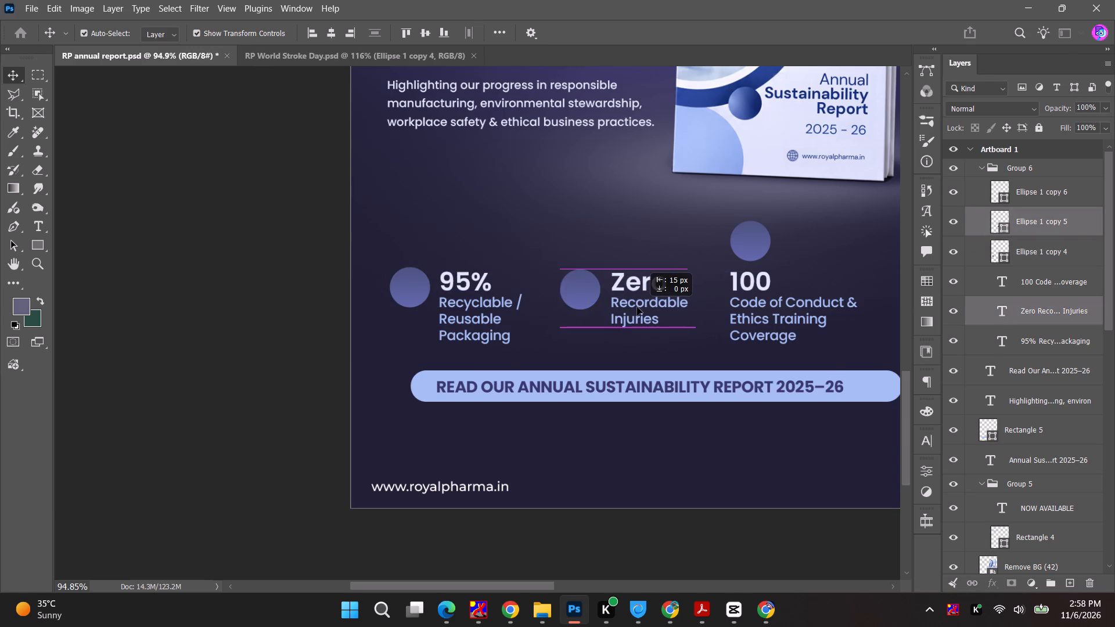
drag(637, 307, 631, 308)
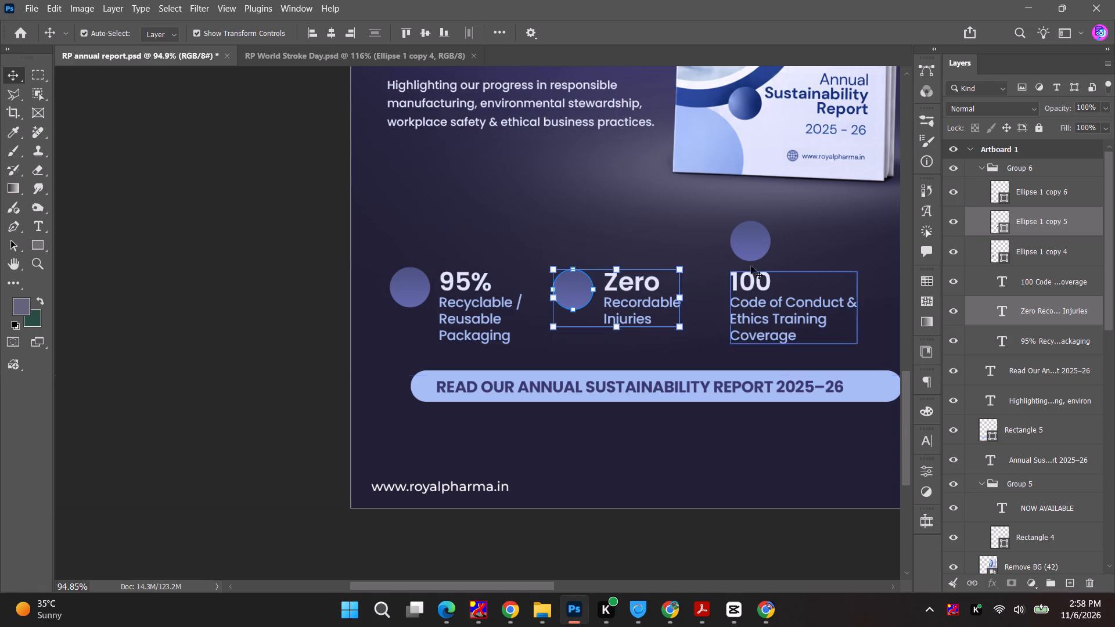
Shift the "100 Code of Conduct & Ethics Training Coverage" text slightly right and place the third circle directly left of it.
drag(761, 309, 777, 308)
drag(749, 242, 704, 270)
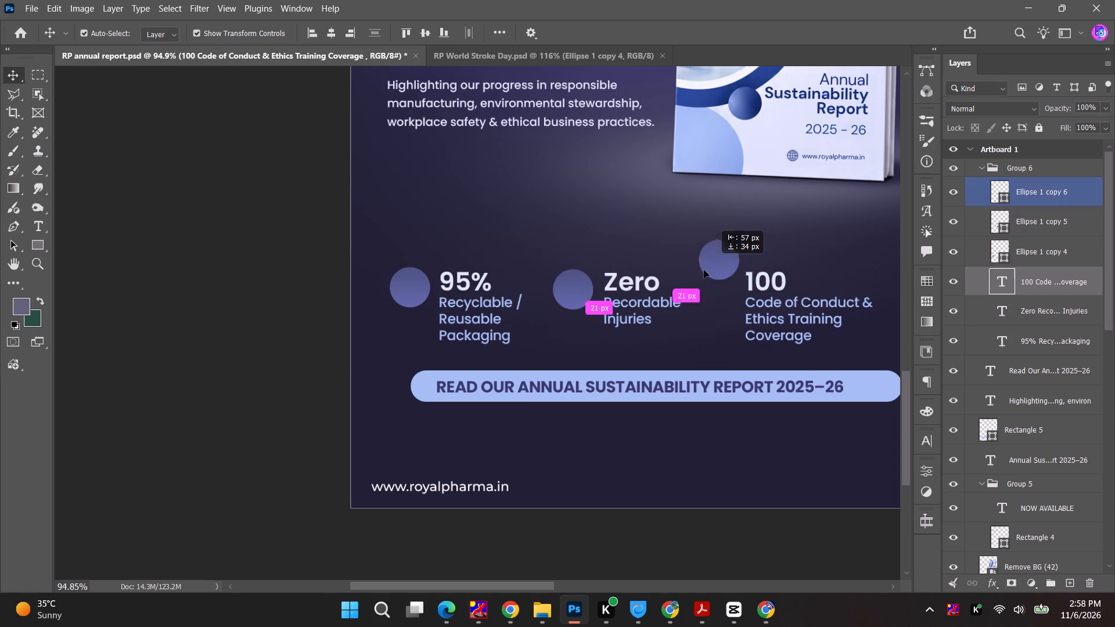
drag(704, 270, 713, 291)
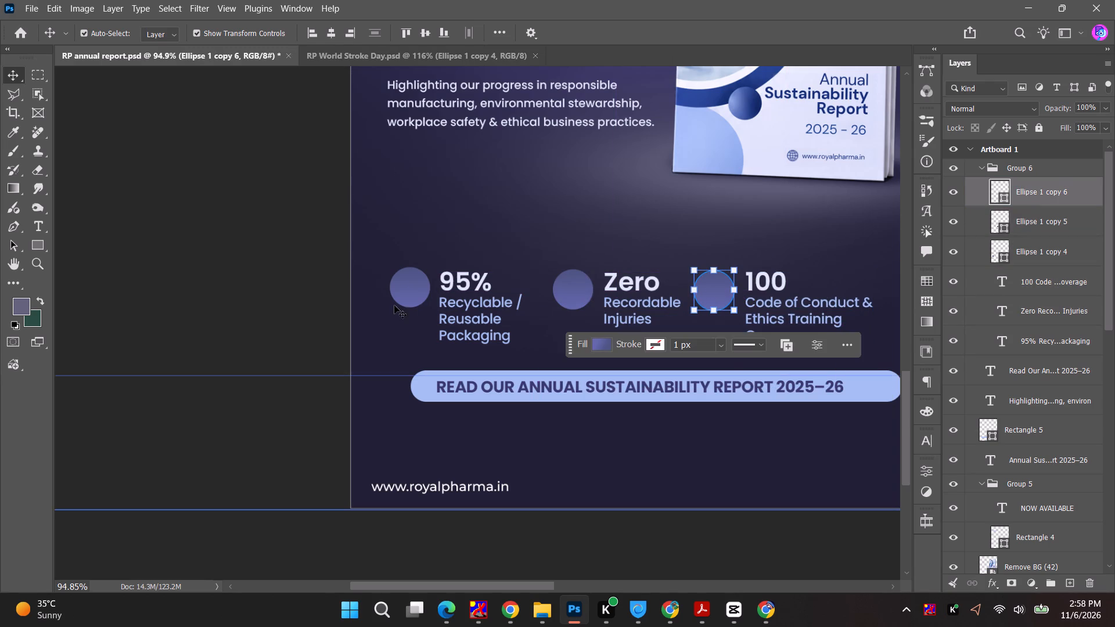
Nudge the first circle 3 px left for a 21 px gap to its text, matching the other two statistics.
click(405, 297)
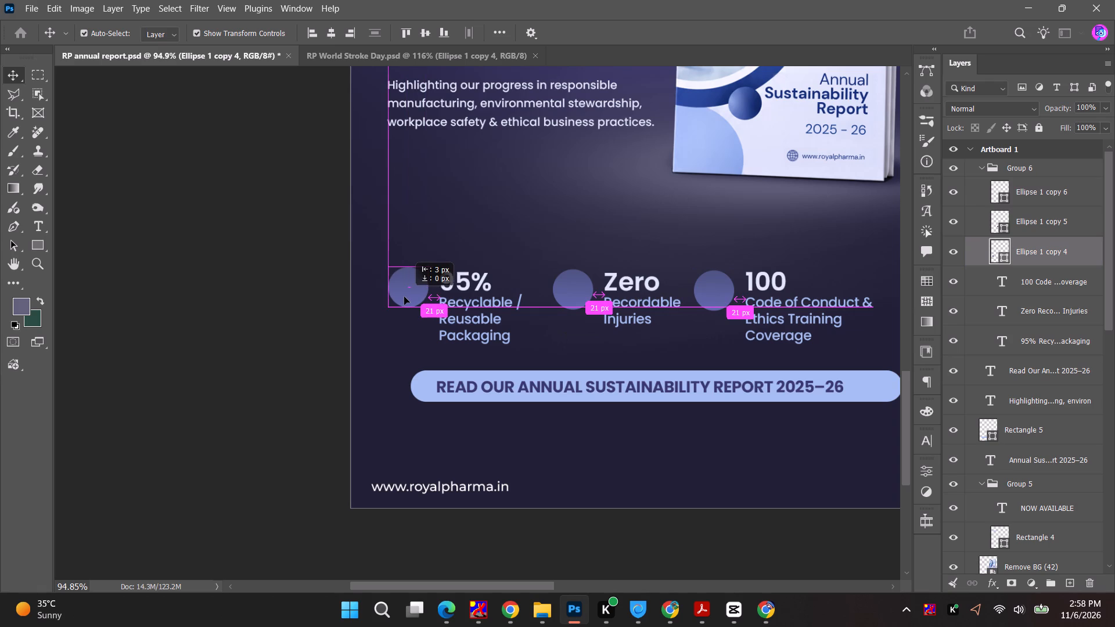
Centre the whole group of circles and statistic texts horizontally on the artboard.
shift+click(485, 304)
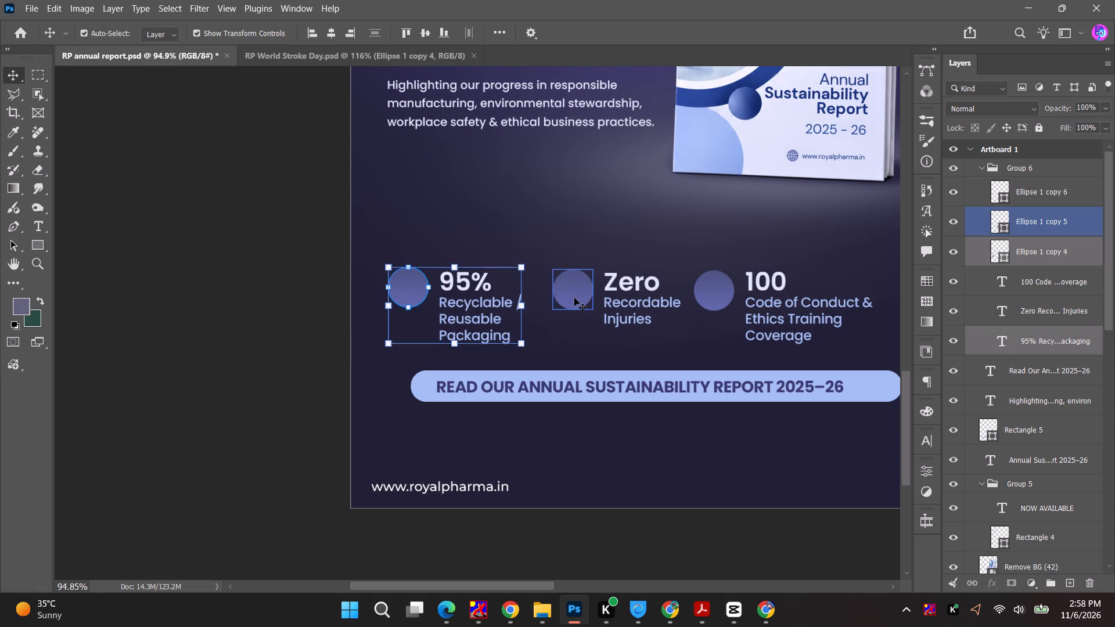
shift+click(574, 298)
shift+click(642, 297)
shift+click(719, 297)
shift+click(799, 305)
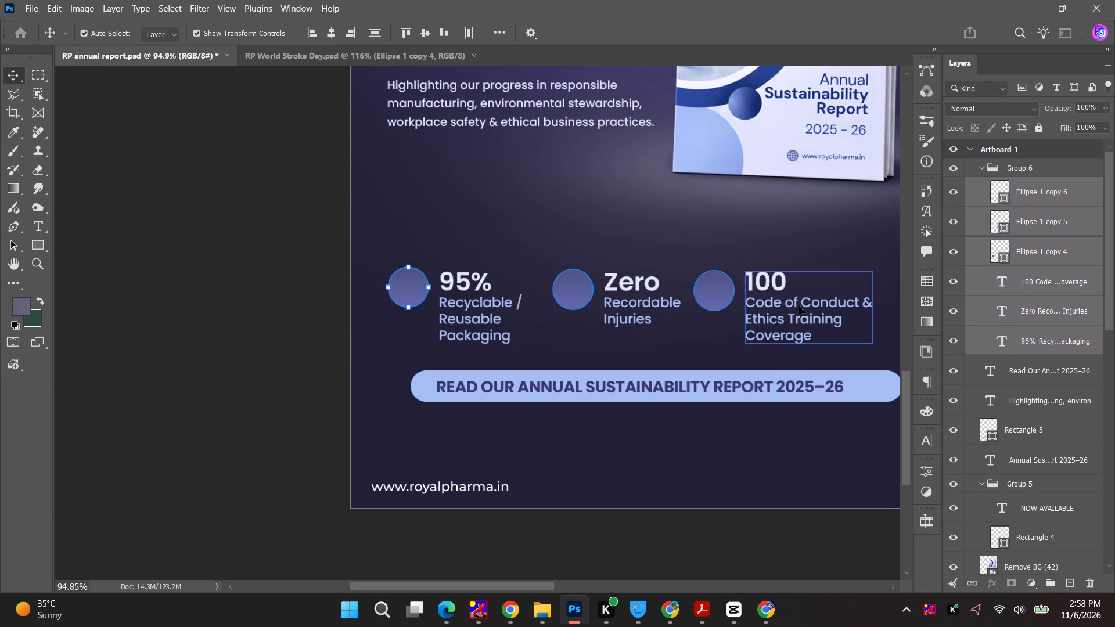
click(1032, 167)
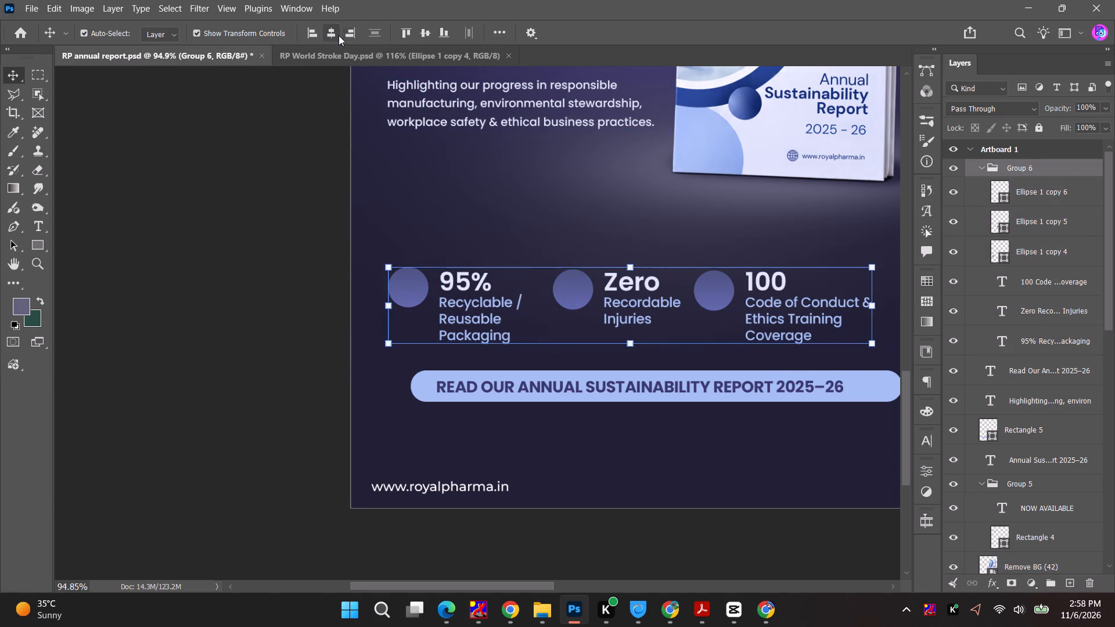
click(339, 35)
click(238, 230)
Review the rearranged statistics row against the rest of the post.
alt+scroll(240, 235, down, 7)
key(space)
key(space)
key(space)
key(space)
key(space)
drag(253, 266, 234, 265)
alt+scroll(657, 313, up, 5)
click(798, 318)
alt+scroll(614, 319, down, 2)
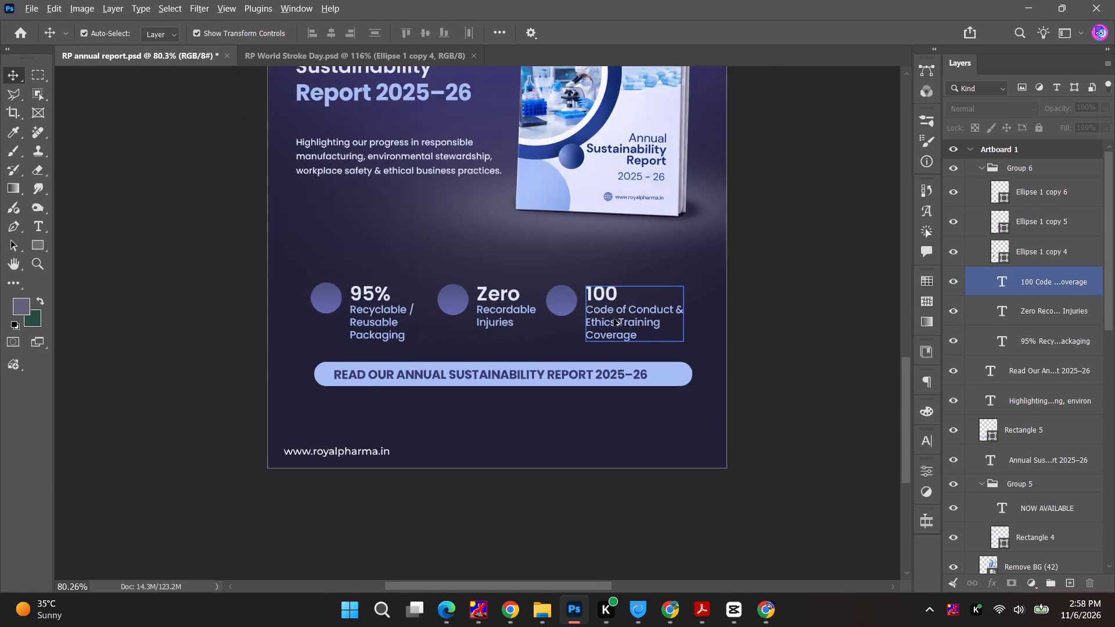
alt+scroll(614, 319, down, 3)
click(802, 305)
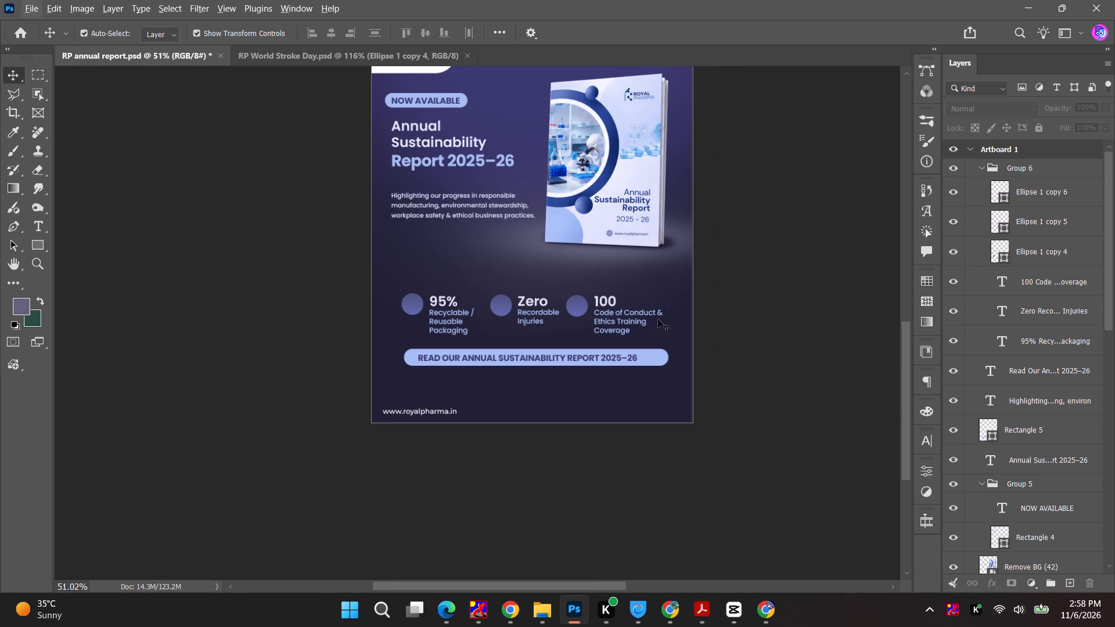
Move the statistics group up about 50 px, away from the "Read Our Annual Sustainability Report 2025–26" bar.
click(1040, 174)
key(shift+Up)
key(shift+Up)
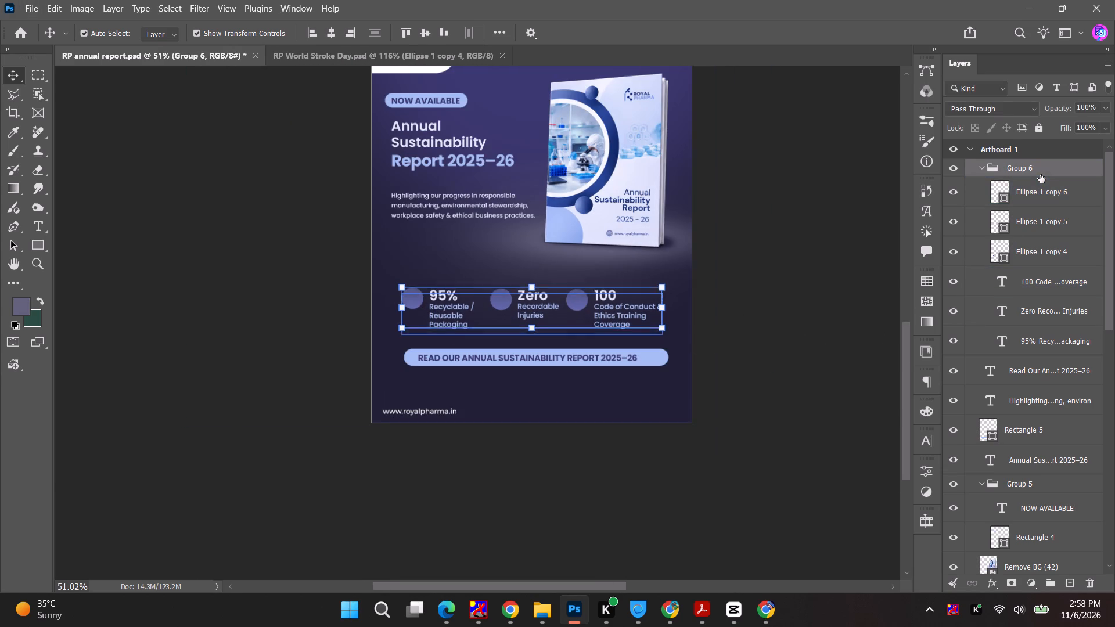
key(shift+Up)
key(shift+Up)
key(shift+Up)
Scale the statistics group down to 94.23% and move it slightly lower between the book image and the report bar.
alt+shift+drag(661, 319, 660, 318)
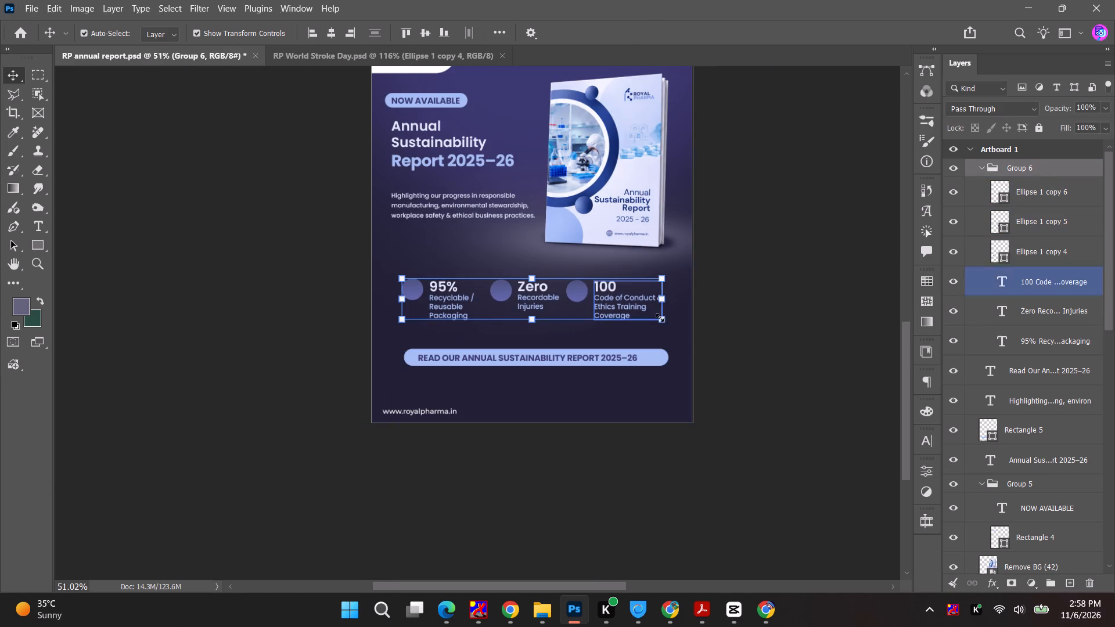
alt+shift+drag(660, 318, 654, 314)
drag(607, 305, 609, 310)
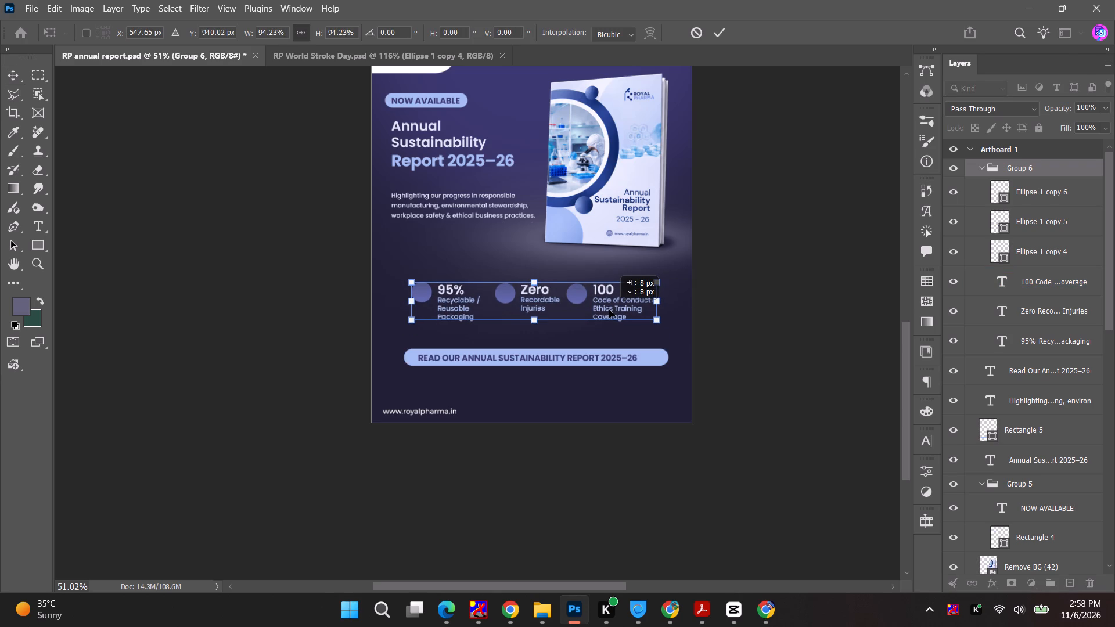
drag(609, 310, 609, 313)
click(718, 35)
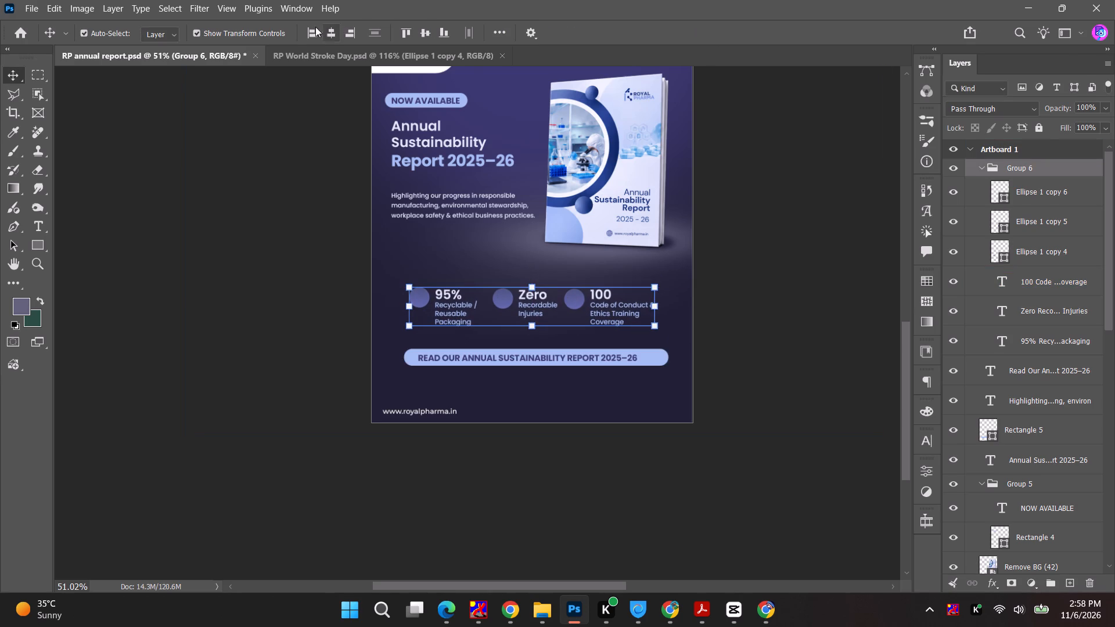
Centre the resized statistics group horizontally on the artboard.
click(336, 32)
click(267, 211)
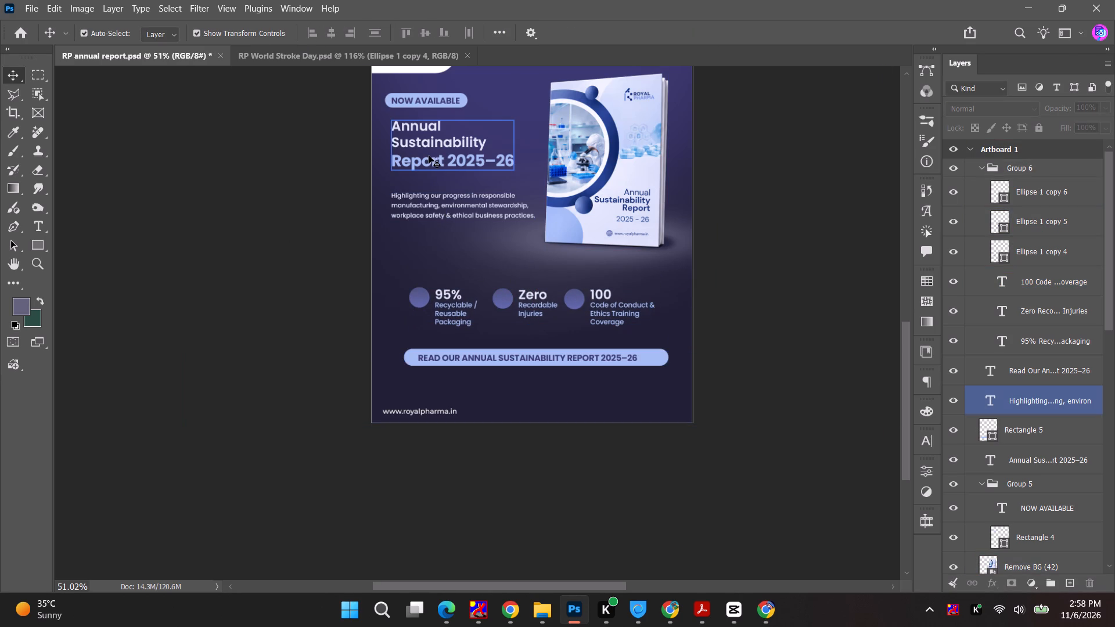
Move the NOW AVAILABLE badge about 20 px right so its left edge lines up with the heading below.
alt+scroll(415, 110, up, 10)
key(space)
drag(408, 115, 392, 204)
alt+scroll(416, 200, up, 4)
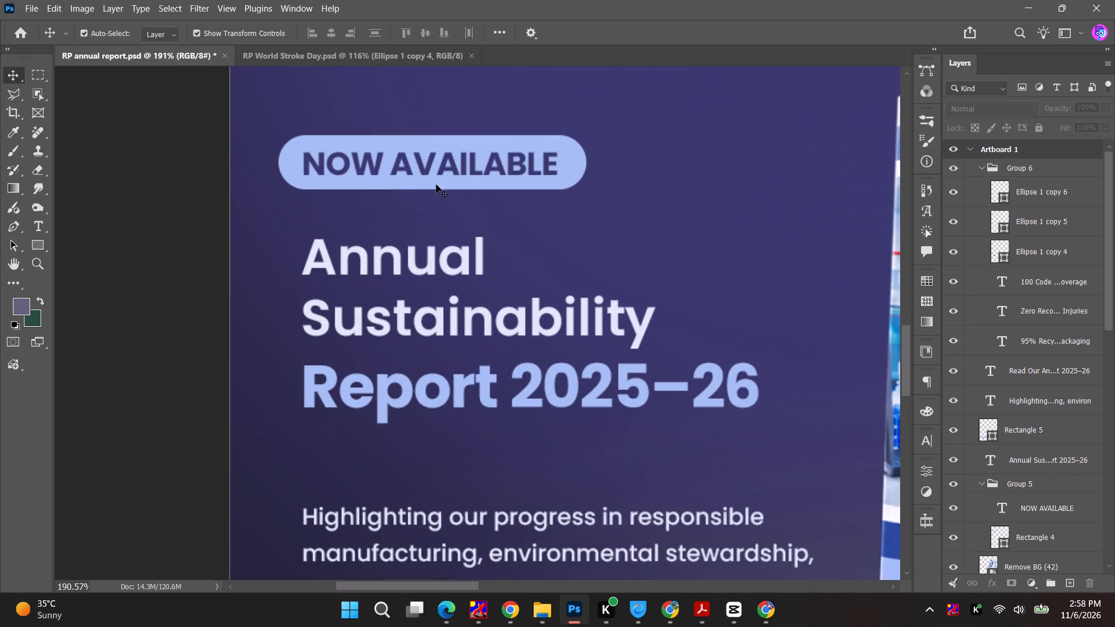
click(443, 178)
shift+click(429, 164)
drag(423, 169, 440, 170)
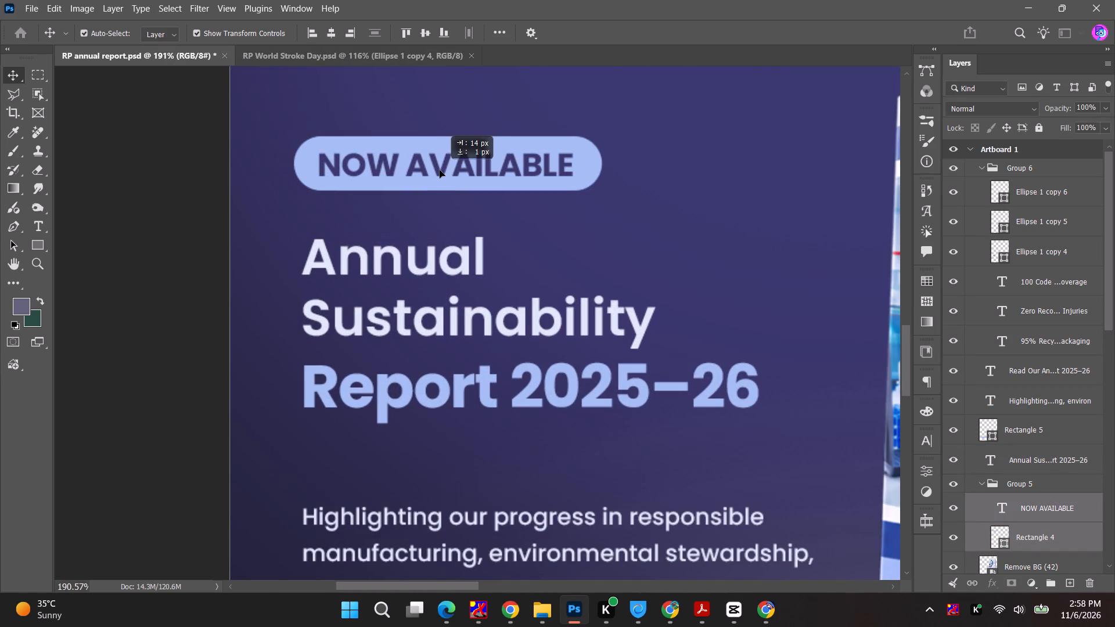
drag(440, 170, 445, 170)
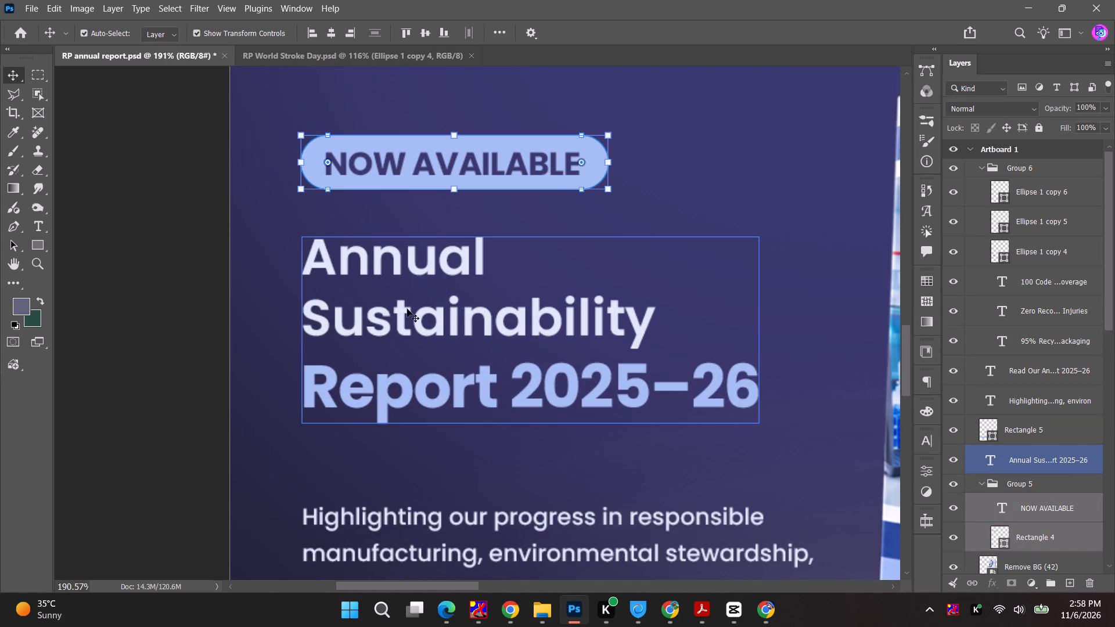
Scale the Annual Sustainability Report 2025–26 heading up to 116.50% and shift it slightly down, keeping it left-aligned with the badge.
click(724, 386)
shift+drag(762, 427, 809, 446)
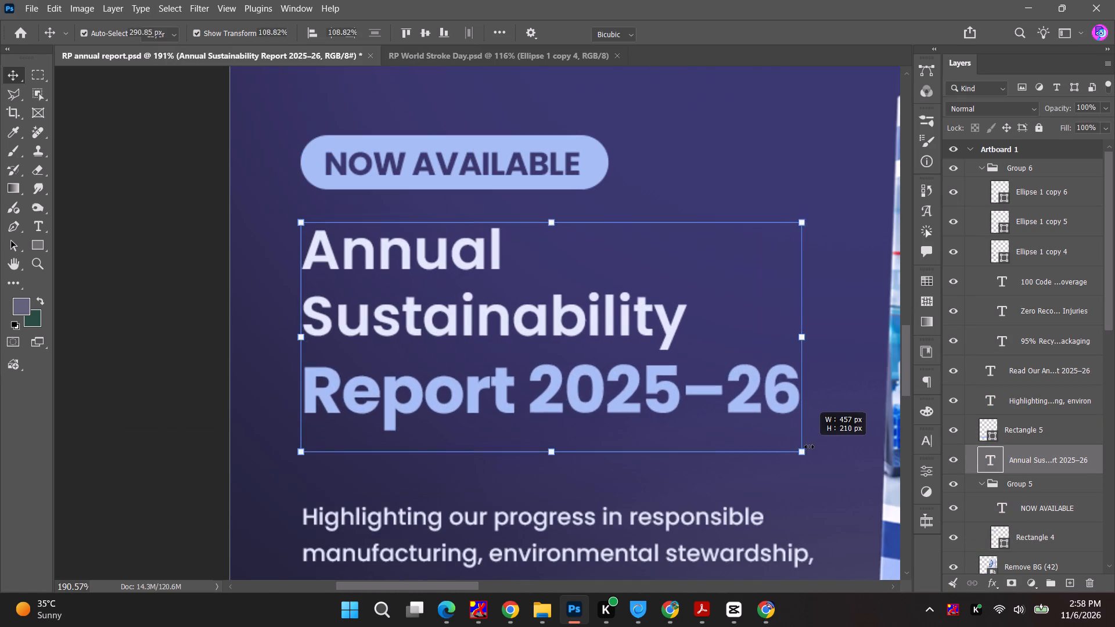
shift+drag(809, 446, 839, 463)
drag(559, 341, 559, 349)
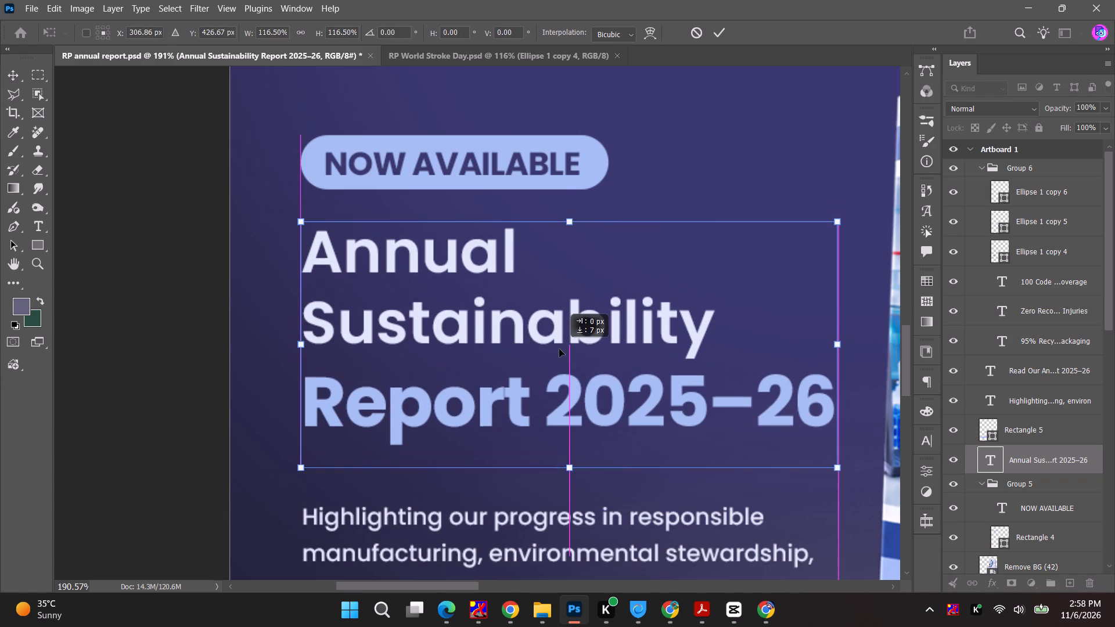
drag(559, 349, 559, 354)
click(147, 278)
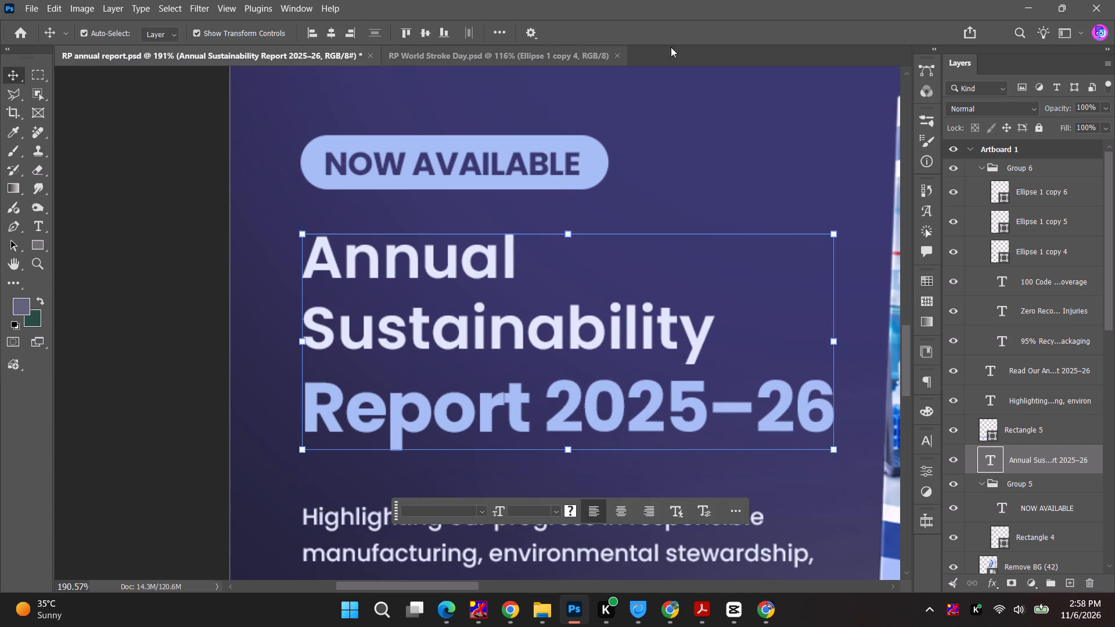
click(201, 207)
Move the "Highlighting our progress" paragraph slightly up, closer to the enlarged heading.
alt+scroll(202, 207, down, 6)
key(space)
drag(193, 316, 145, 258)
alt+scroll(172, 291, down, 5)
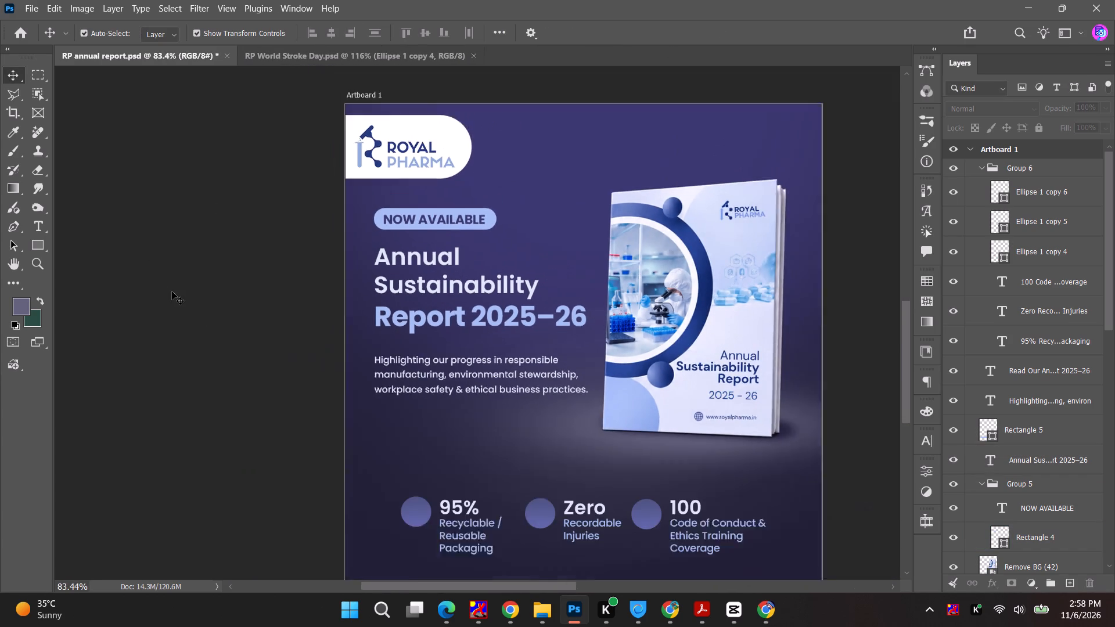
drag(487, 376, 489, 369)
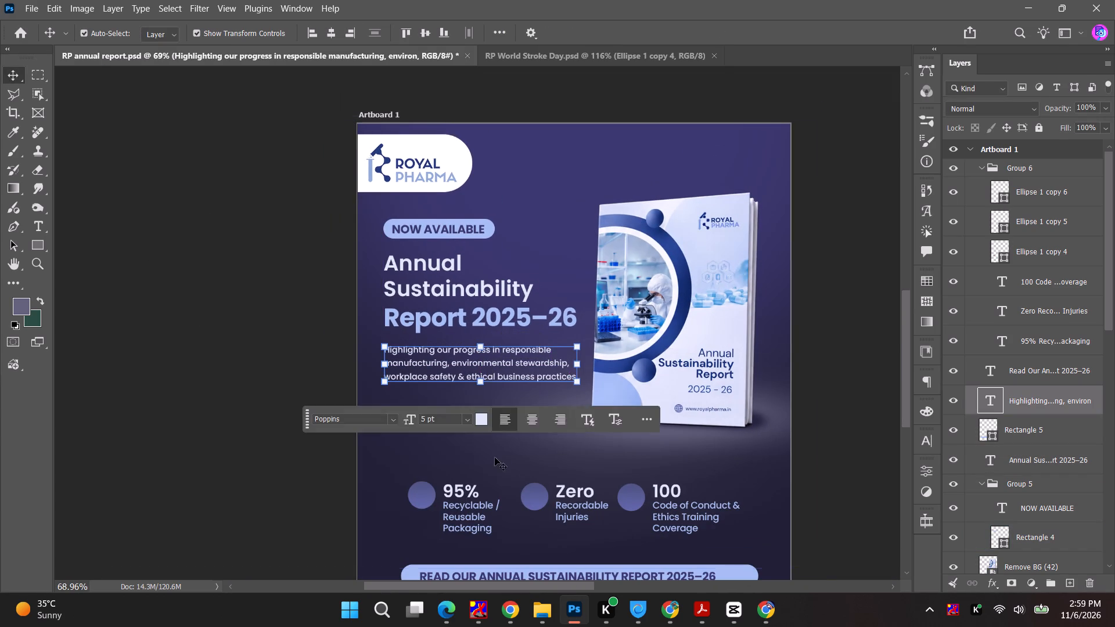
Nudge the Zero Recordable Injuries circle and text together slightly left to even the spacing of the statistics row.
key(space)
key(space)
drag(495, 441, 488, 336)
key(space)
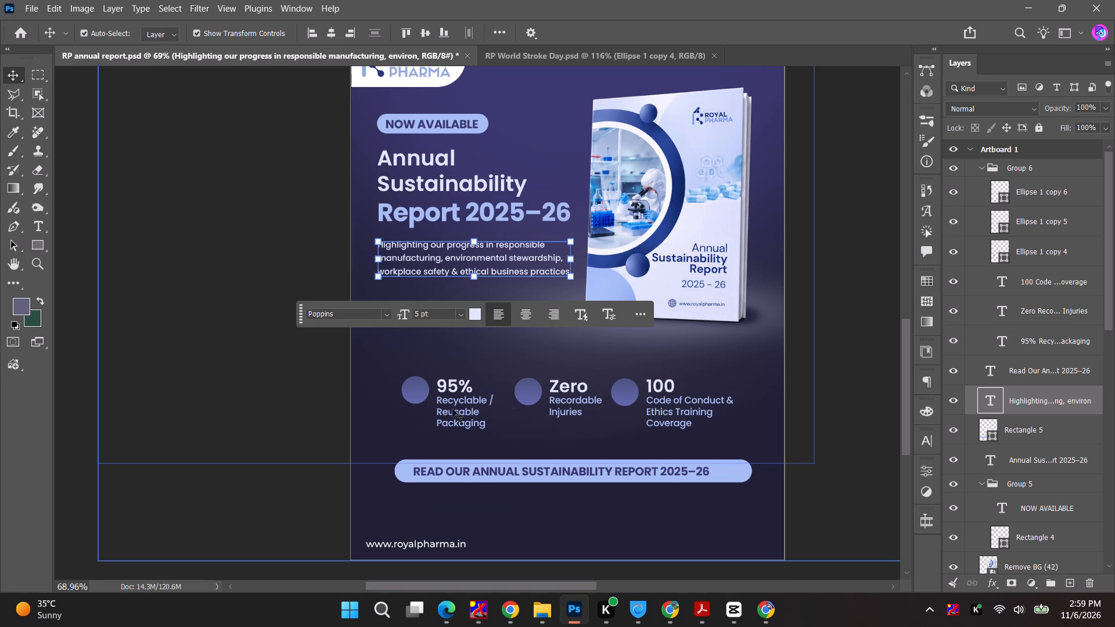
alt+scroll(524, 409, up, 4)
click(530, 395)
shift+click(598, 395)
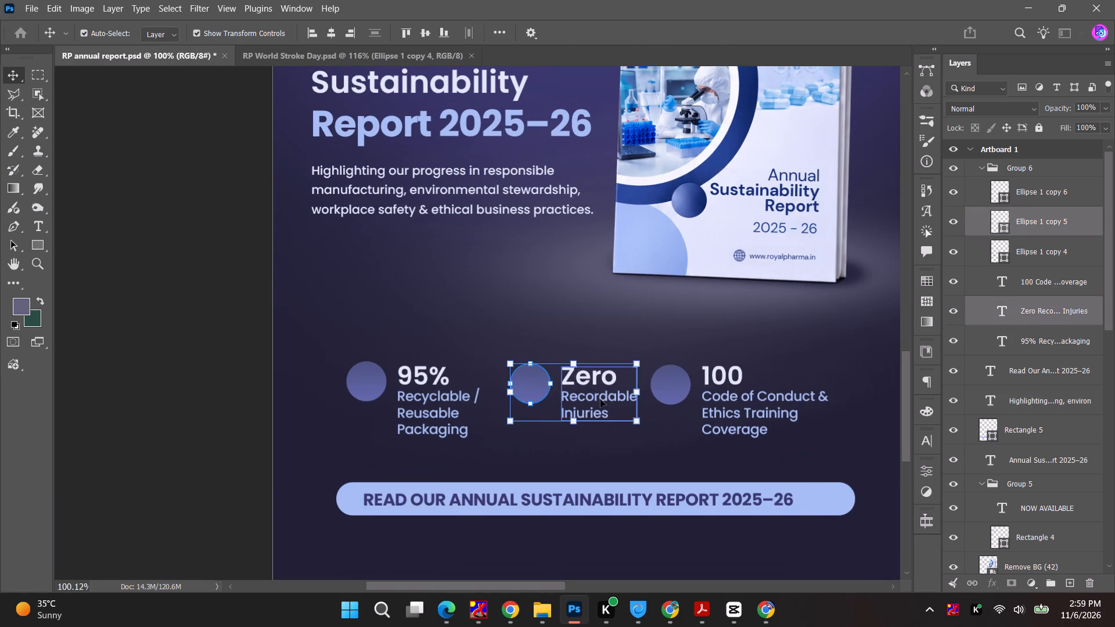
click(602, 398)
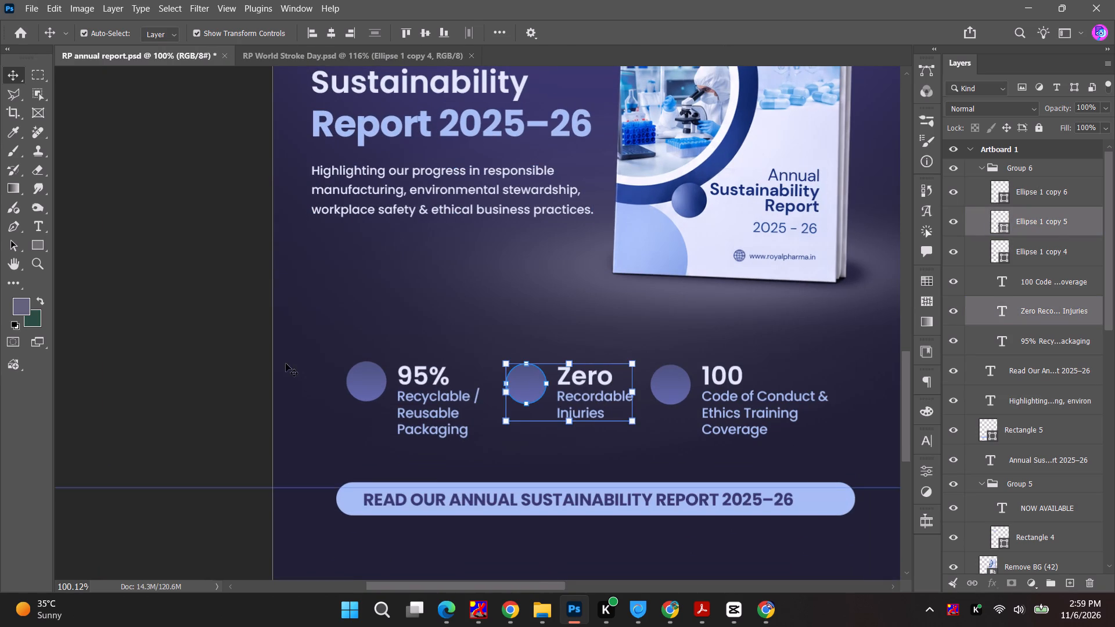
click(192, 346)
Bring the multiple-users, security and recycle icon files from the Downloads folder in File Explorer into the Photoshop post.
alt+scroll(195, 346, down, 6)
key(space)
key(space)
key(space)
drag(236, 381, 204, 369)
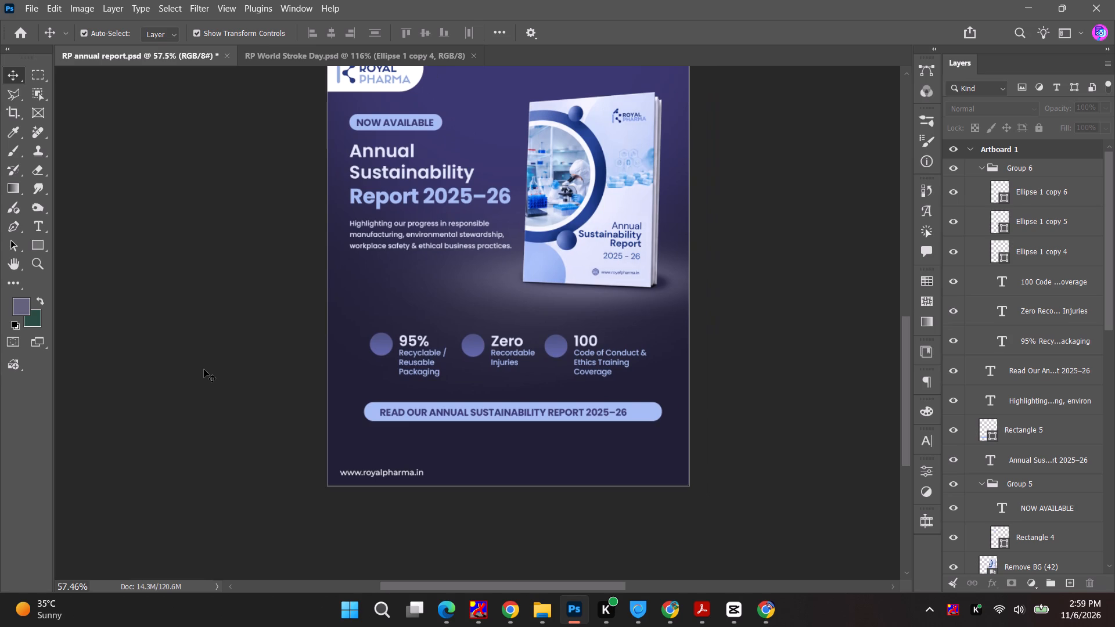
key(alt+Tab)
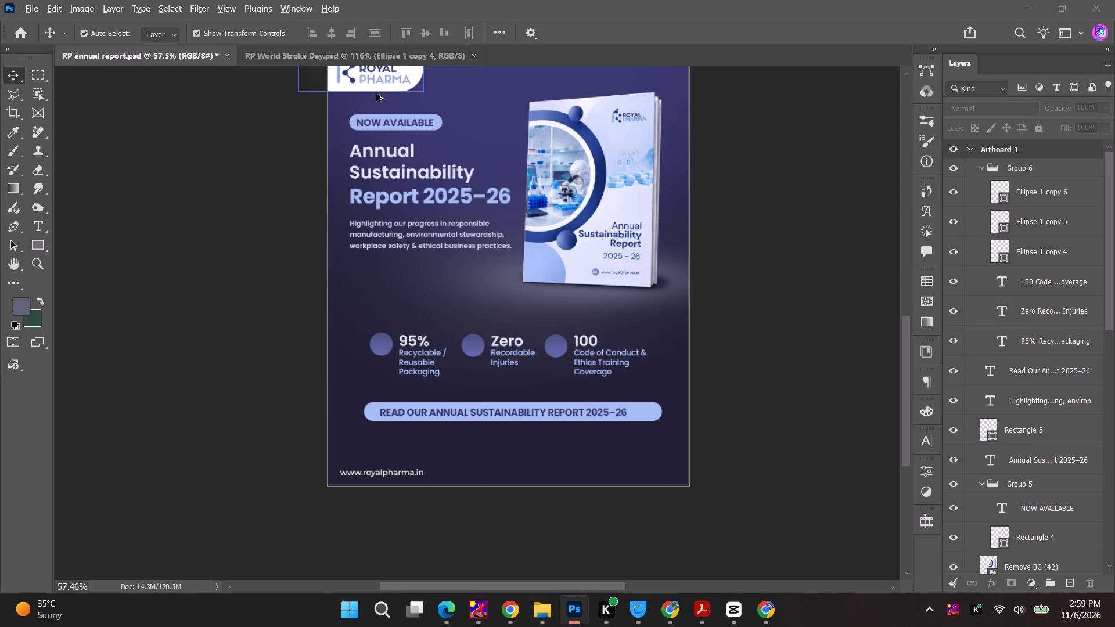
alt+click(366, 191)
click(66, 170)
click(66, 164)
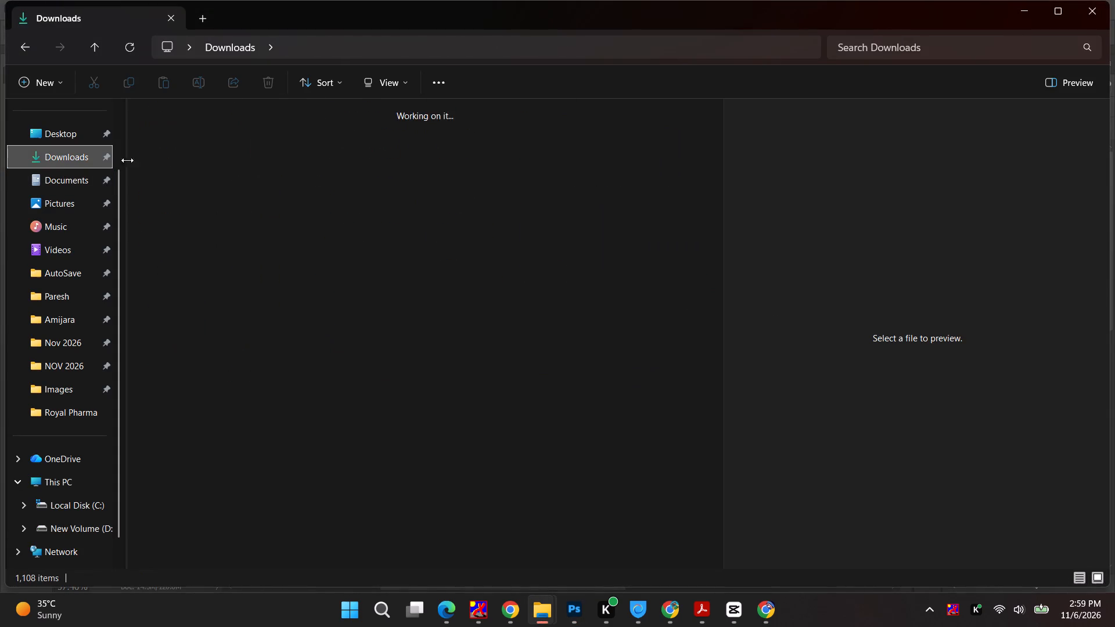
click(308, 184)
shift+click(221, 175)
click(156, 174)
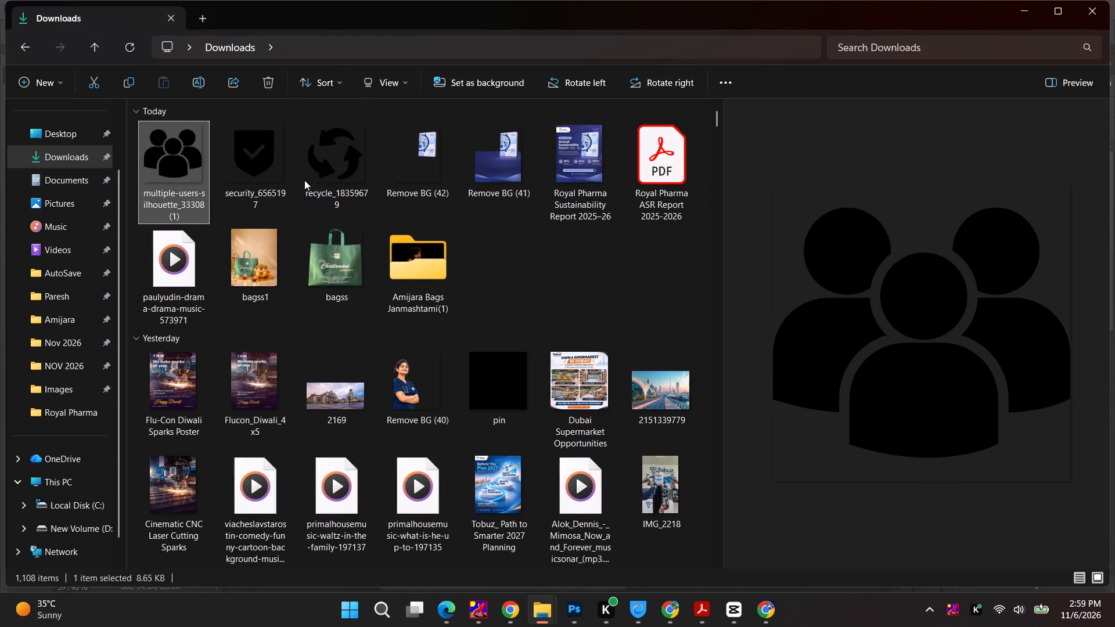
ctrl+click(305, 179)
ctrl+click(204, 171)
ctrl+click(240, 171)
ctrl+click(188, 165)
drag(257, 167, 261, 204)
key(alt+Tab)
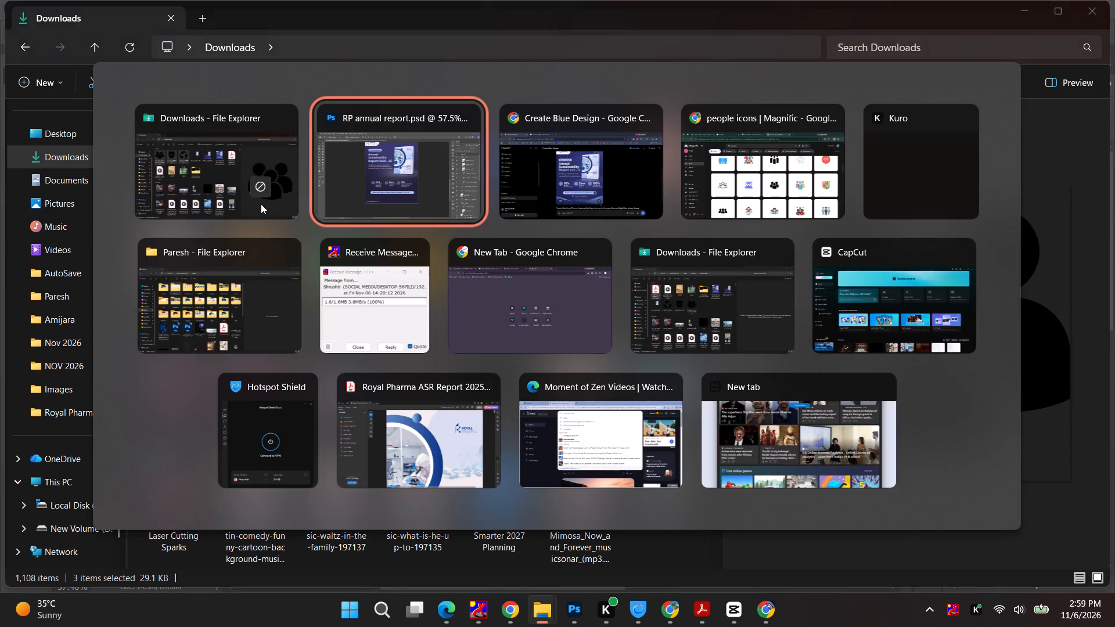
drag(261, 204, 434, 262)
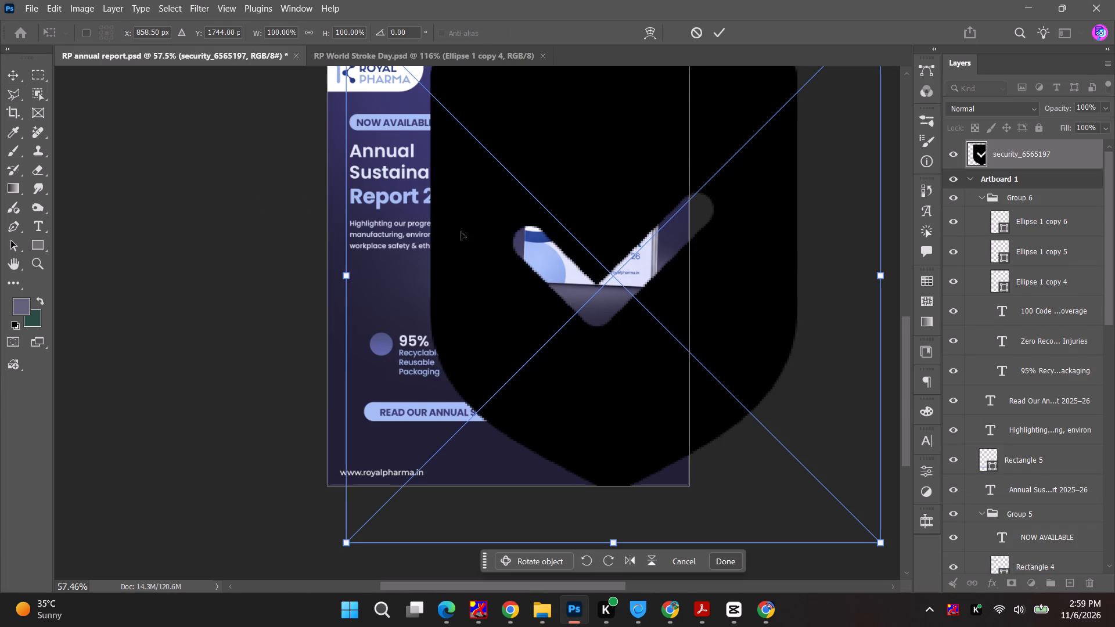
Scale the placed security shield icon down to a small size, and place the recycle icon at its original size.
alt+shift+drag(883, 280, 627, 248)
click(722, 33)
click(765, 221)
Scale the multiple-users icon to 14.23% and centre it in the circle beside Zero Recordable Injuries.
alt+scroll(621, 288, up, 5)
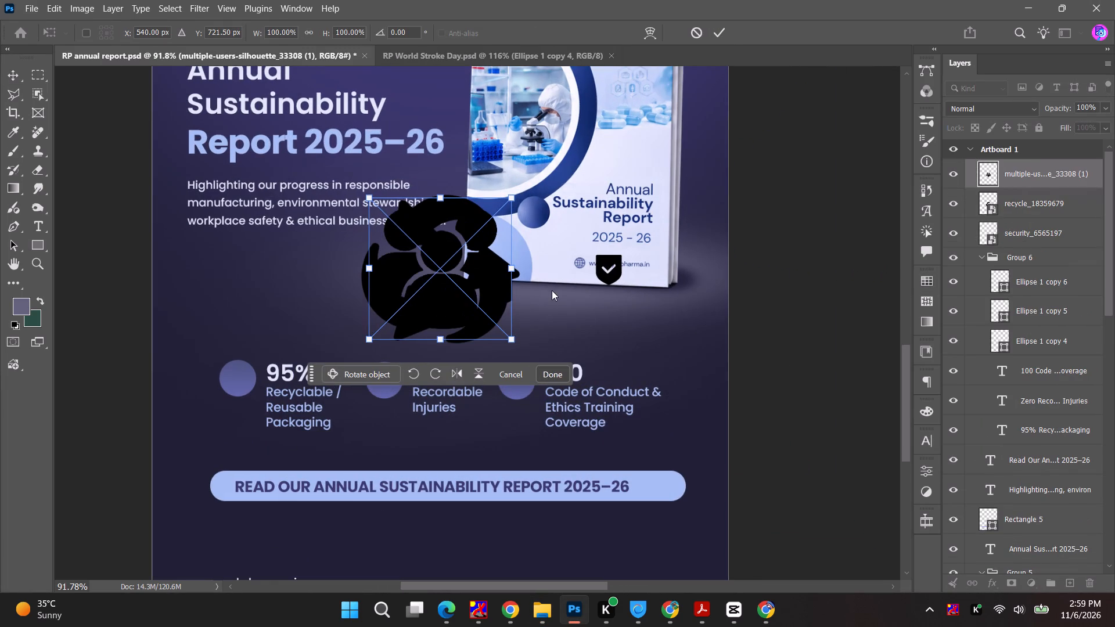
alt+shift+click(509, 266)
alt+shift+drag(509, 266, 449, 255)
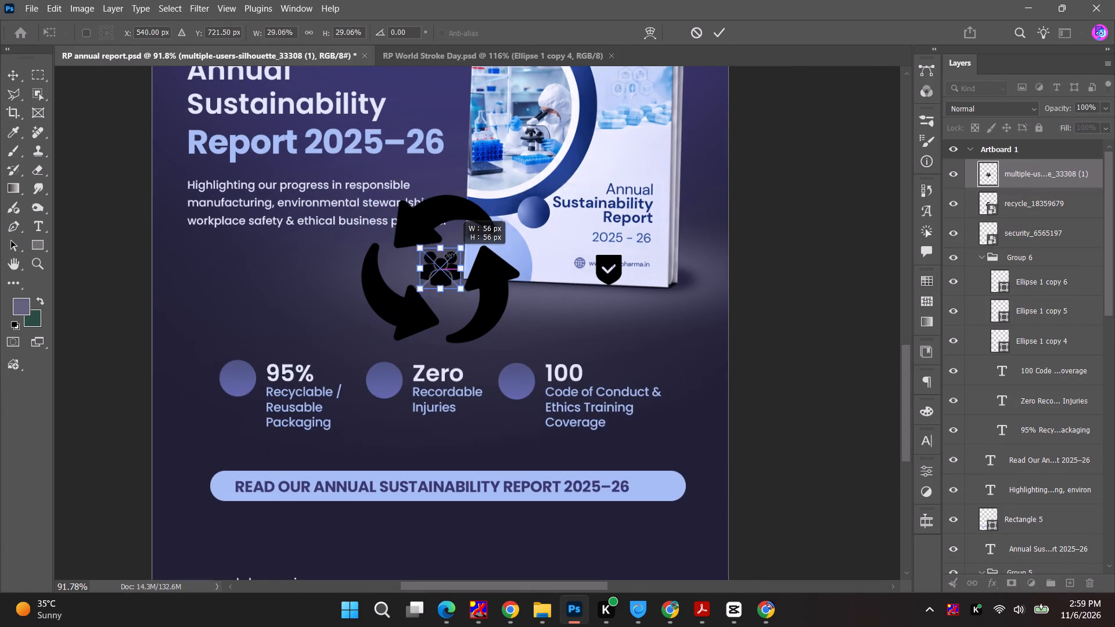
alt+shift+drag(449, 255, 449, 259)
alt+scroll(438, 276, up, 4)
drag(443, 265, 446, 309)
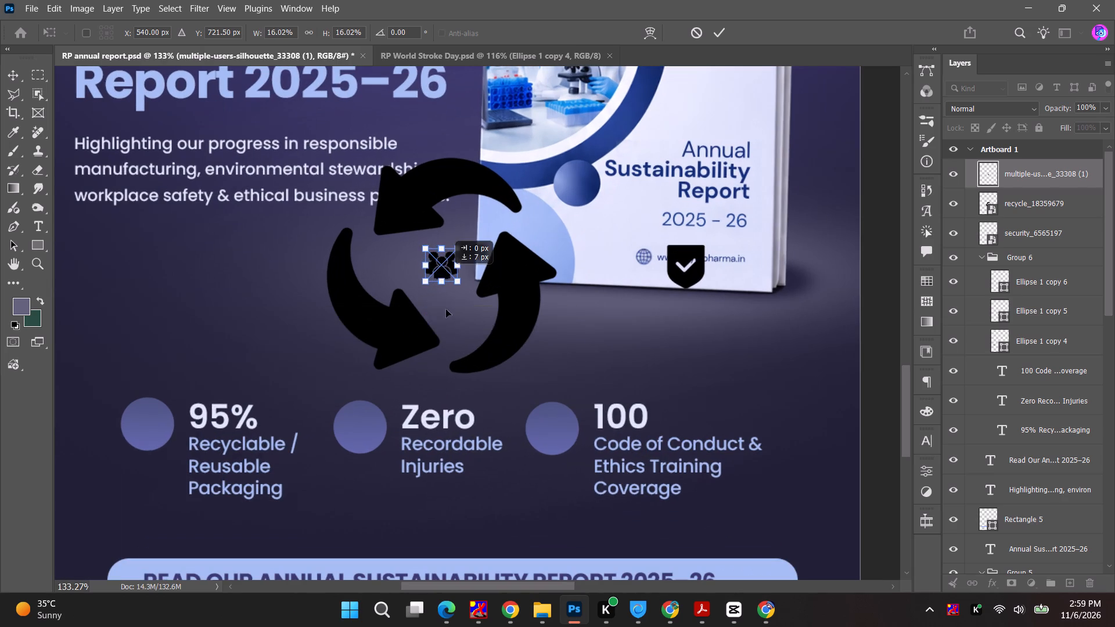
drag(446, 309, 361, 428)
alt+scroll(361, 427, up, 12)
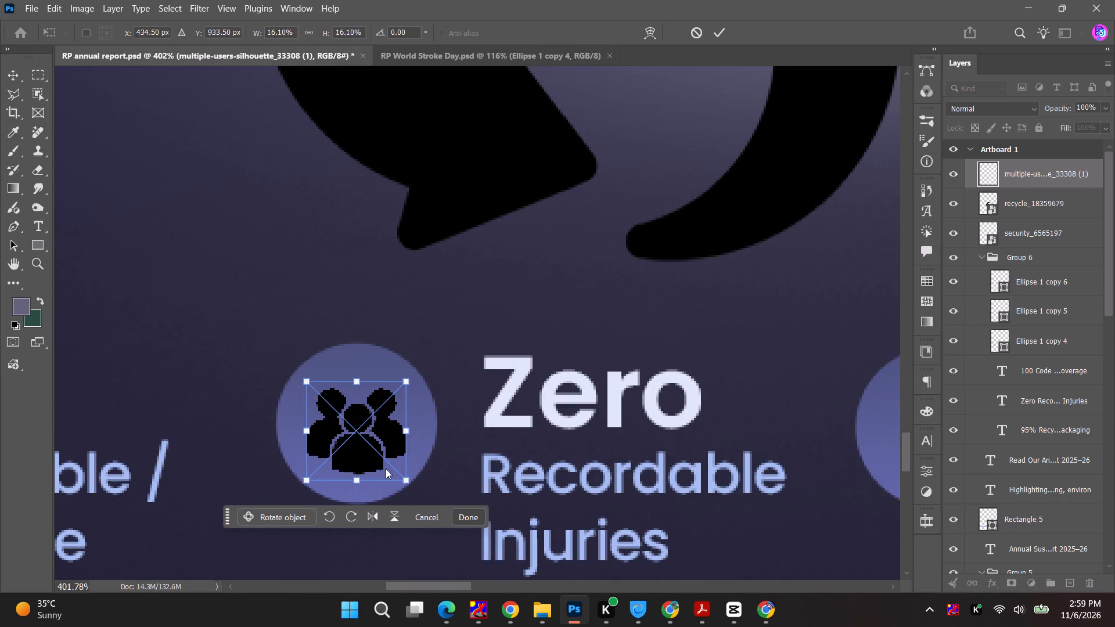
alt+shift+click(406, 480)
alt+shift+drag(408, 481, 402, 474)
drag(371, 449, 371, 441)
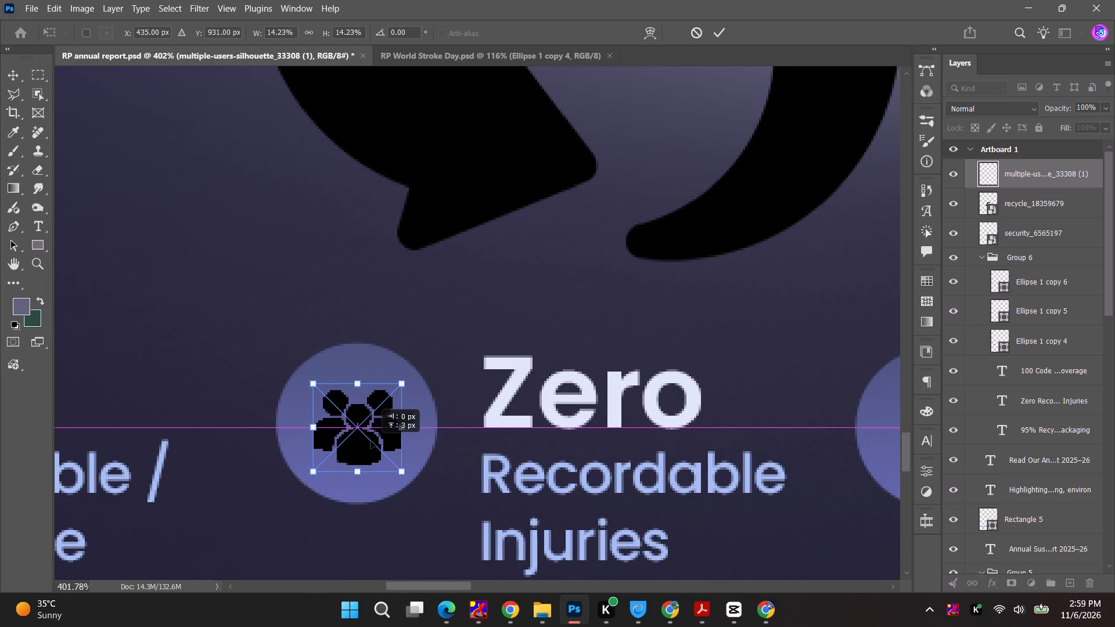
drag(371, 441, 369, 440)
alt+scroll(369, 440, down, 12)
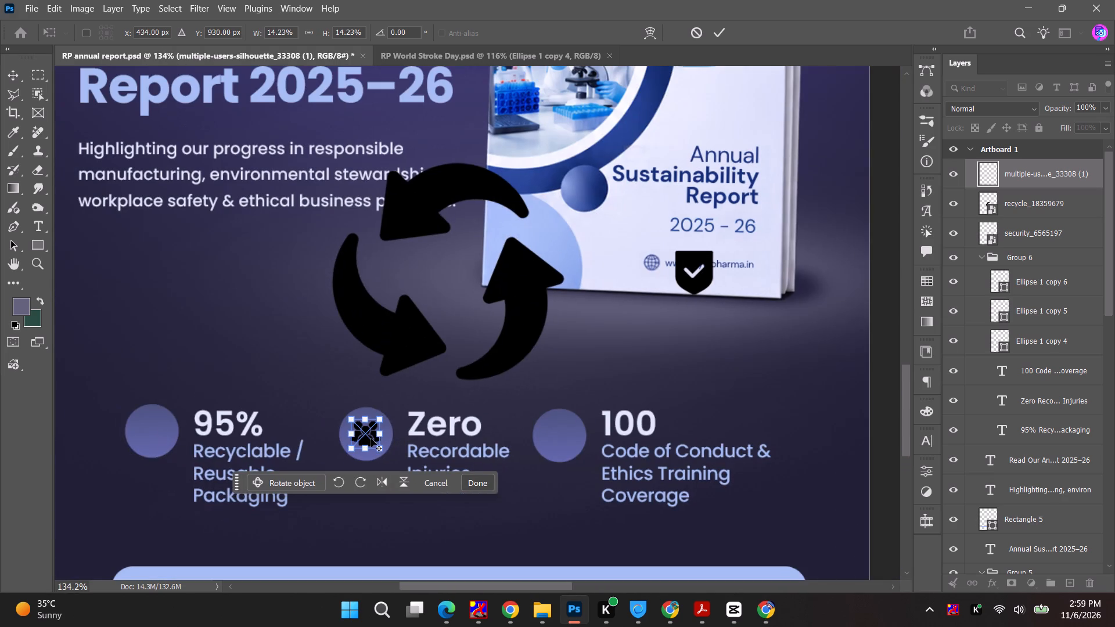
click(527, 275)
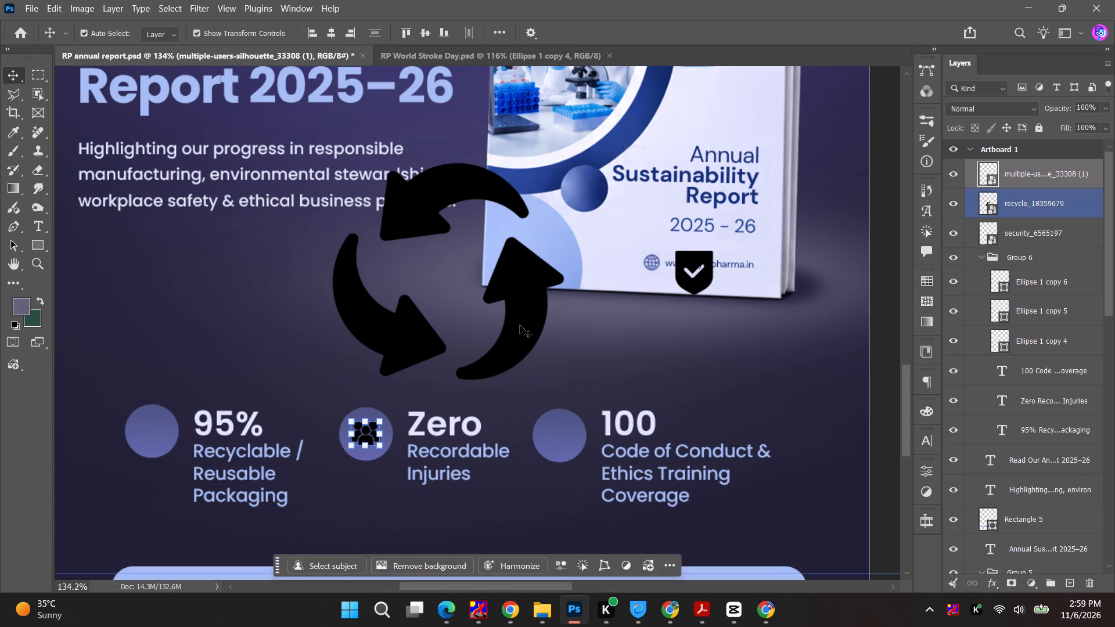
Scale down the large recycle icon above the statistics row.
click(518, 321)
alt+shift+drag(566, 381, 459, 276)
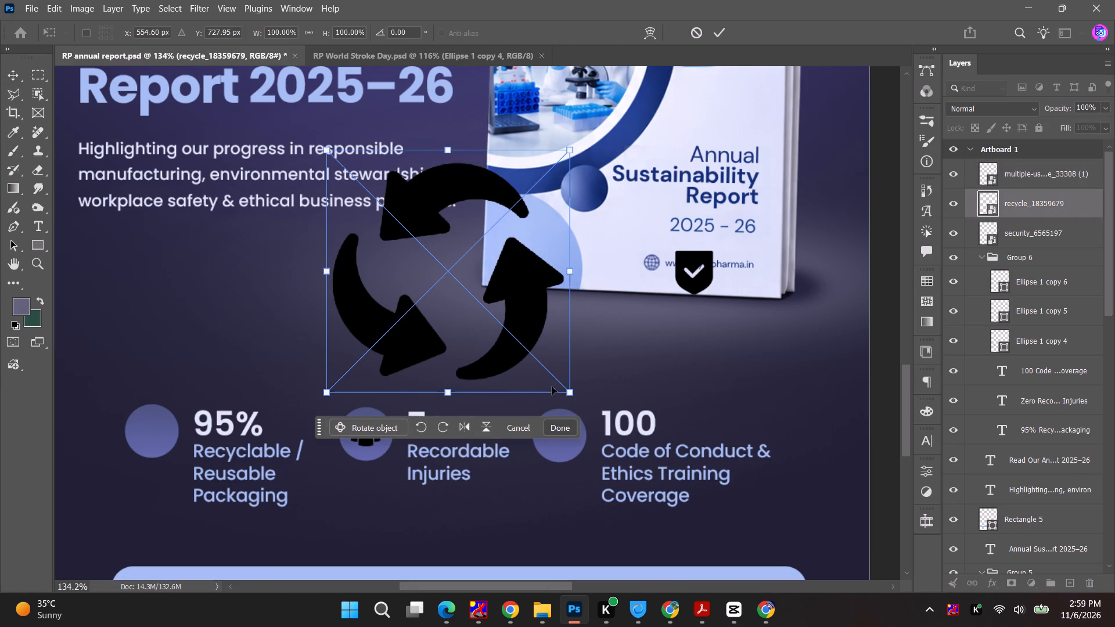
shift+click(569, 394)
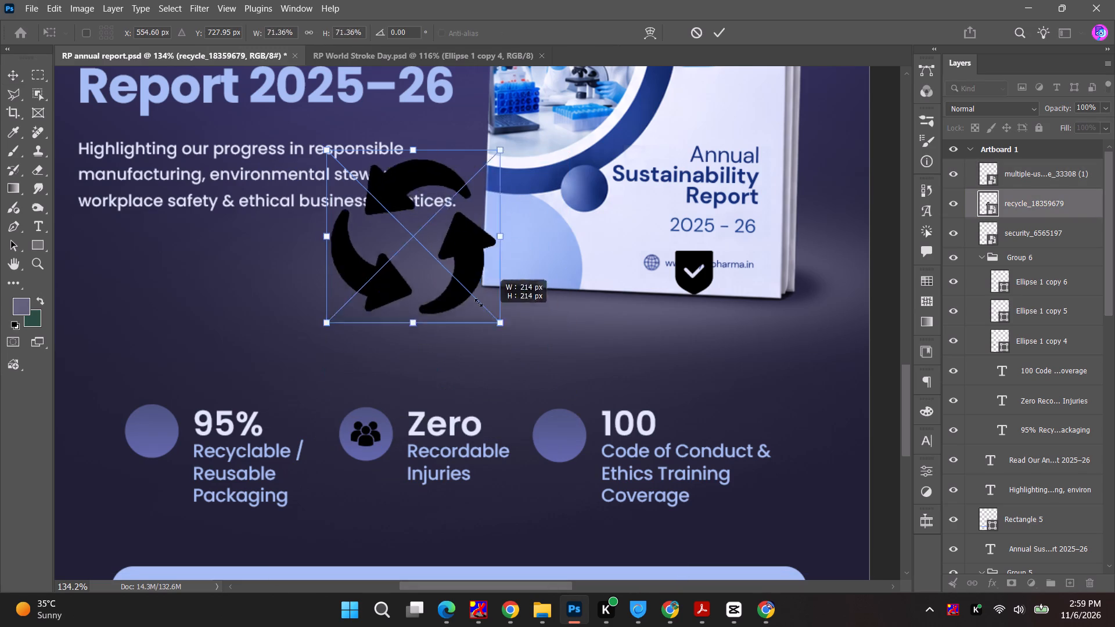